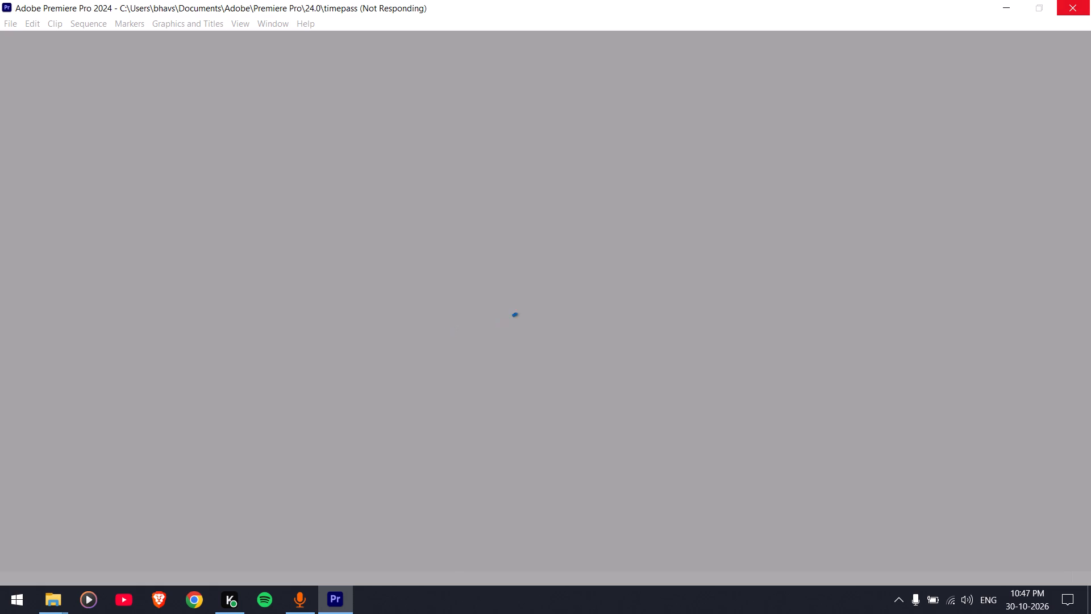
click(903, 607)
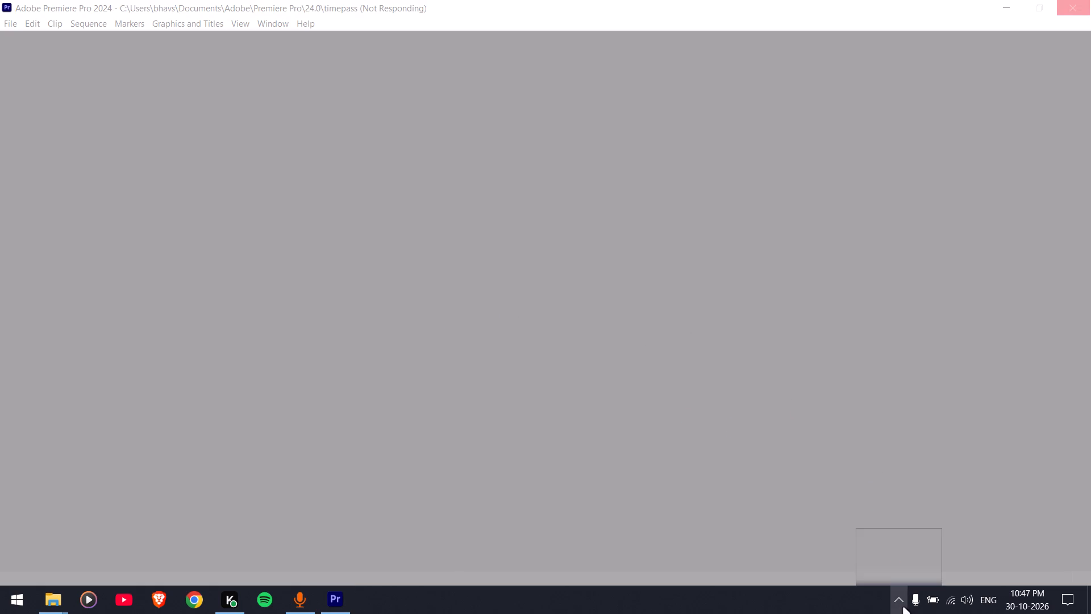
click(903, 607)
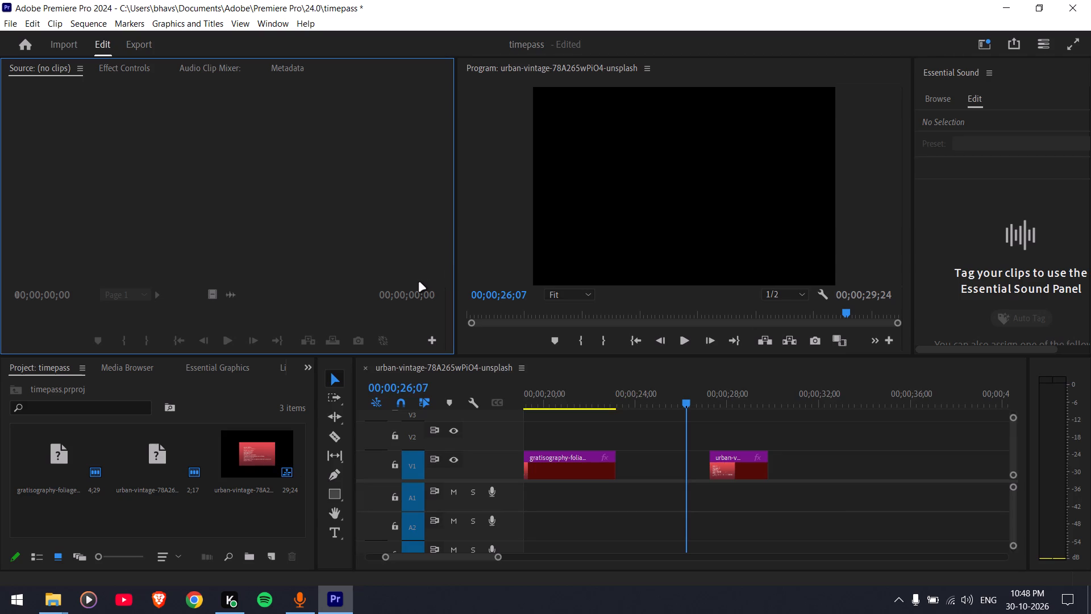
Delete the gratisography-foliage and urban-vintage clips at the end of the V1 track in the timeline.
click(856, 493)
drag(788, 516, 532, 443)
key(Delete)
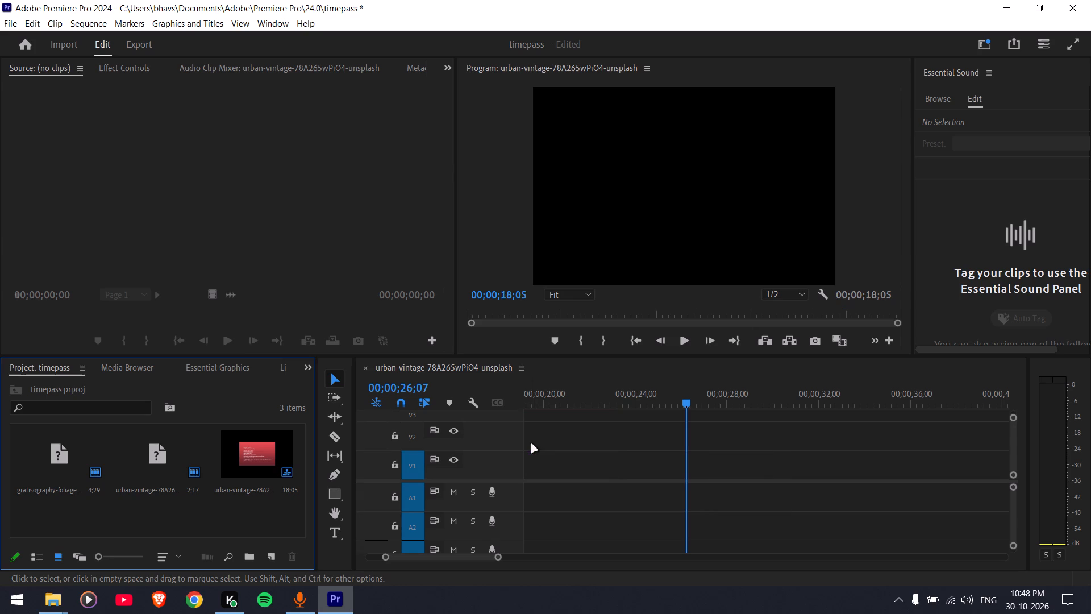
Delete all the media items and the sequence from the timepass project bin.
click(206, 511)
key(ctrl+a)
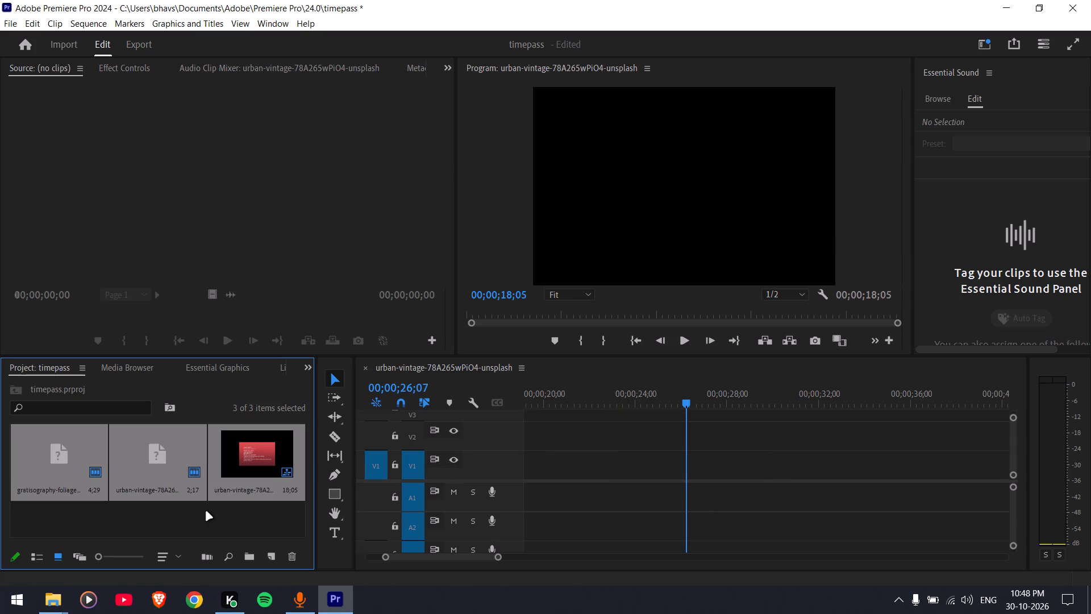
key(shift+Delete)
key(Return)
key(Delete)
Start importing new media into the emptied timepass project.
click(177, 521)
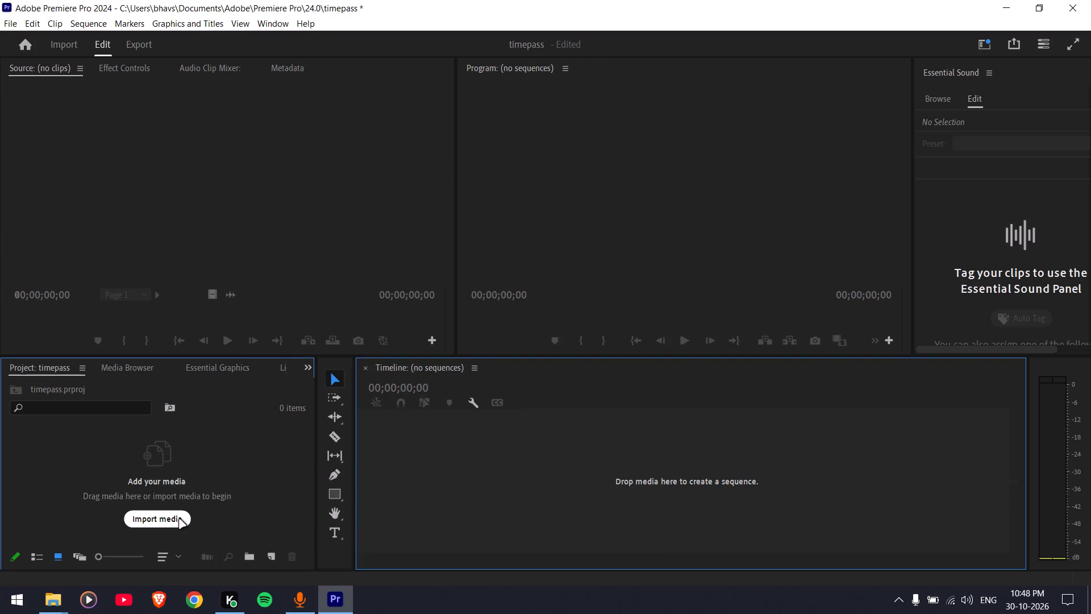
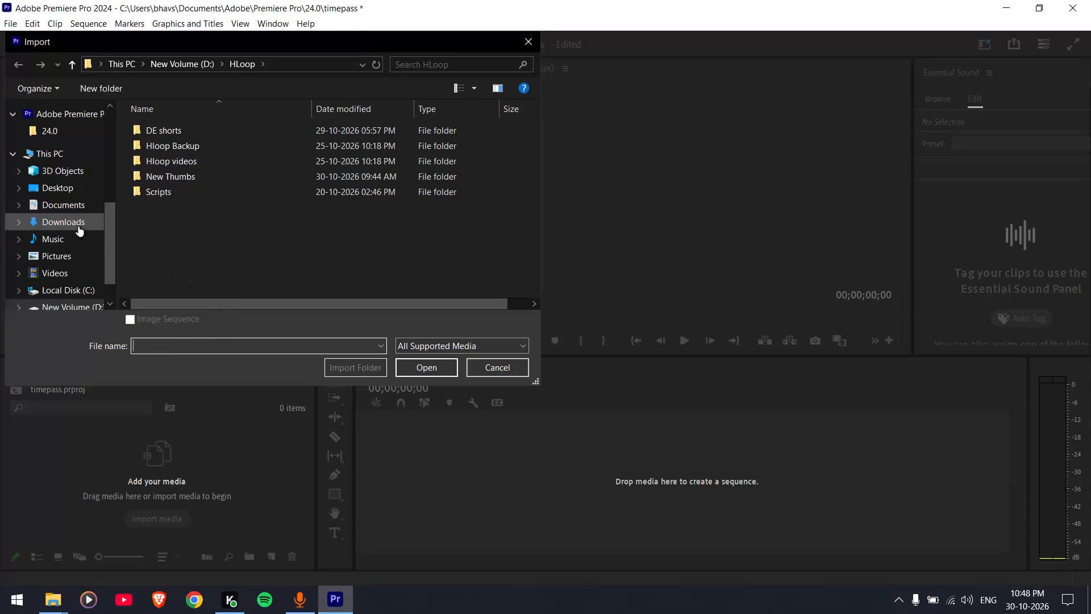
Import the boot up hdd video from the MI A2 > Videos > HDD Vids folder on the D: drive.
scroll(79, 226, down, 3)
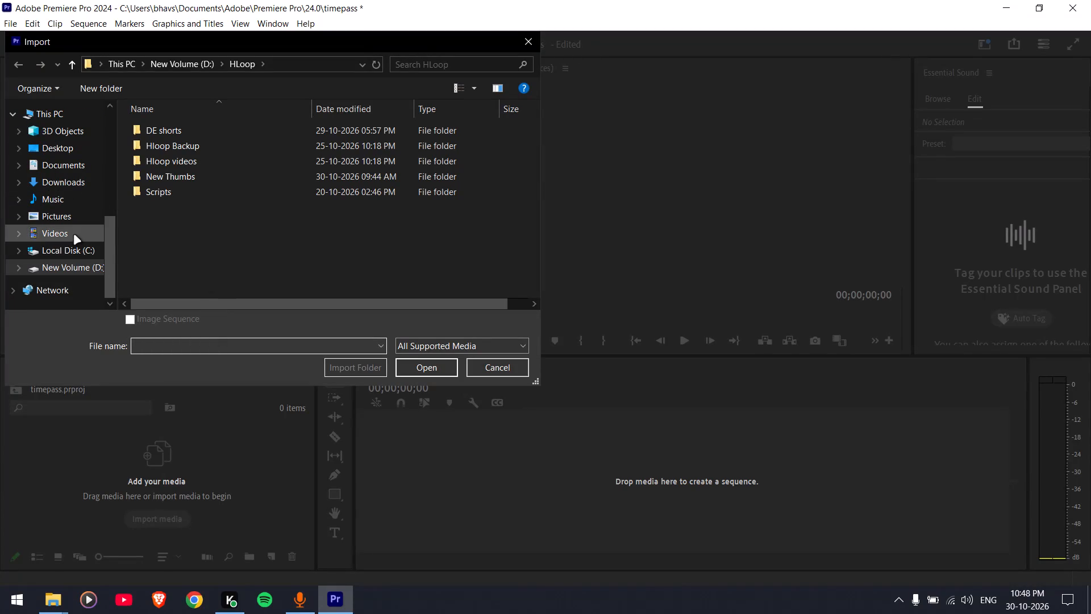
click(74, 235)
scroll(64, 236, down, 5)
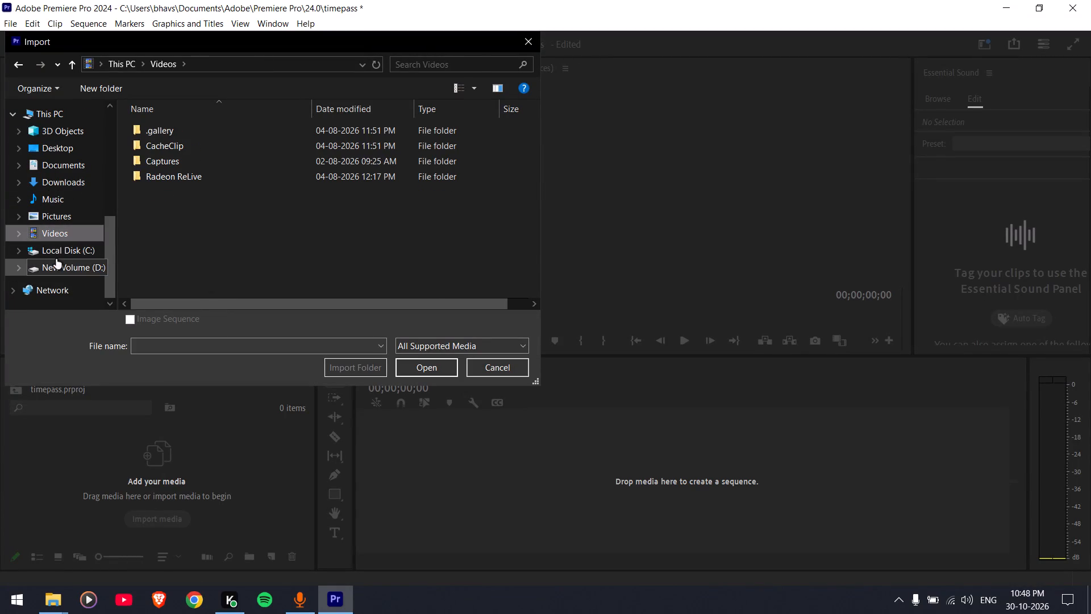
click(57, 259)
click(163, 247)
double_click(161, 238)
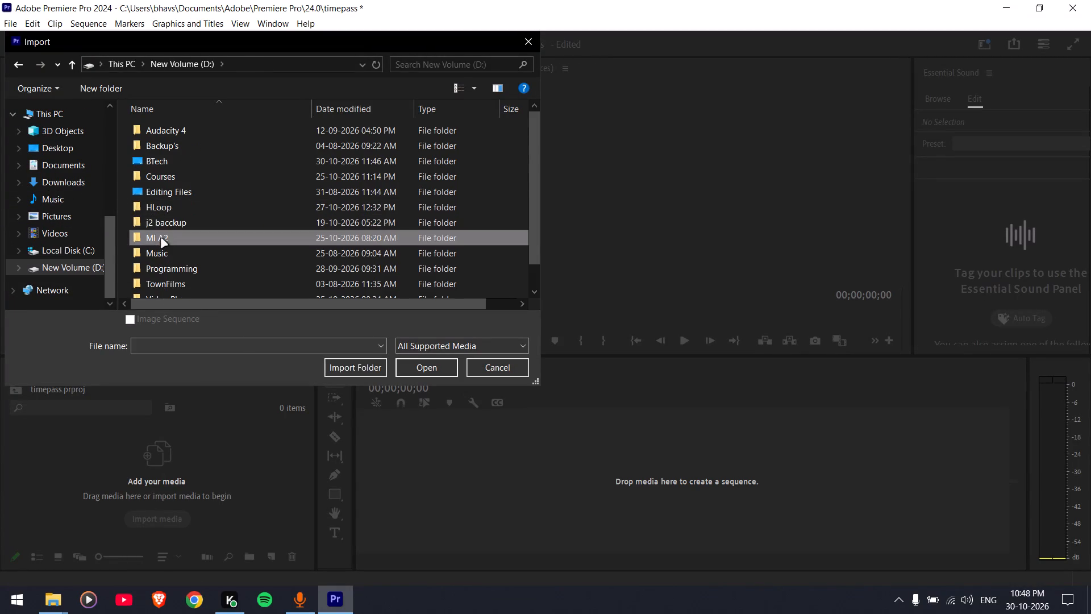
double_click(157, 155)
click(179, 152)
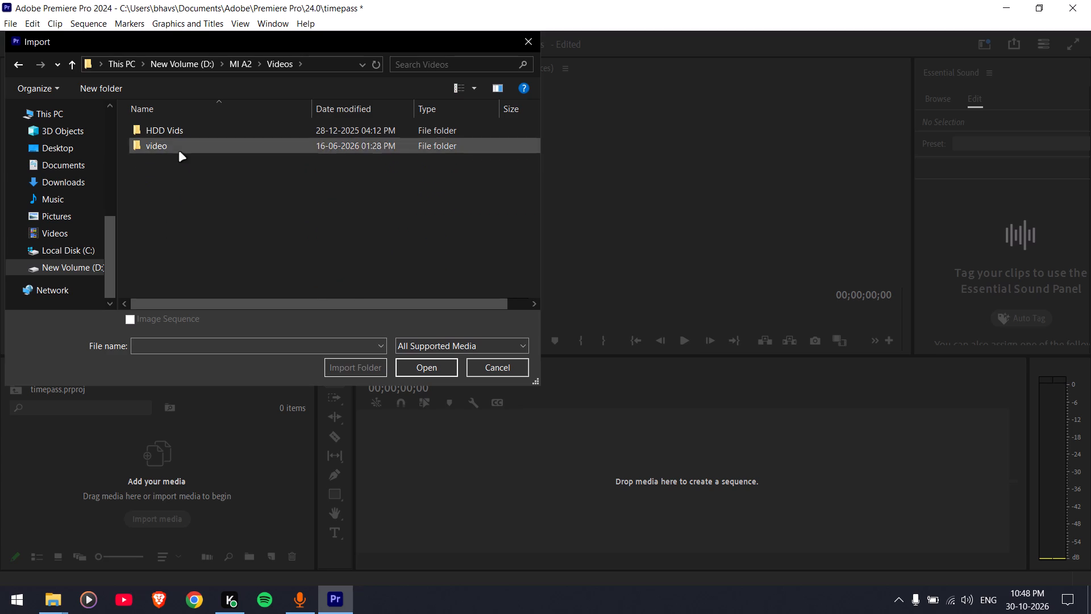
double_click(172, 139)
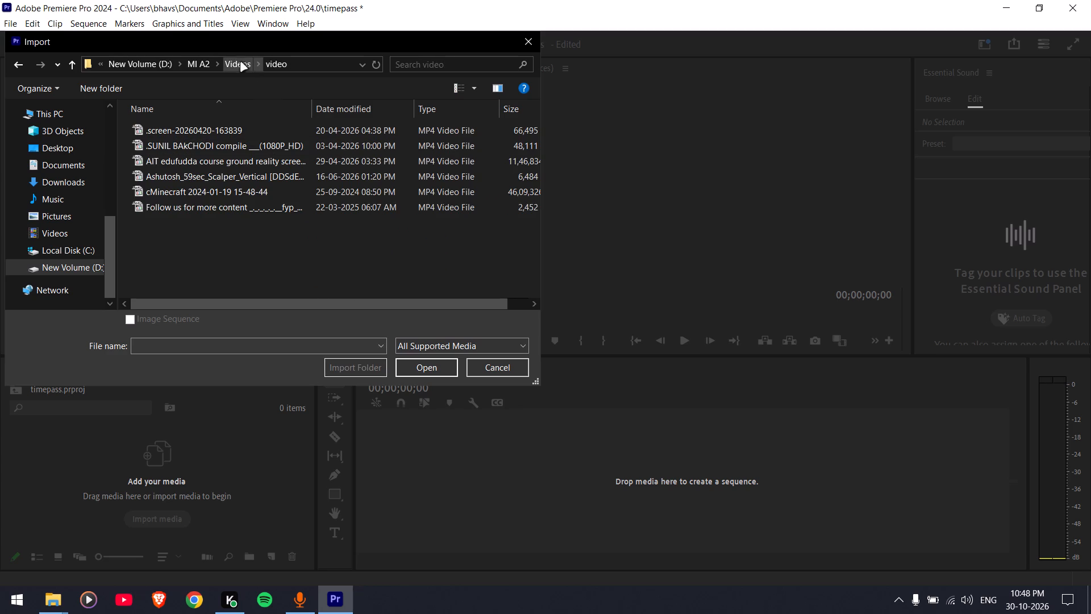
click(229, 59)
click(148, 119)
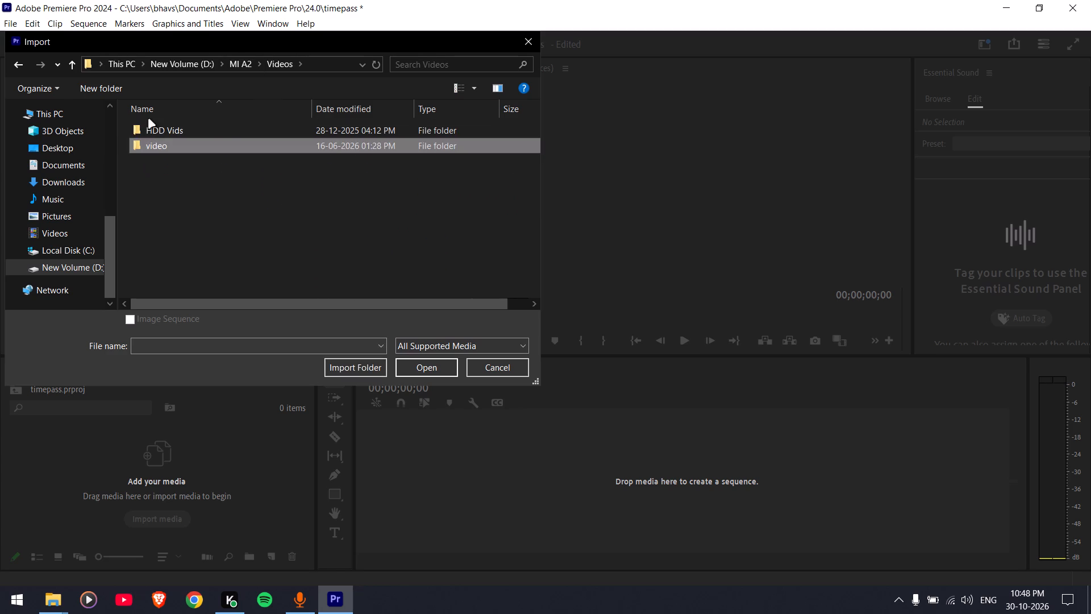
double_click(149, 121)
double_click(159, 134)
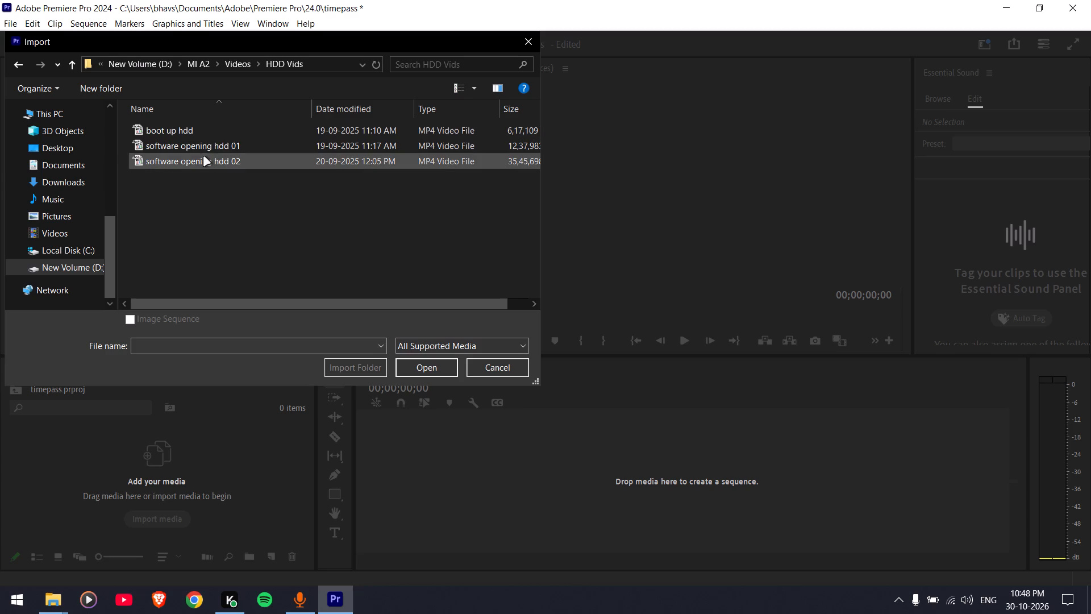
double_click(187, 134)
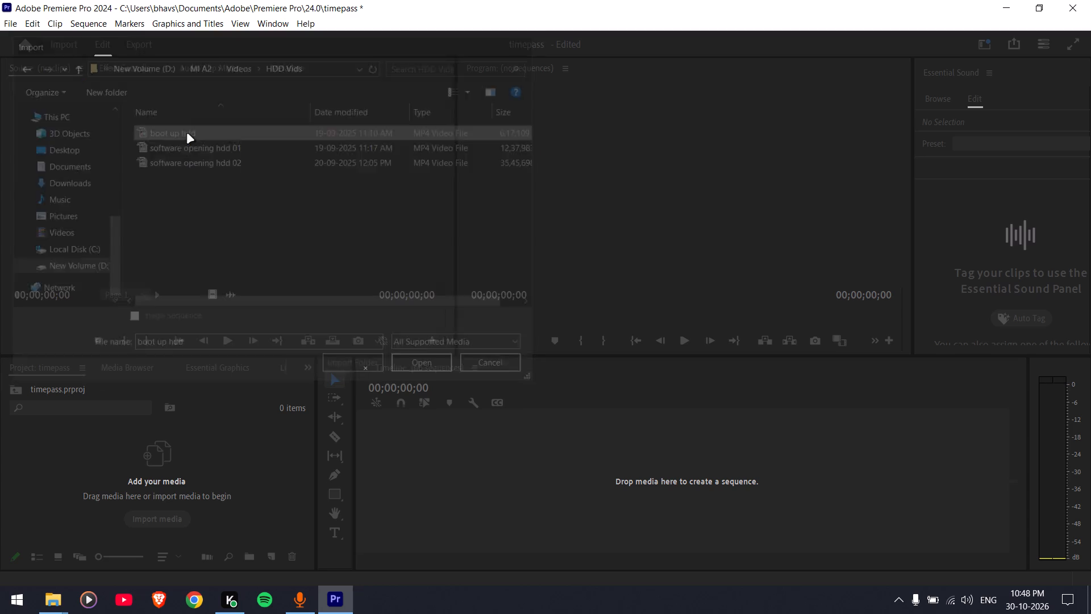
Create a new sequence from the boot up hdd.mp4 clip by placing it in the empty timeline.
drag(103, 463, 161, 462)
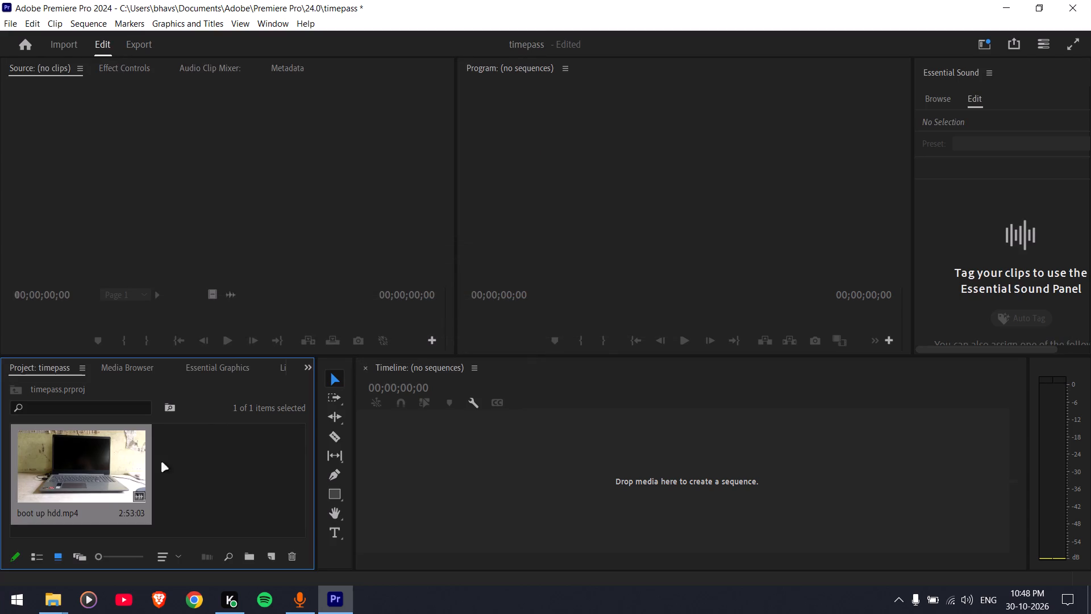
drag(161, 462, 514, 459)
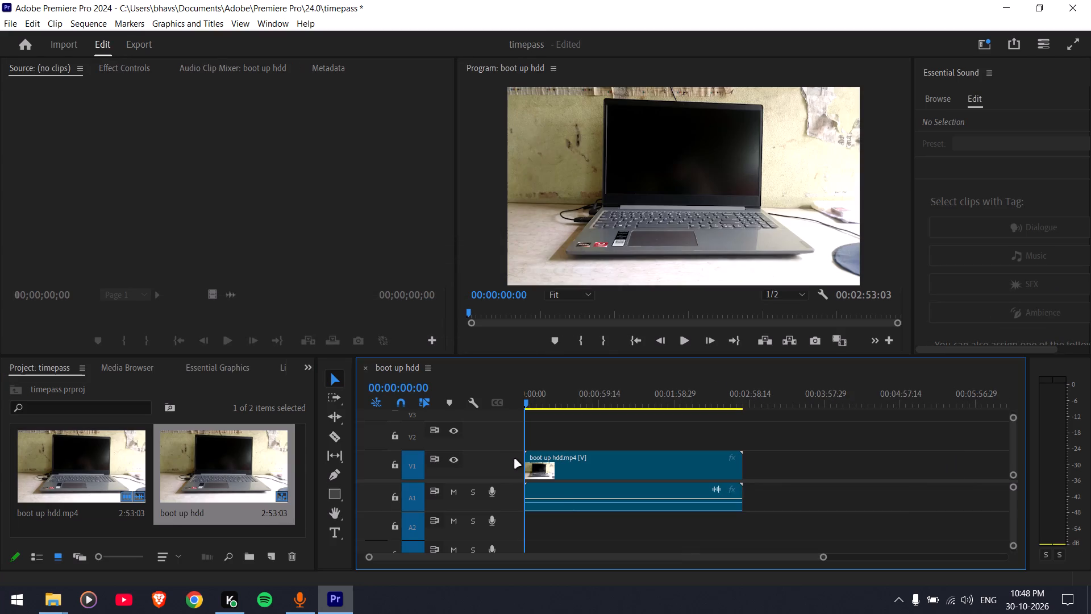
Skim through the boot up hdd sequence and return the playhead to the start.
click(564, 404)
drag(656, 398, 476, 404)
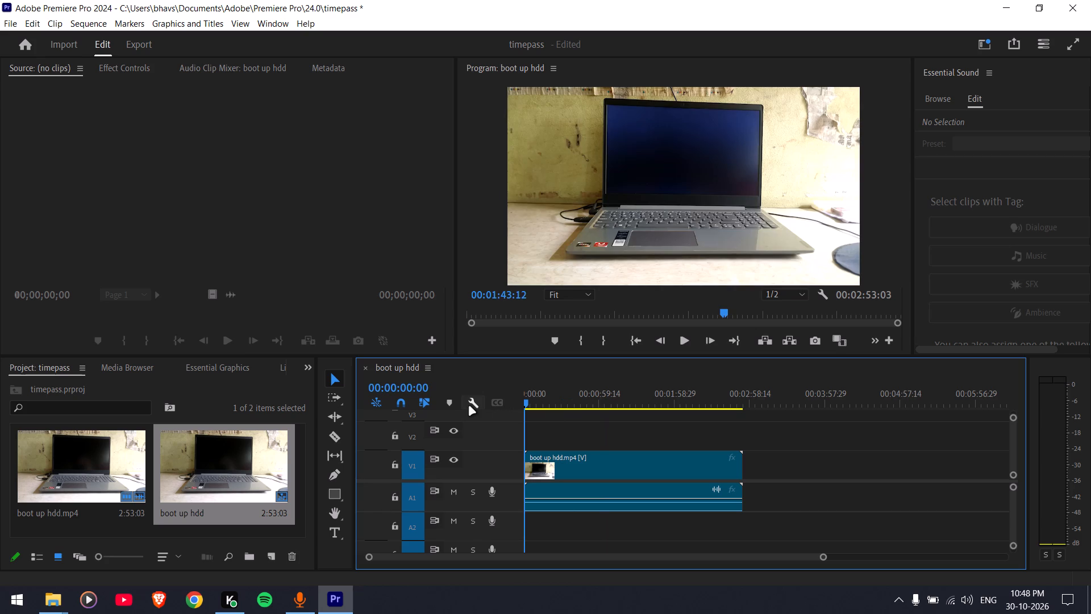
key(space)
drag(536, 402, 524, 402)
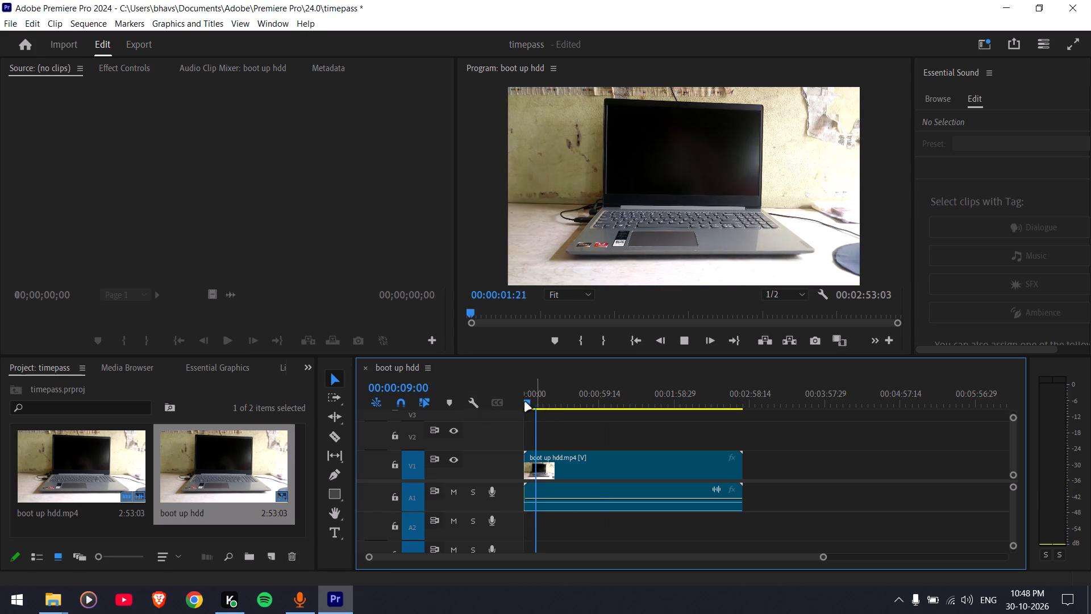
drag(524, 402, 465, 402)
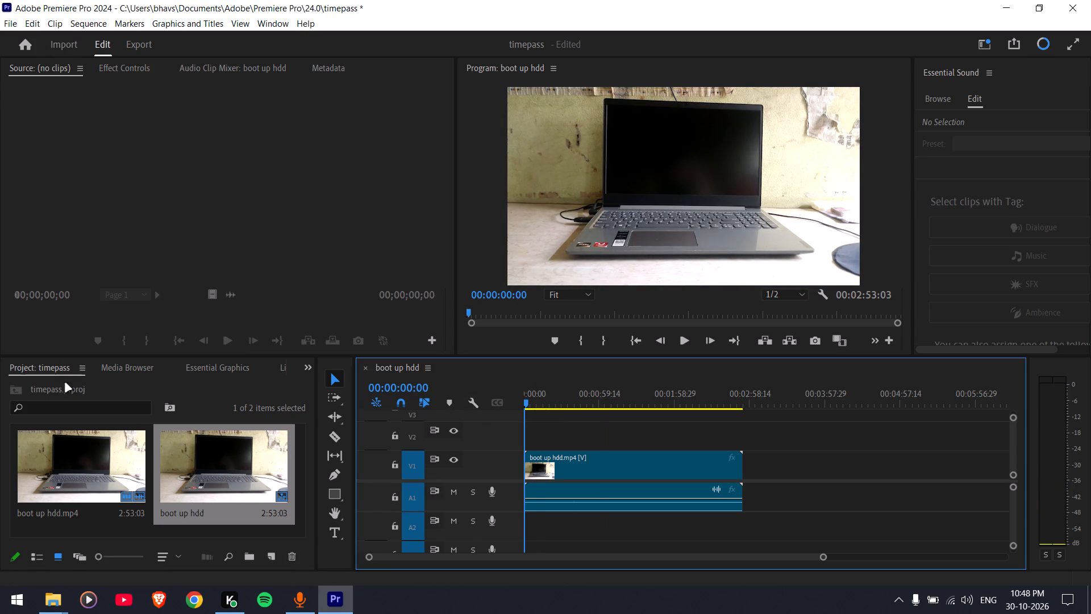
Set the default audio input to Microphone (WO Mic Device) in the Audio Hardware preferences, keeping the default output.
click(7, 24)
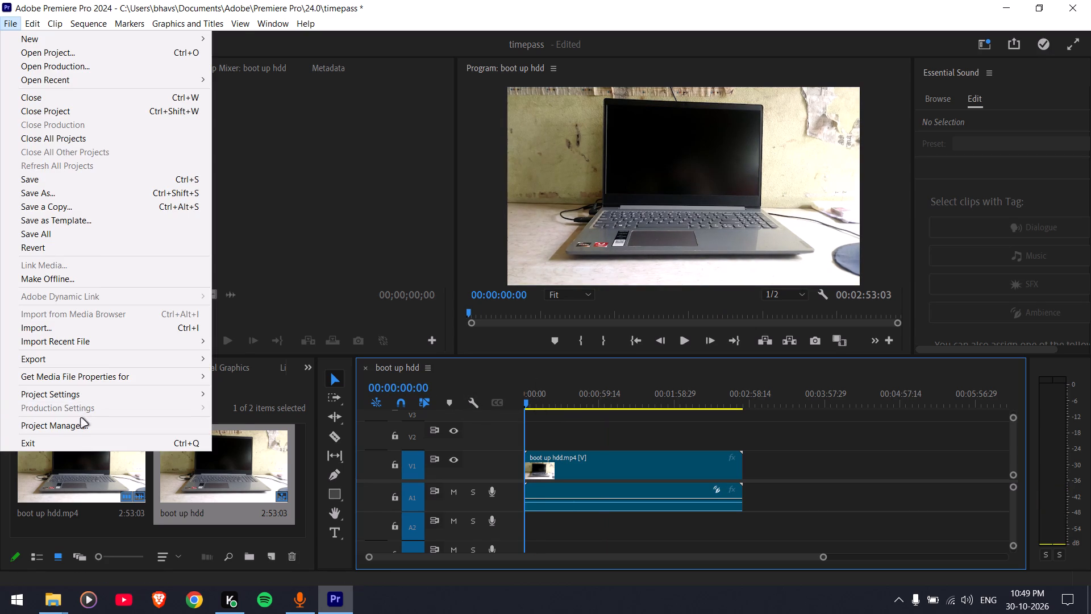
click(101, 441)
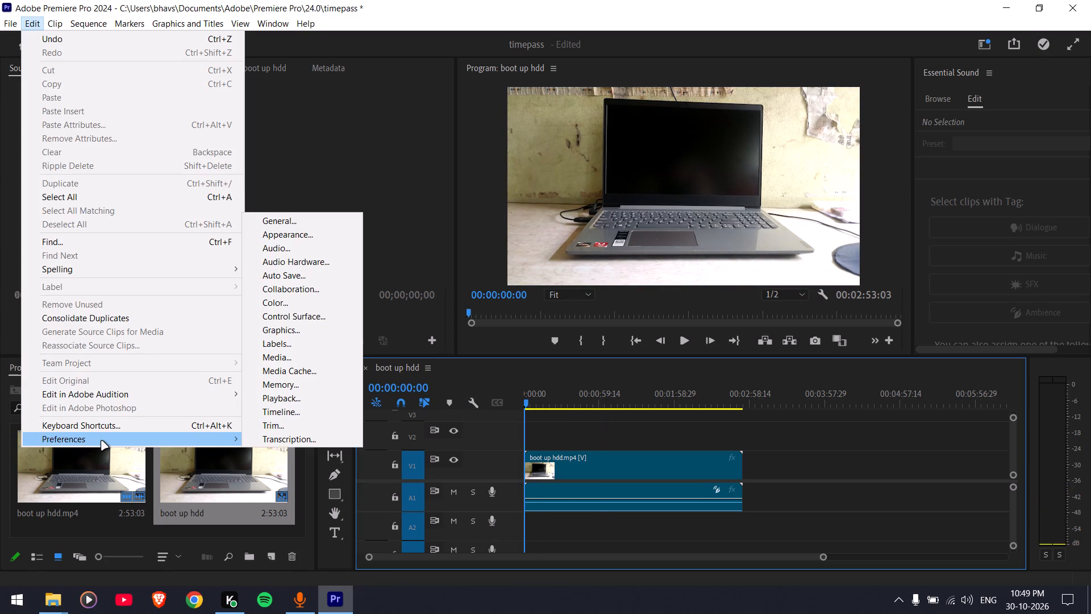
click(284, 255)
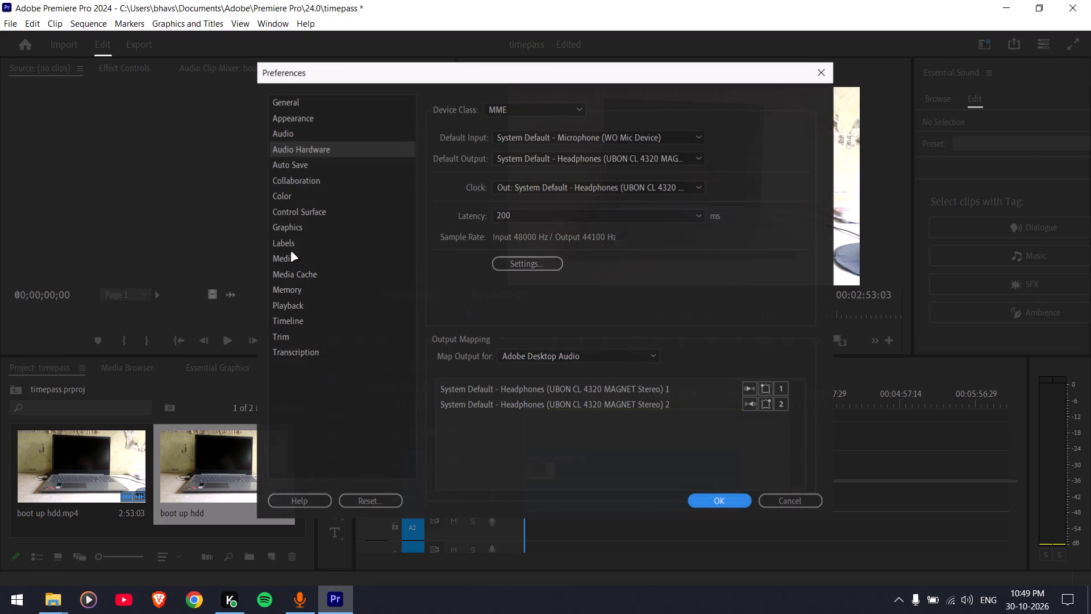
click(526, 138)
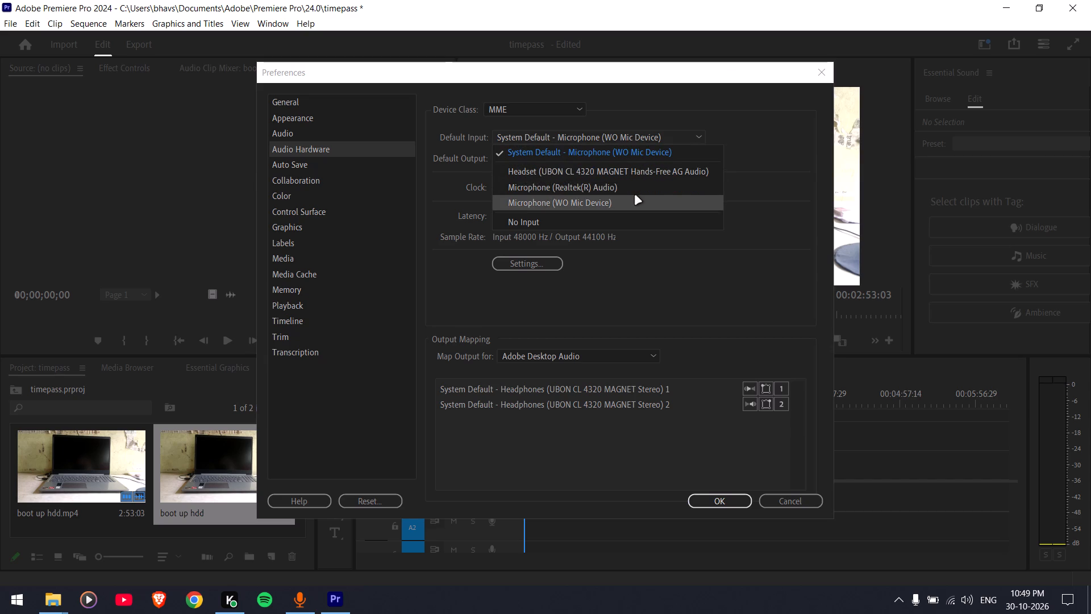
click(608, 199)
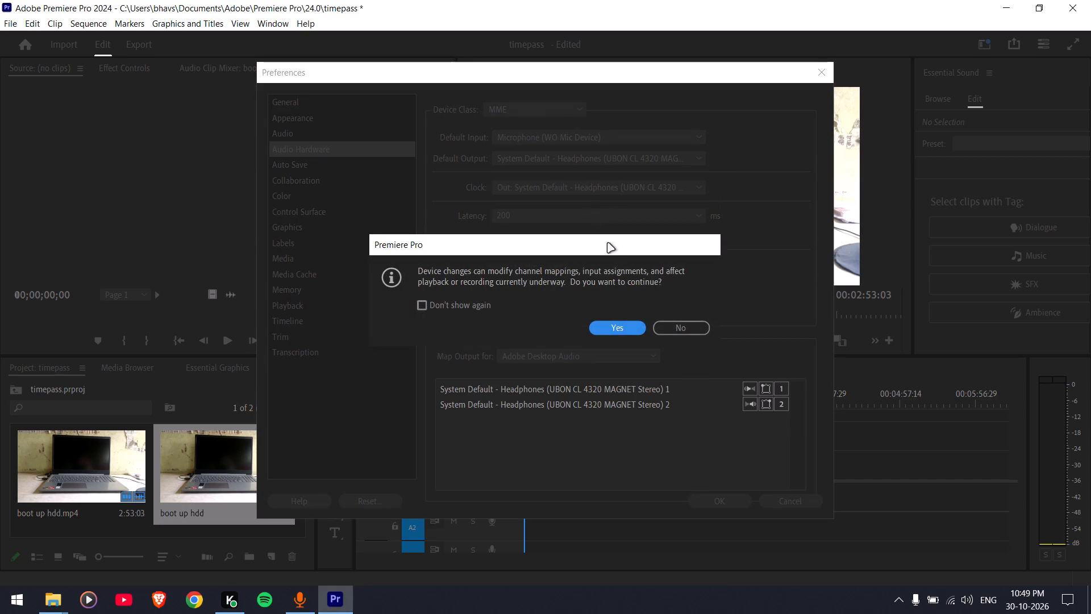
click(615, 324)
click(552, 161)
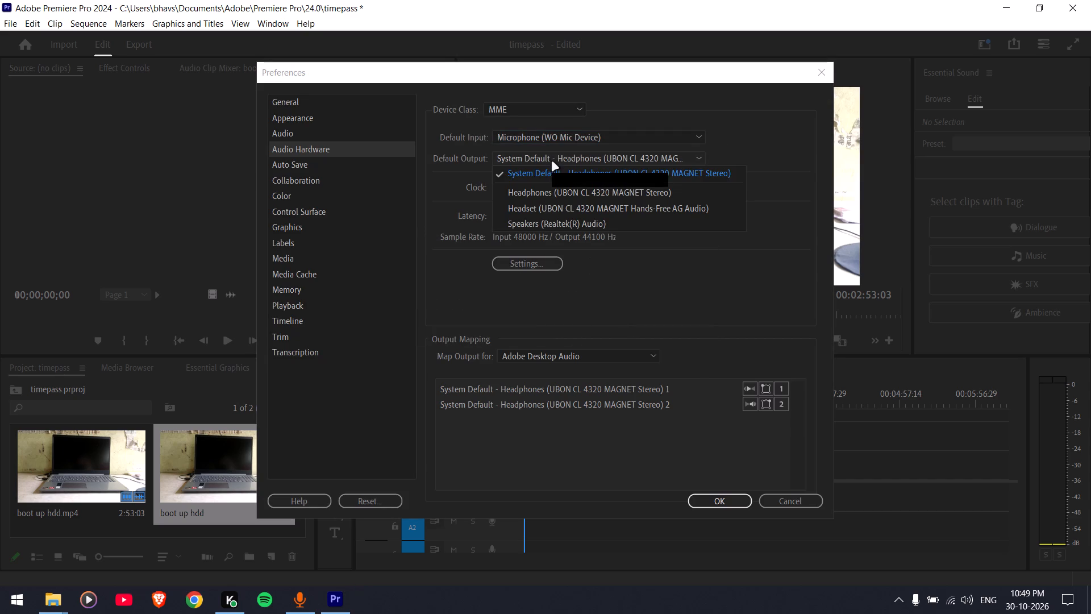
click(731, 318)
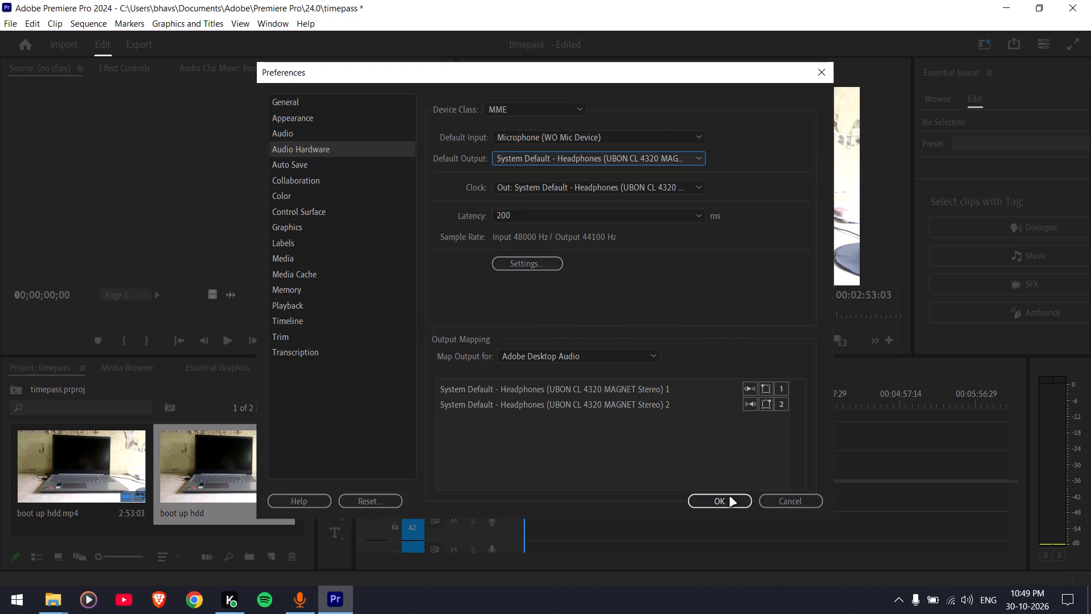
click(730, 497)
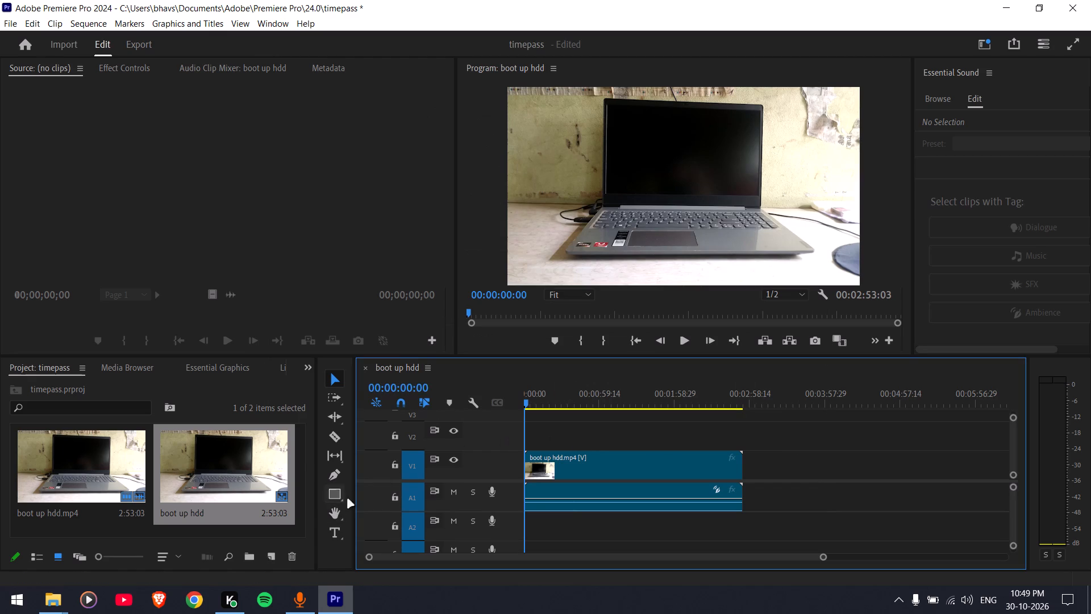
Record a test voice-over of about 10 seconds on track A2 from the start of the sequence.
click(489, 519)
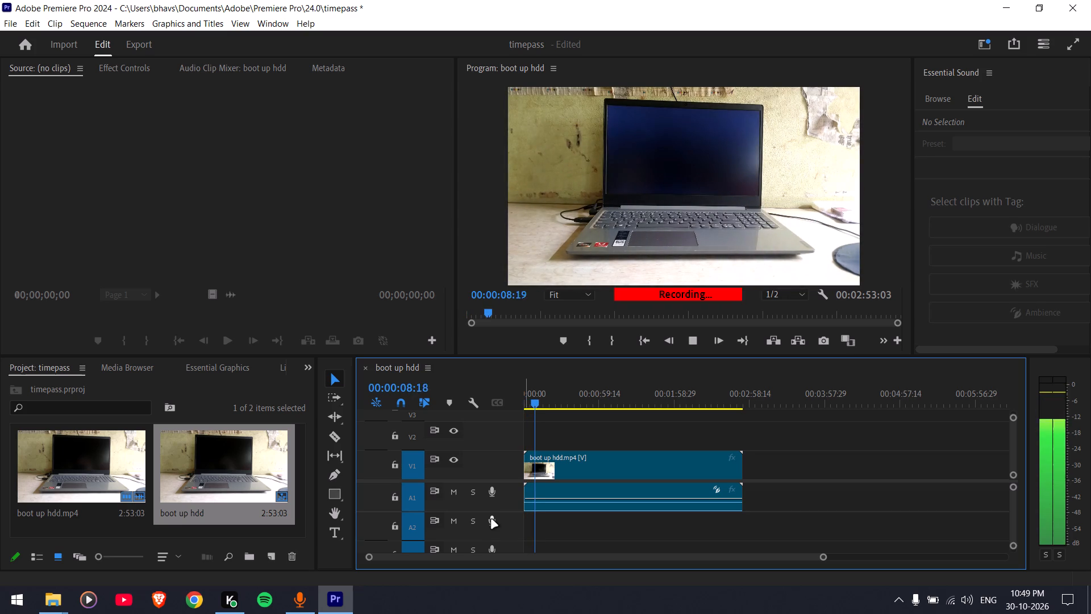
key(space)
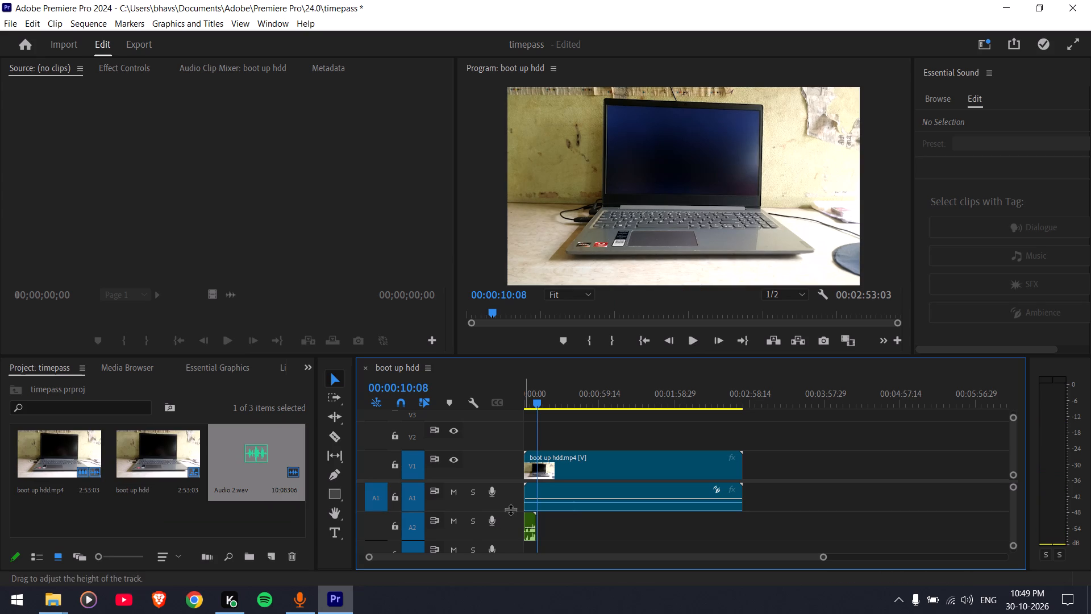
Play the recorded voice-over back from the start of the sequence to check how it sounds.
key(Left)
key(Left)
key(Left)
key(Left)
key(Left)
key(Left)
key(Left)
key(Left)
key(Left)
key(Left)
key(Left)
key(Left)
key(Left)
key(Left)
key(Left)
key(Left)
key(Left)
key(Left)
key(Left)
key(Left)
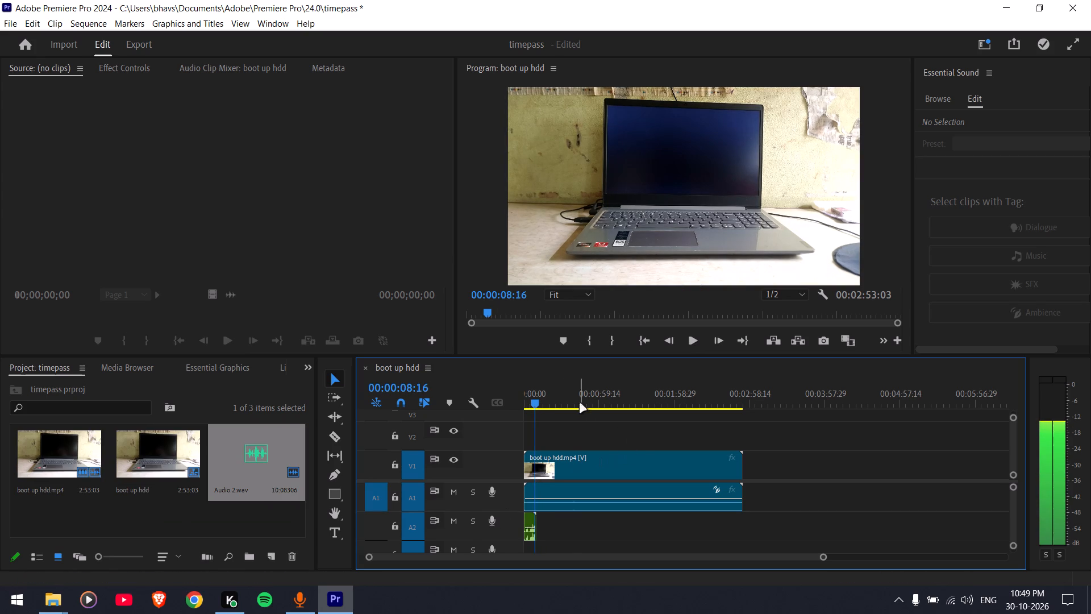
drag(579, 403, 474, 410)
key(space)
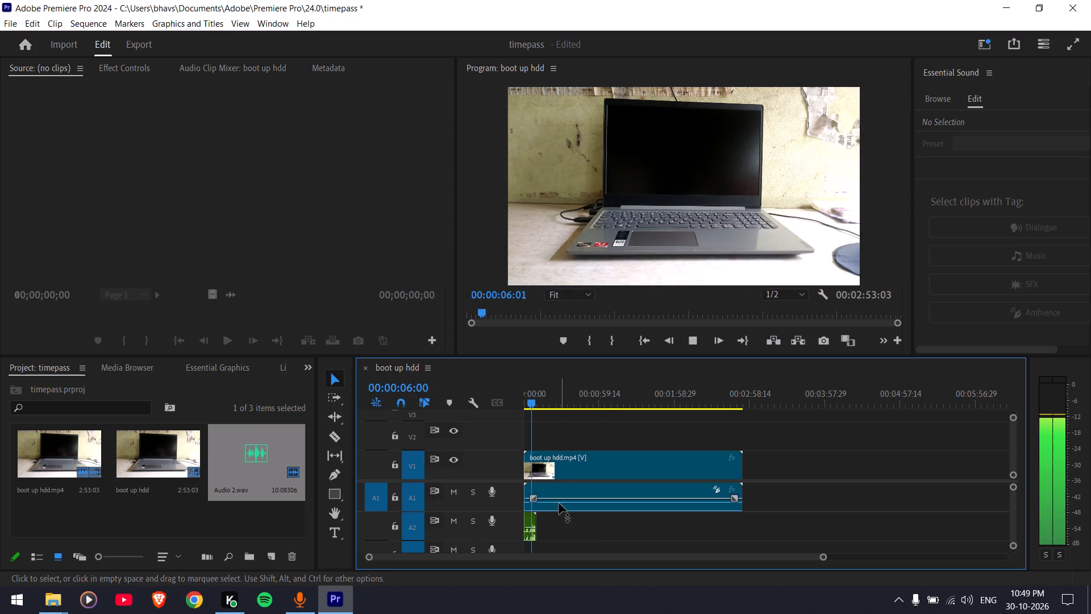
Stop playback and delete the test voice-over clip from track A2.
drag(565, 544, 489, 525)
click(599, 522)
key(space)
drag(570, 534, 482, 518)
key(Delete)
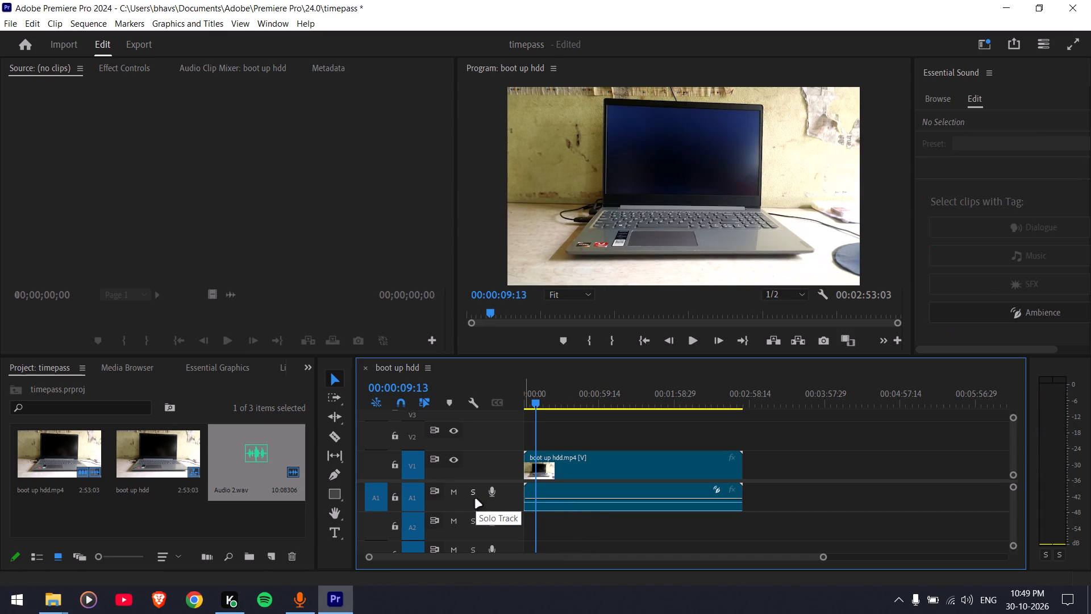
Enable muting of the input during timeline recording in the Audio preferences.
click(29, 22)
click(84, 437)
click(304, 265)
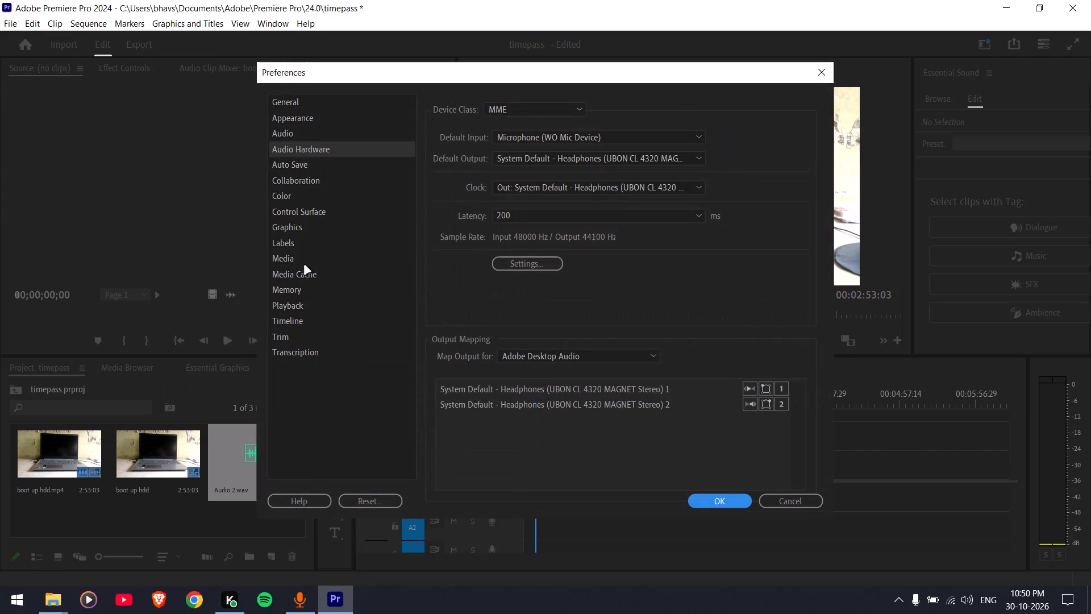
click(550, 266)
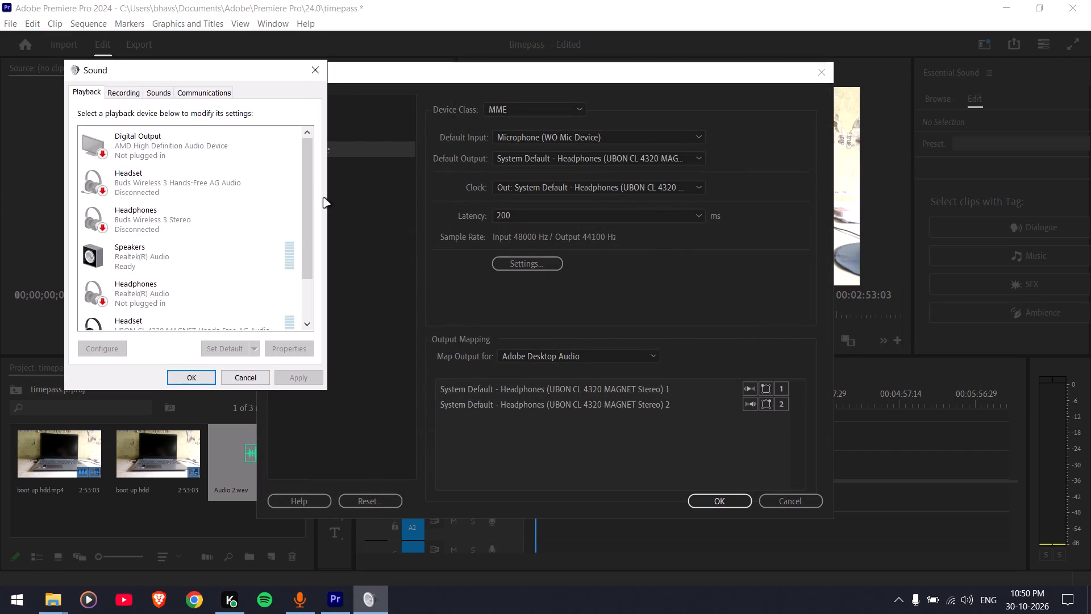
click(318, 68)
click(303, 137)
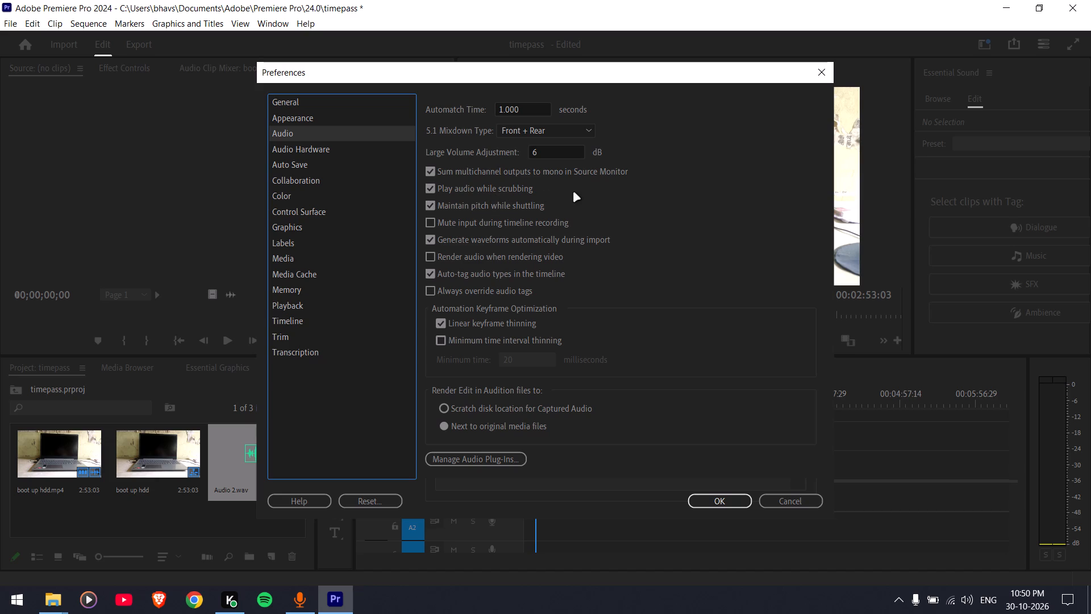
click(547, 223)
click(730, 500)
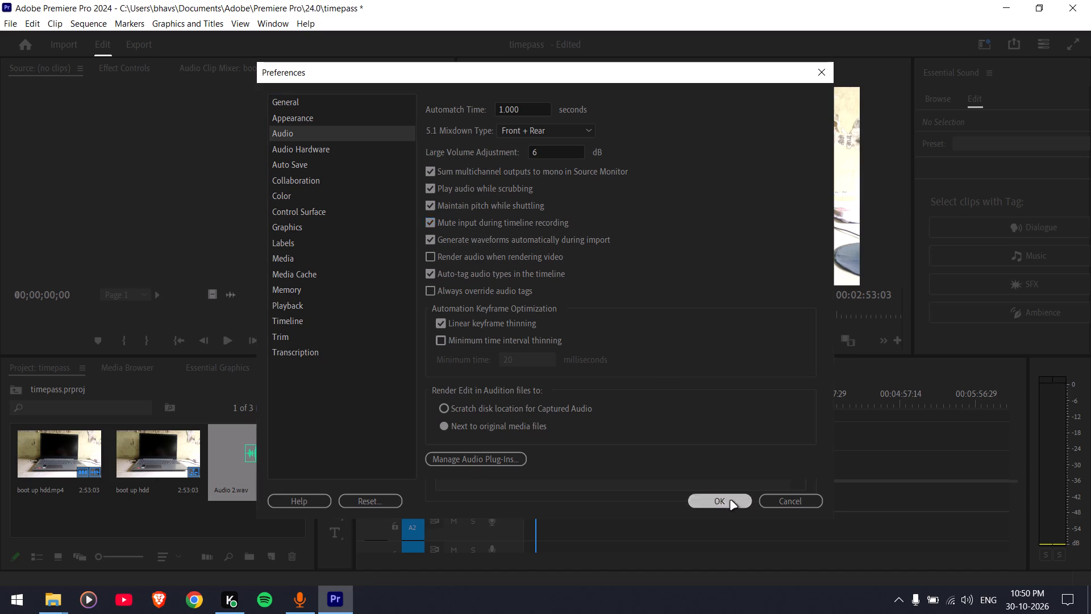
Record a new voice-over of about 30 seconds on track A2 from the start of the sequence.
drag(550, 404, 399, 425)
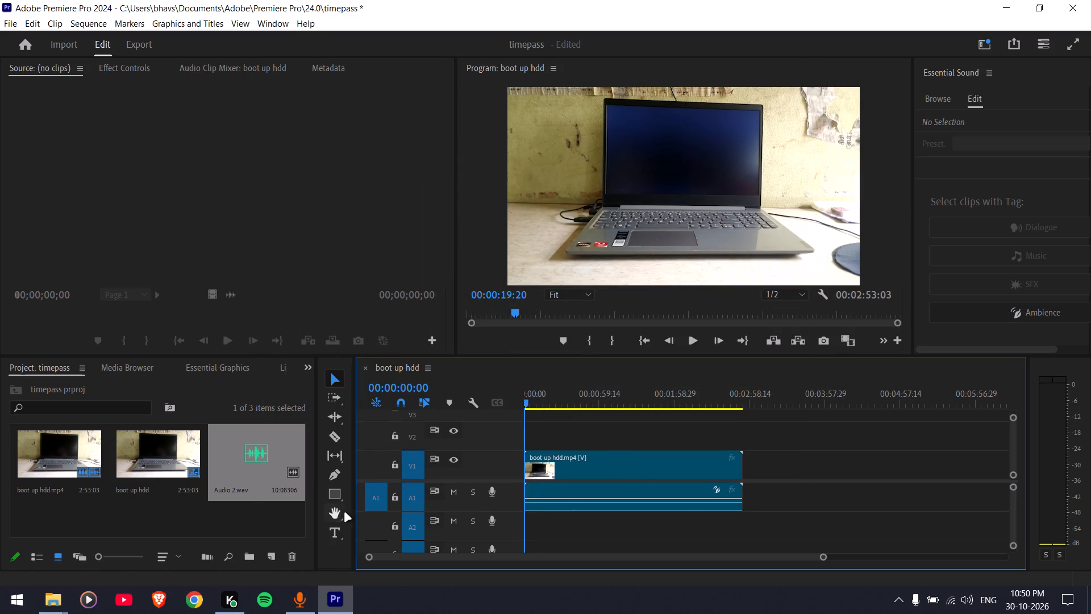
click(493, 517)
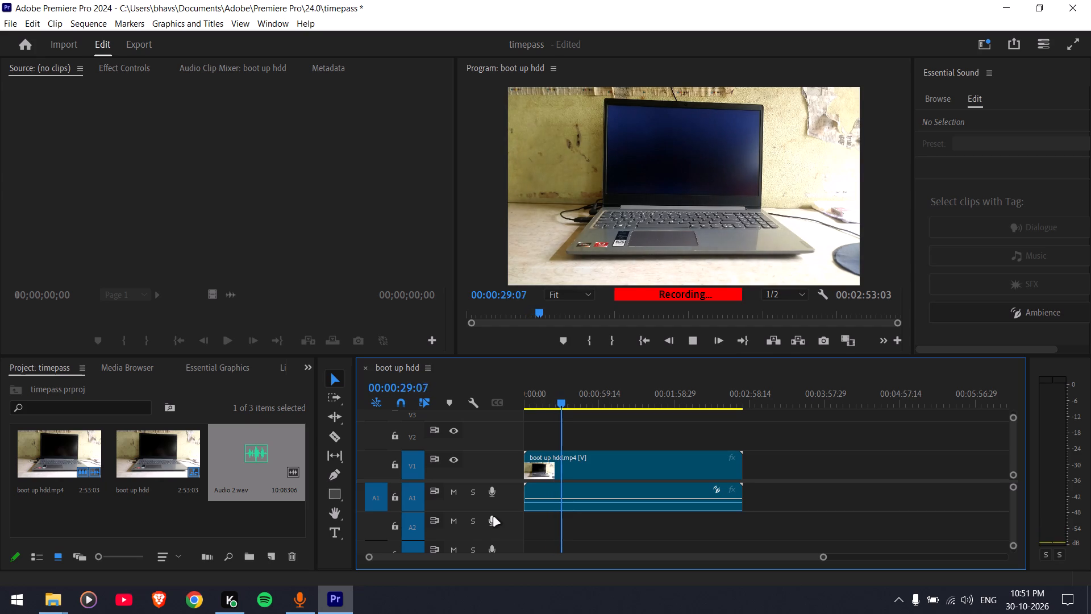
key(space)
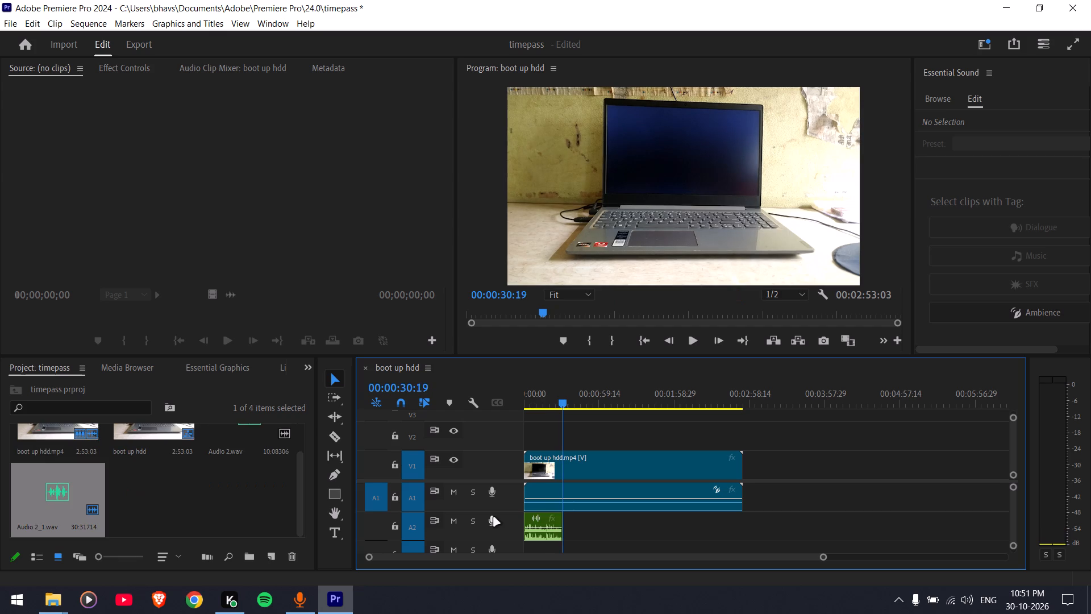
Play the new voice-over recording back from the start of the sequence.
key(space)
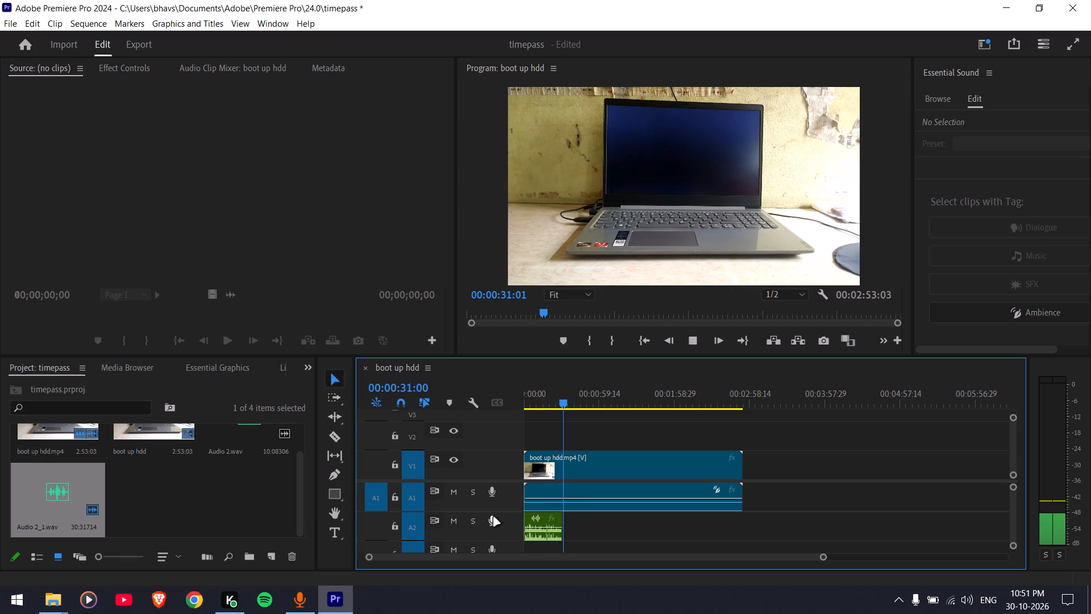
drag(567, 387, 457, 407)
key(space)
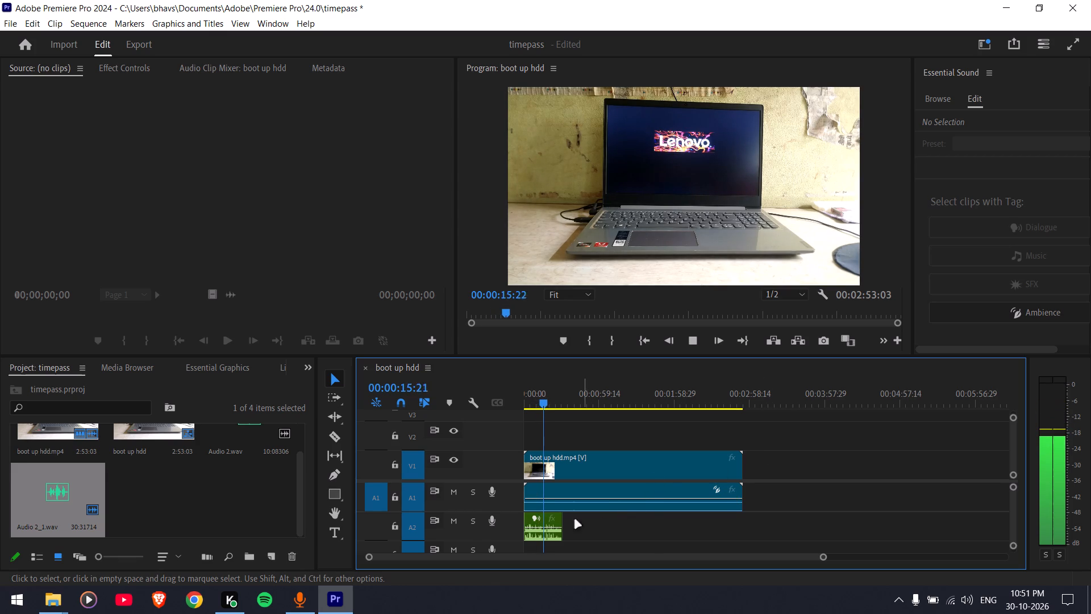
Stop playback and apply the Parametric Equalizer audio effect to the voice-over clip on track A2.
key(space)
click(543, 520)
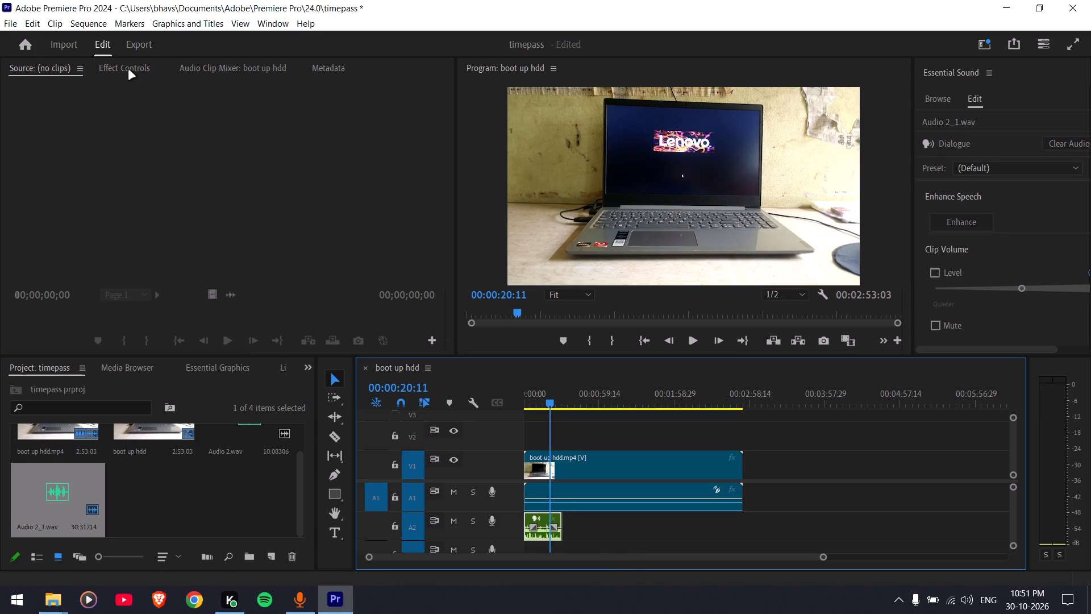
click(128, 70)
click(161, 230)
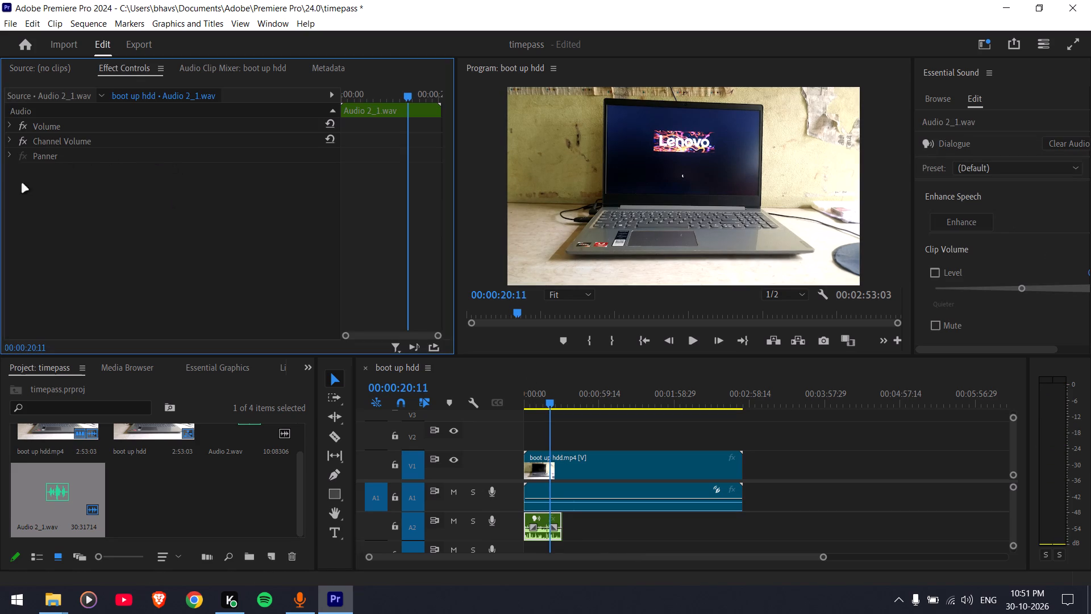
scroll(231, 365, down, 8)
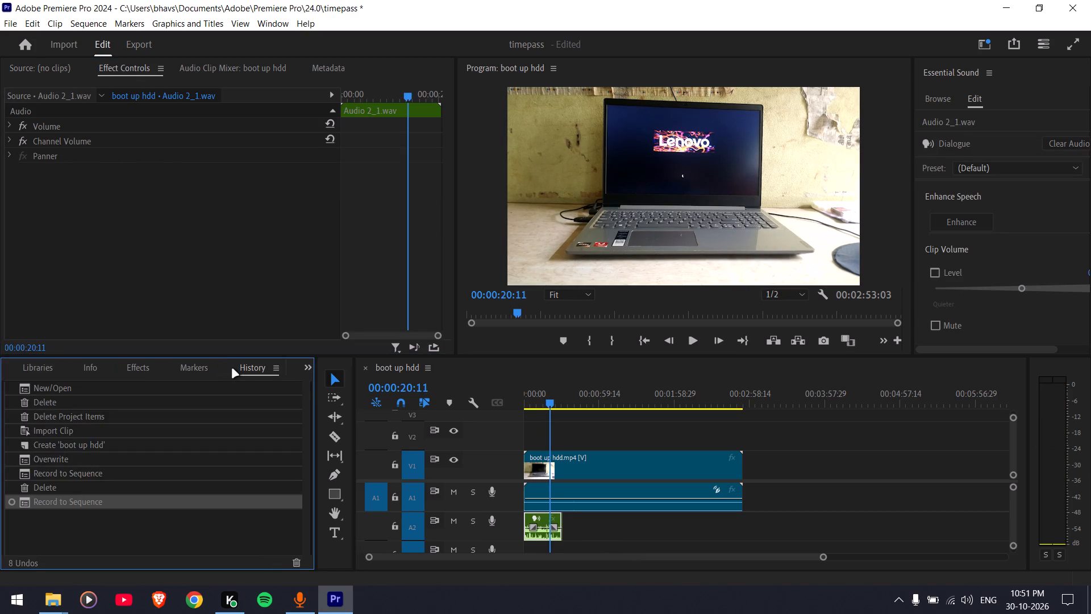
click(141, 369)
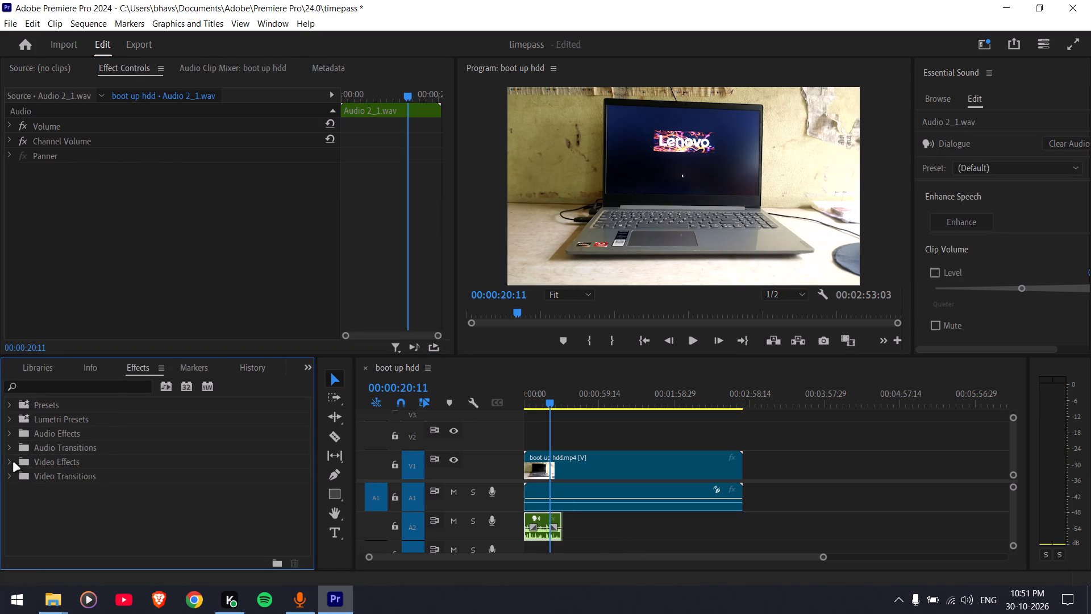
click(10, 437)
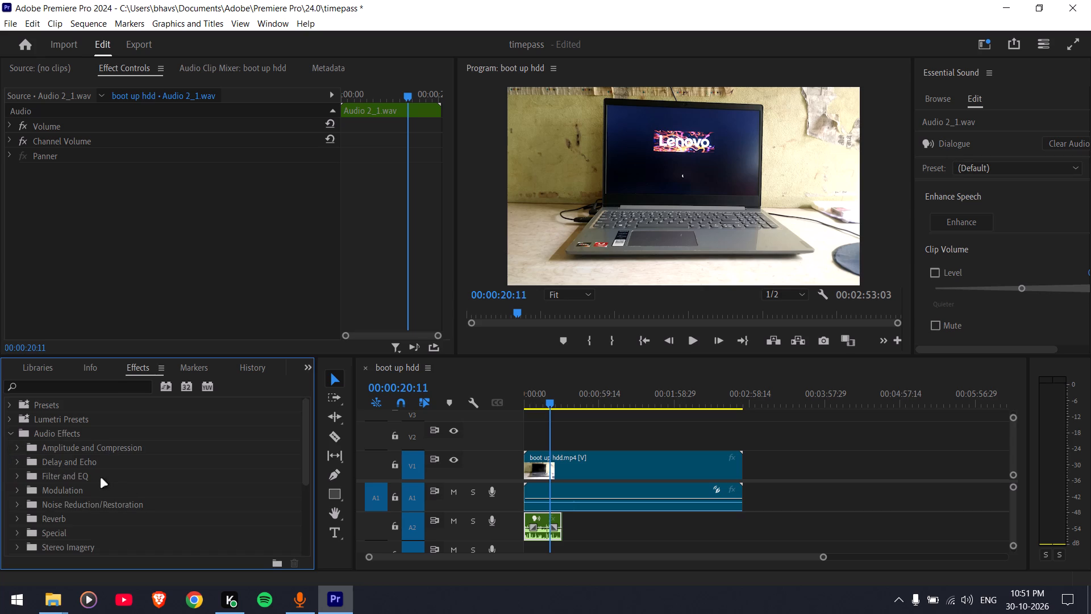
click(20, 479)
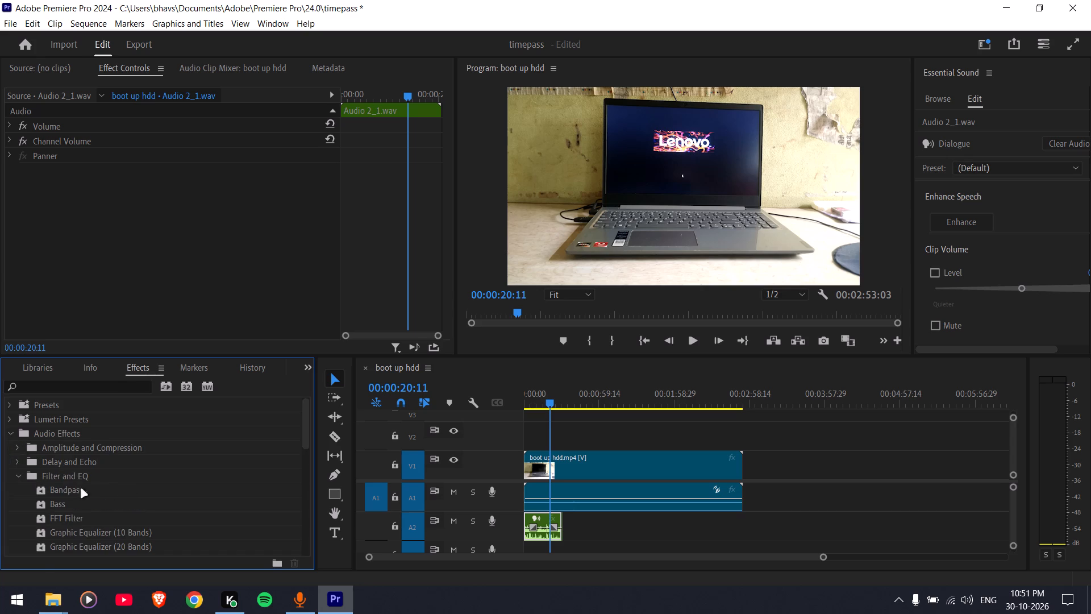
scroll(162, 493, down, 4)
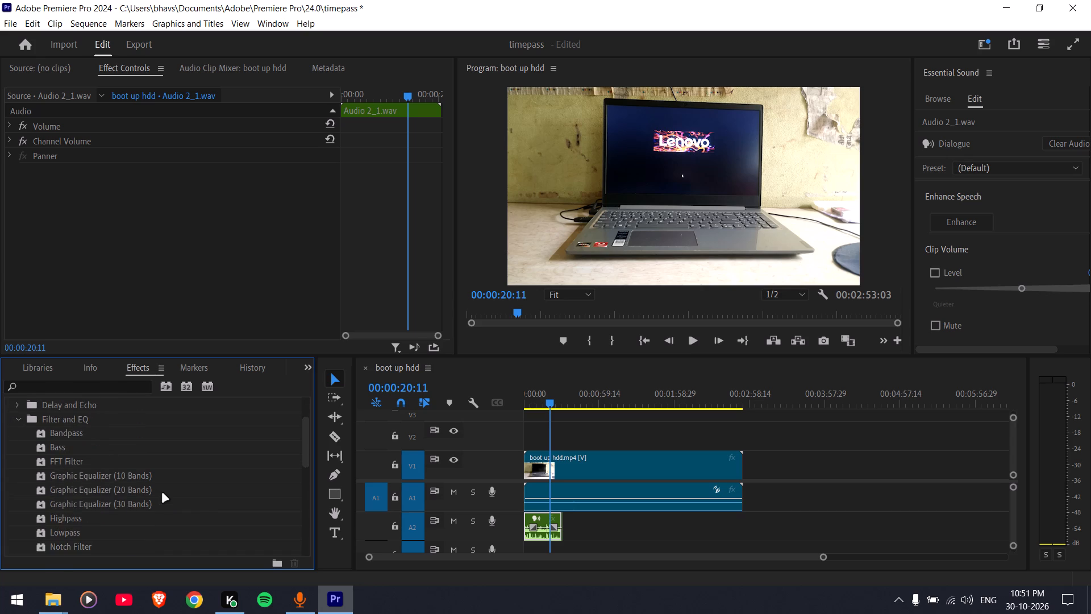
scroll(162, 493, down, 4)
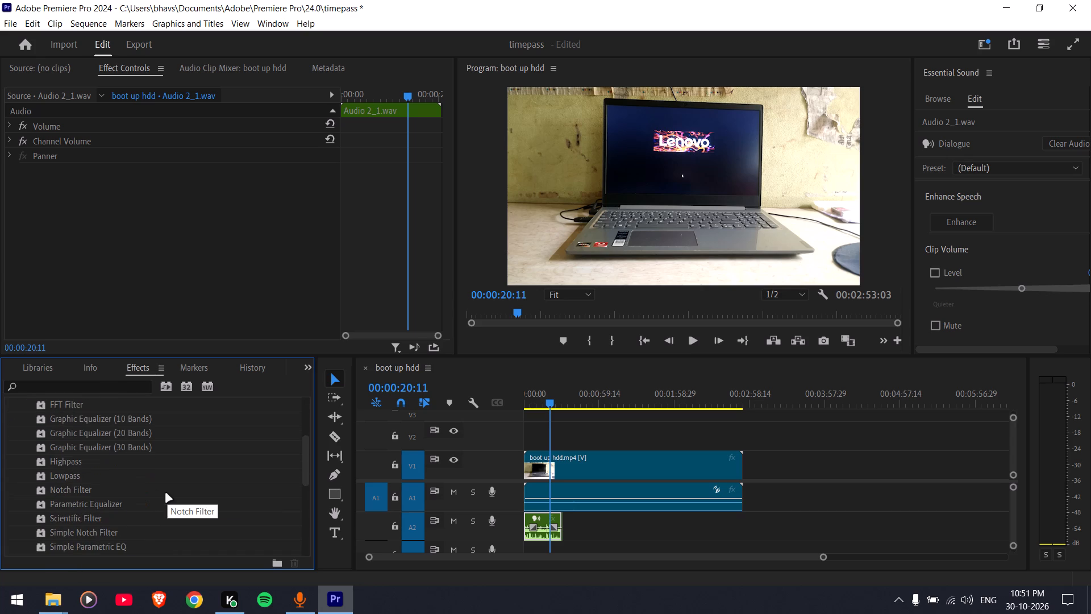
scroll(165, 493, down, 1)
drag(112, 491, 516, 483)
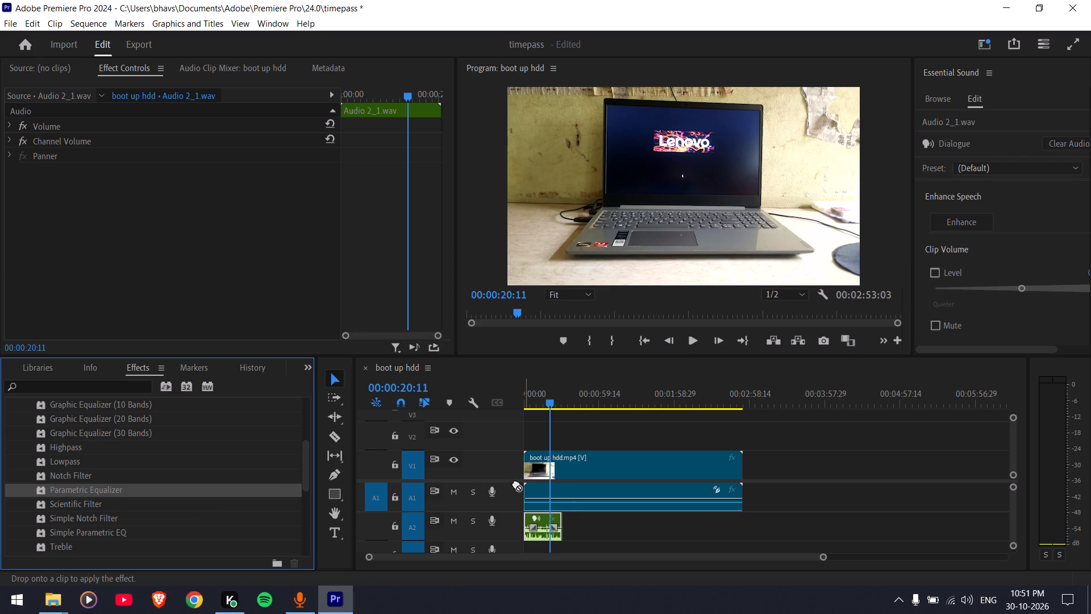
drag(516, 483, 534, 525)
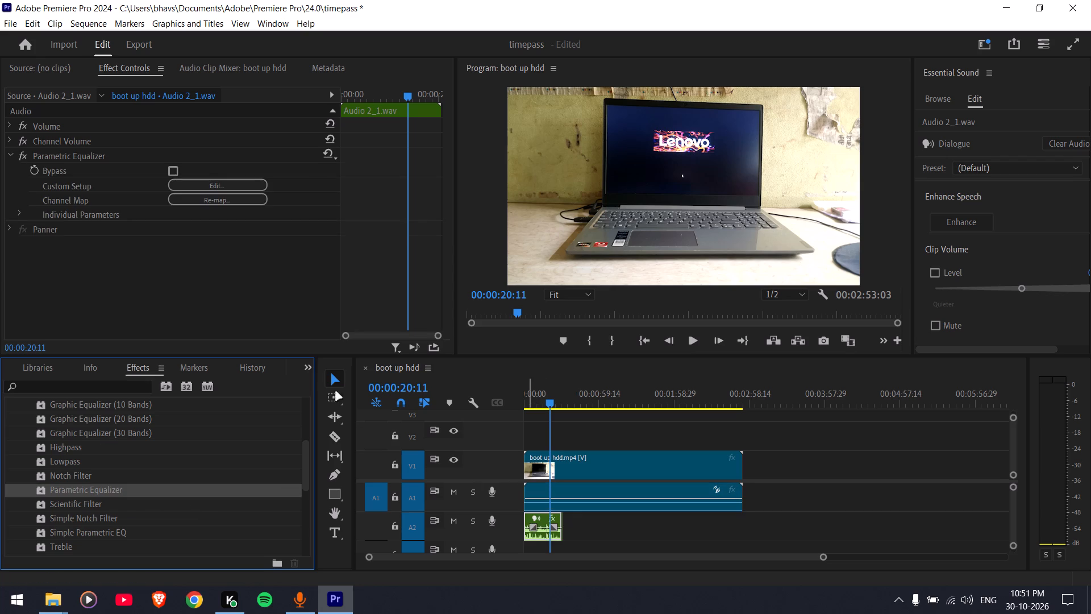
Set the voice-over clip's Parametric Equalizer to the Vocal Enhancer preset and close its editor.
click(218, 186)
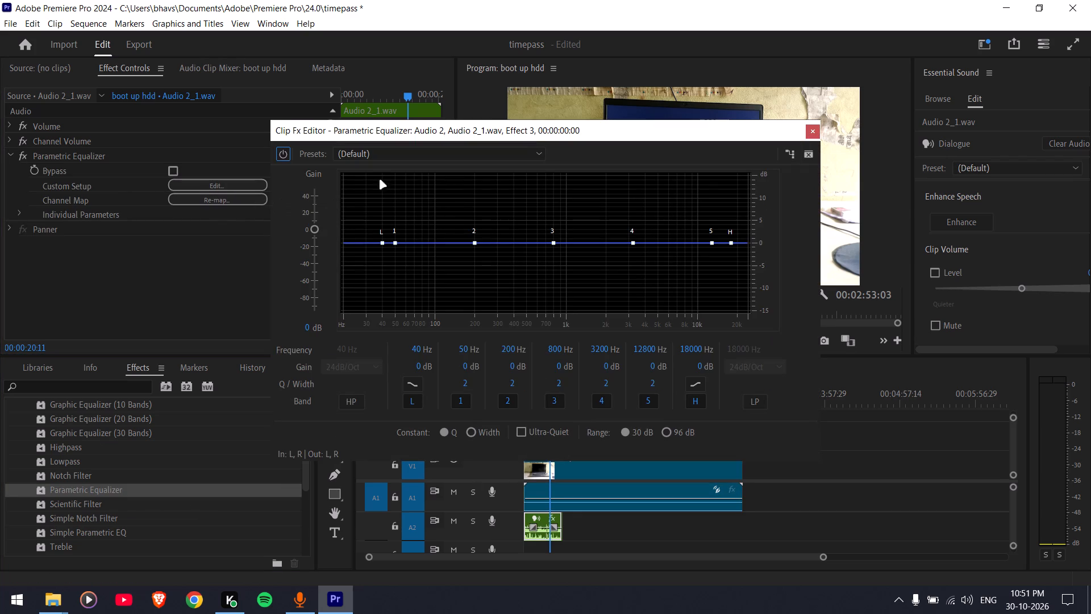
click(351, 156)
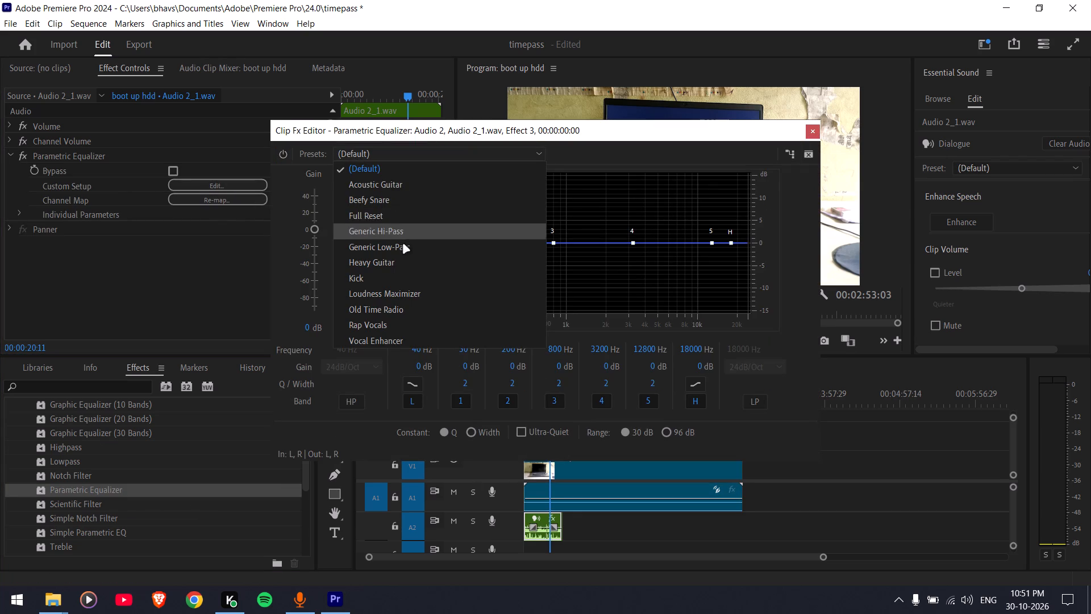
click(395, 335)
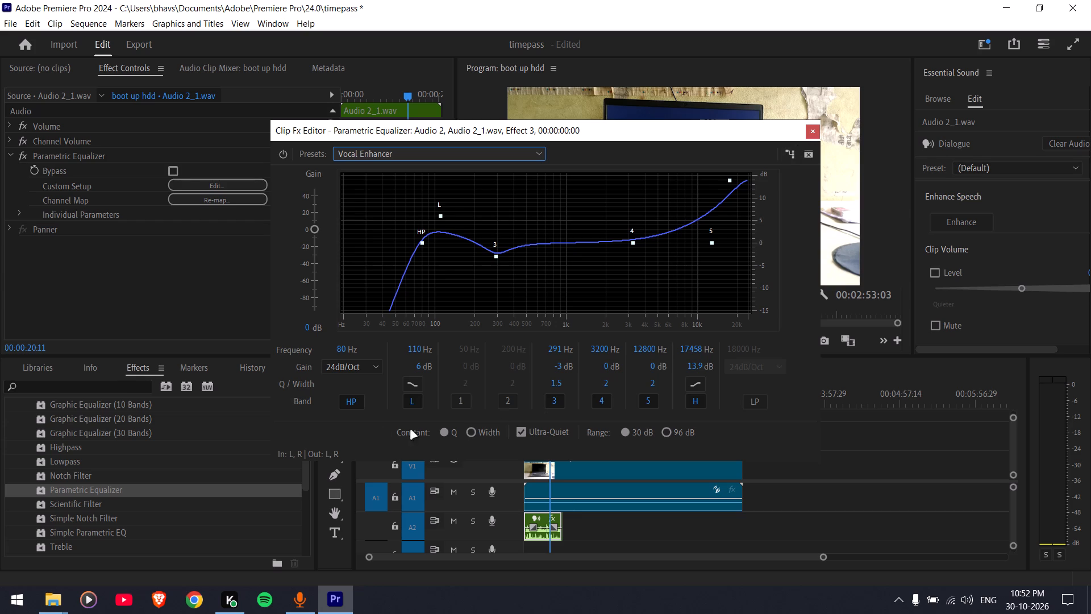
drag(329, 133, 379, 73)
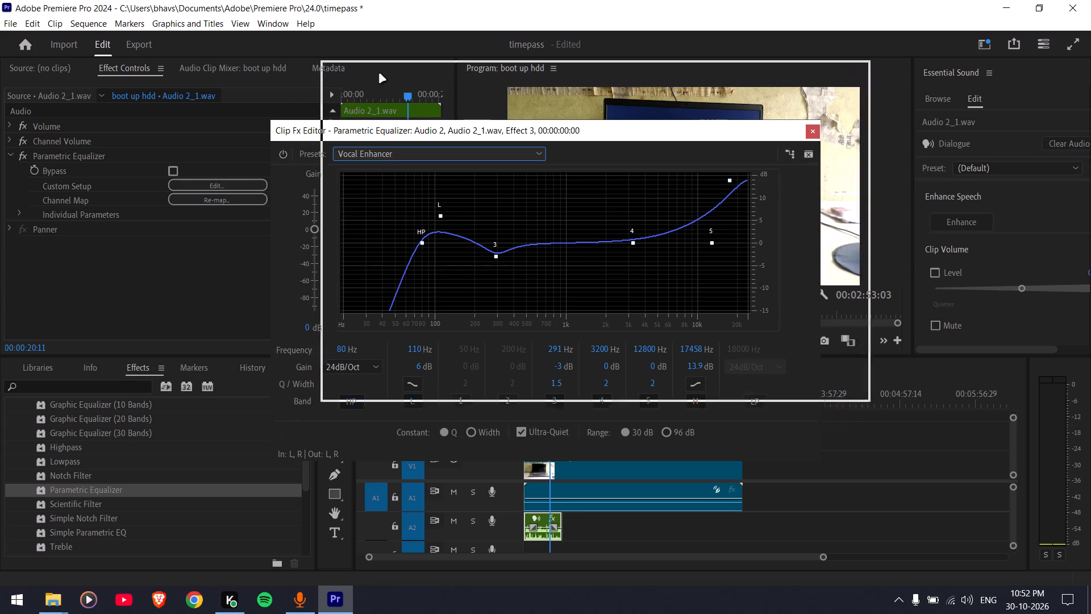
drag(379, 73, 380, 73)
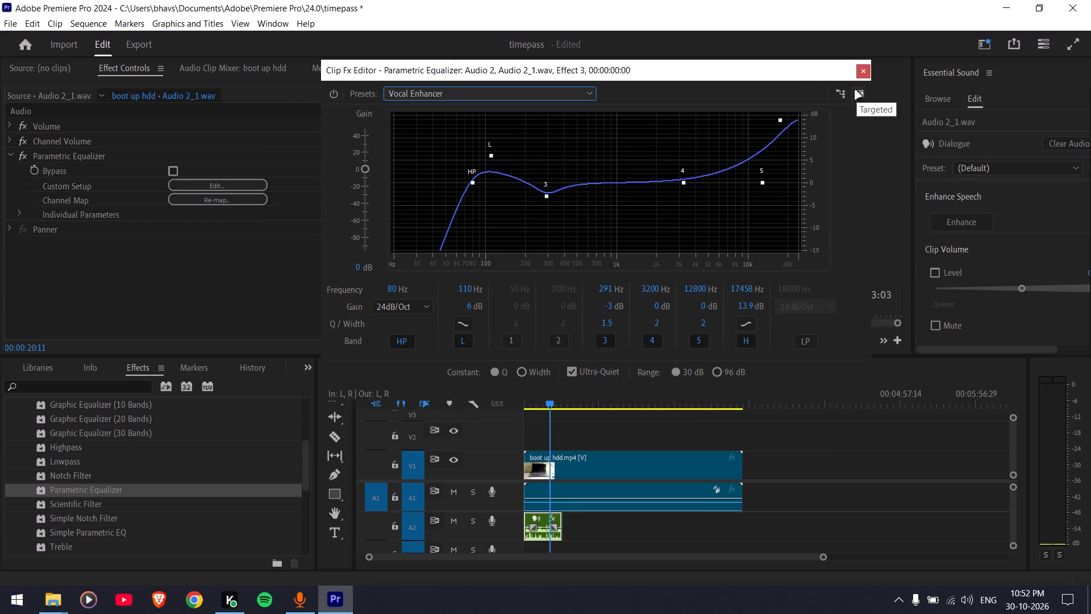
click(866, 70)
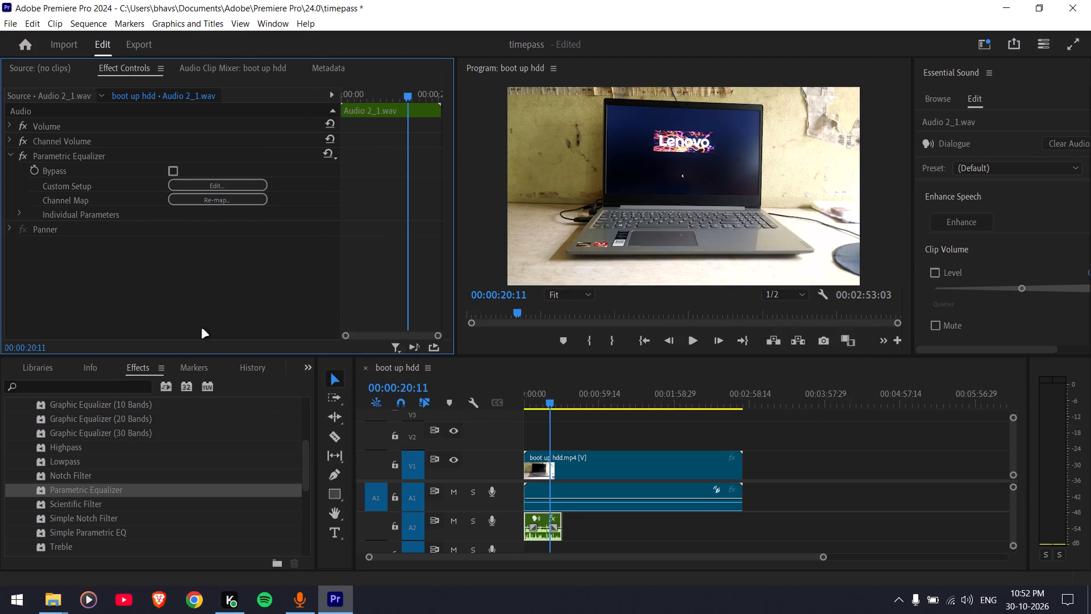
Reopen the Parametric Equalizer's custom setup to check its curve, and close it again.
click(218, 179)
click(96, 293)
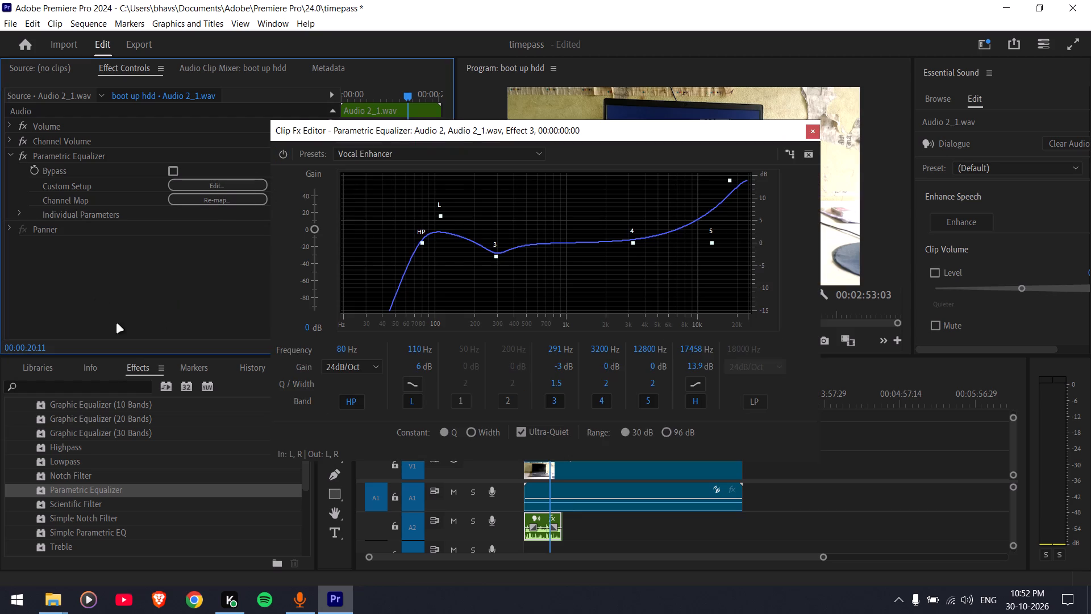
click(813, 130)
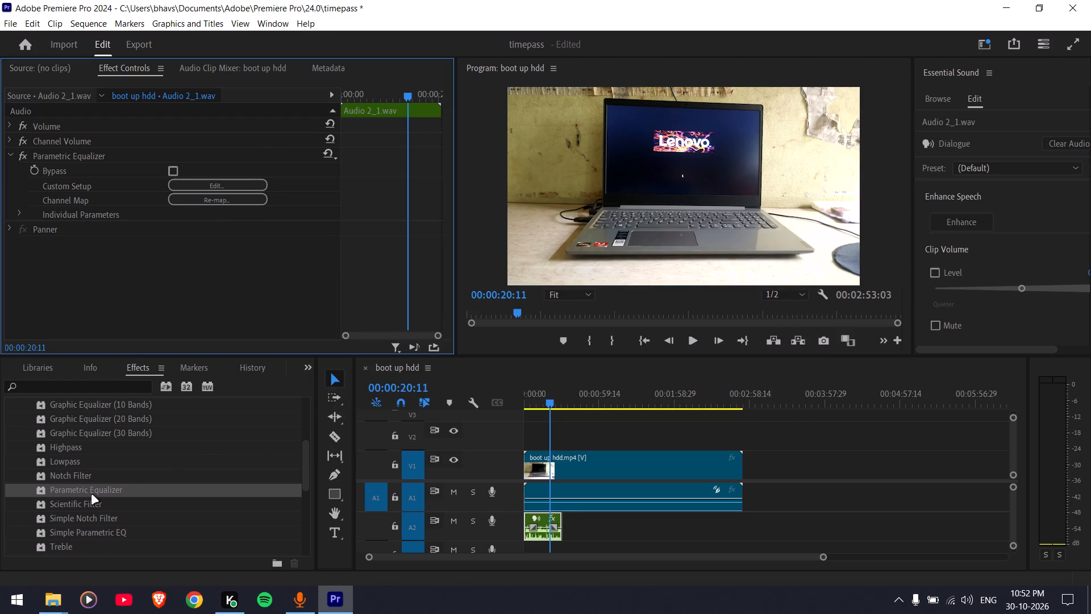
Search the effects for "clear", shorten the term to "cle", and look through the matches.
scroll(91, 495, down, 5)
click(95, 389)
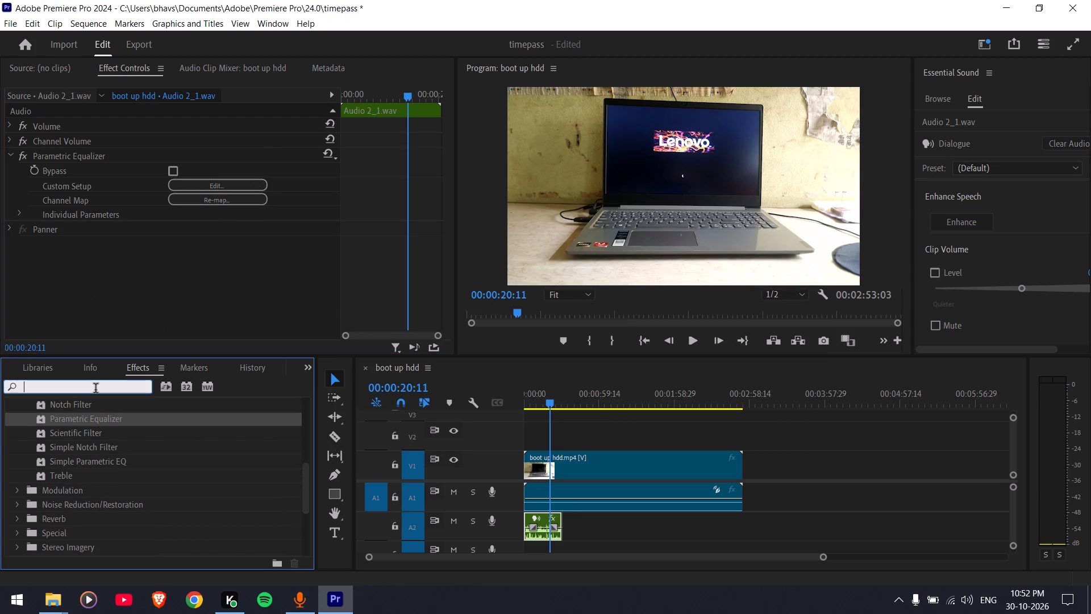
text(clear)
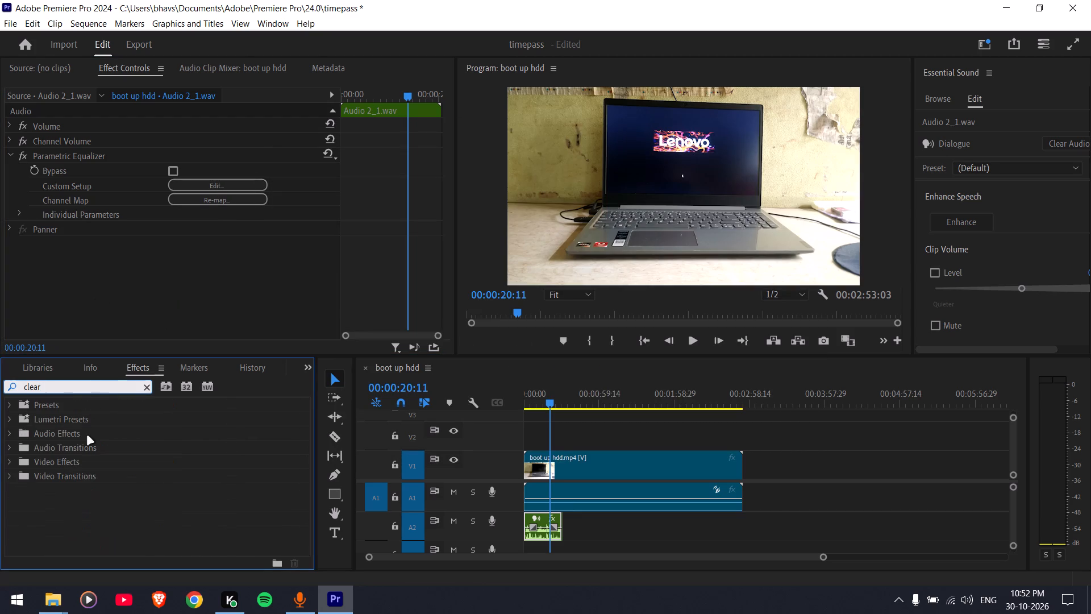
key(BackSpace)
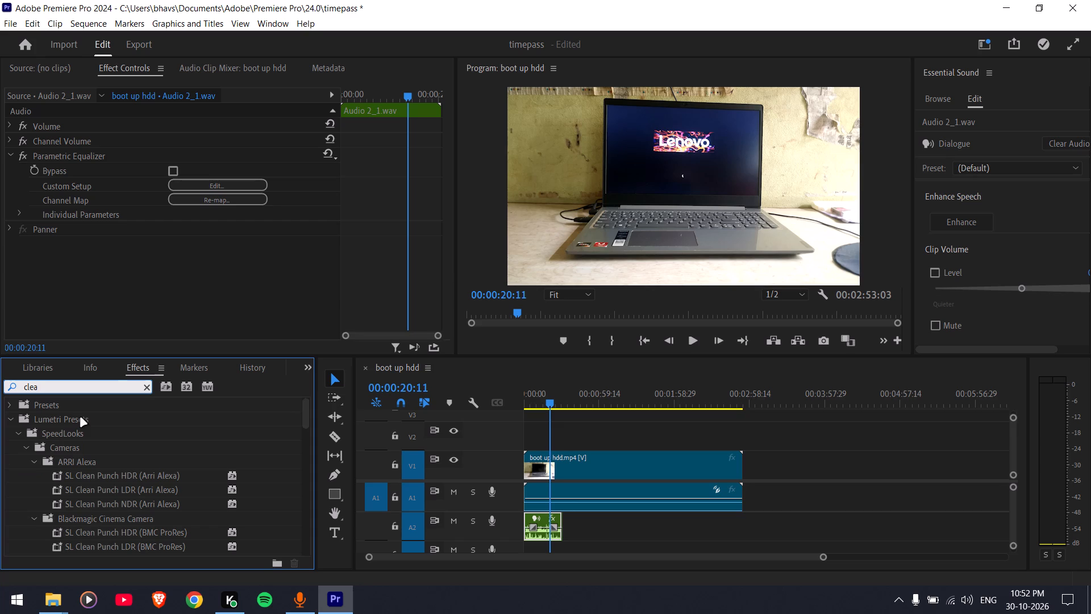
key(BackSpace)
scroll(108, 439, down, 12)
scroll(109, 448, down, 16)
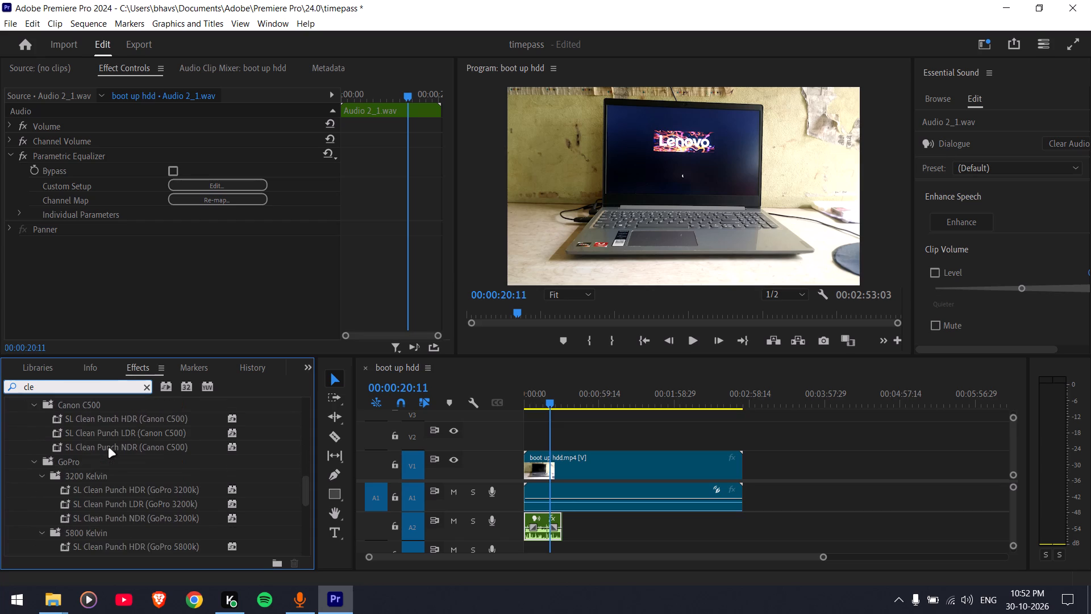
scroll(109, 448, down, 6)
Search the effects for "clean" and look through the matches.
key(BackSpace)
key(BackSpace)
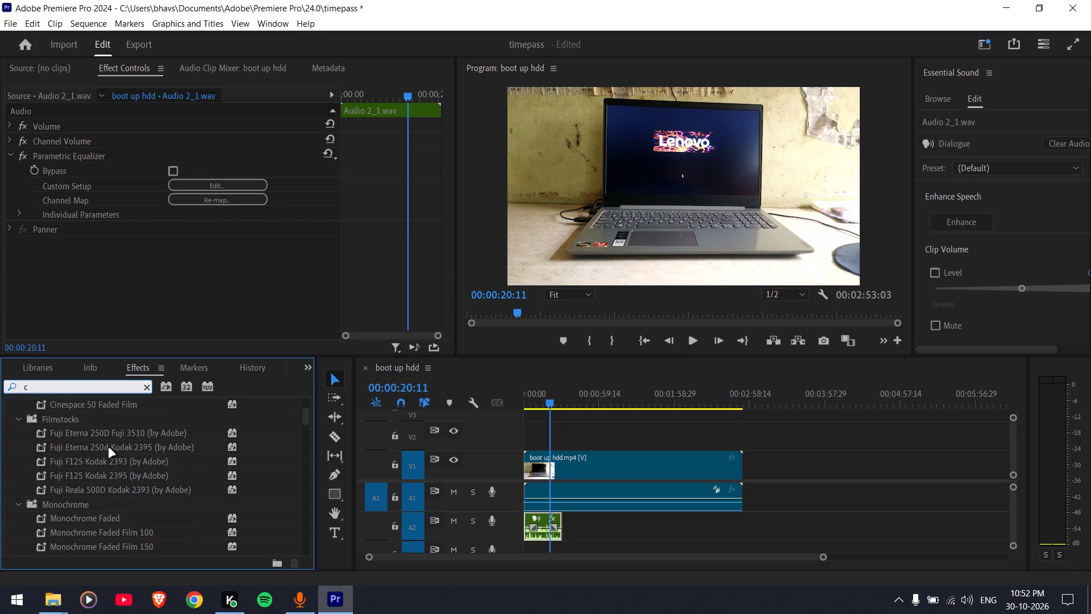
key(BackSpace)
text(clean)
key(Return)
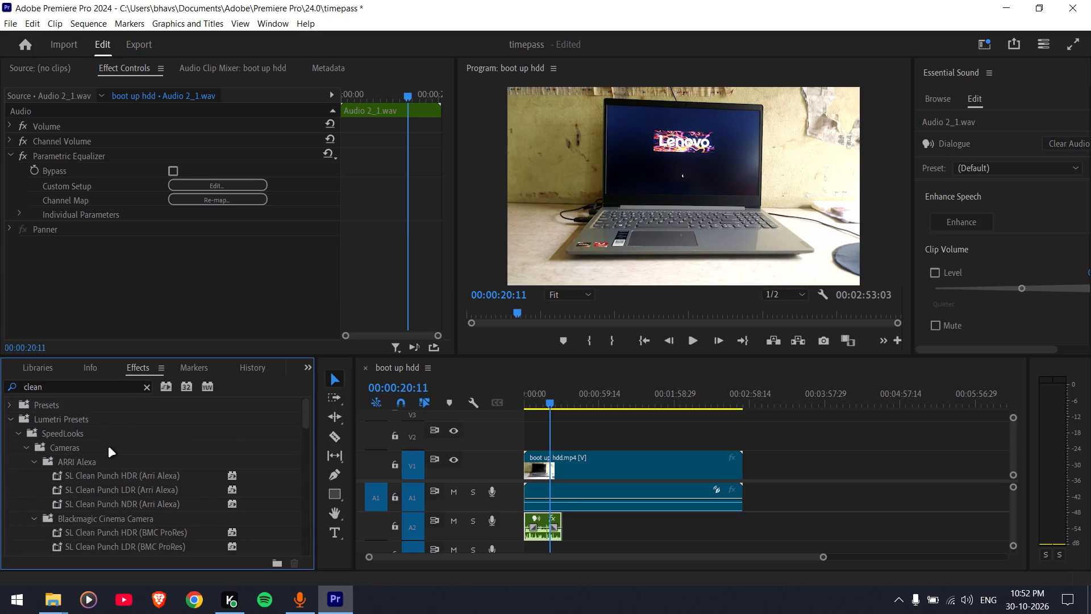
scroll(103, 455, down, 11)
scroll(100, 460, up, 12)
Clear the effects search and examine the Noise Reduction/Restoration group of the audio effects.
click(73, 395)
click(60, 389)
key(BackSpace)
key(BackSpace)
key(BackSpace)
key(BackSpace)
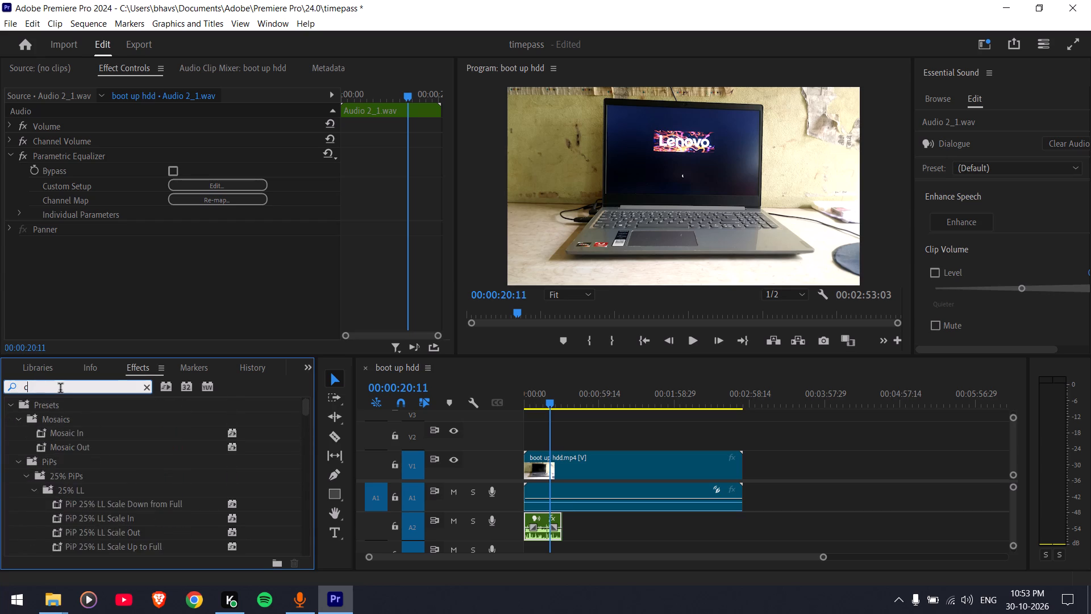
key(BackSpace)
key(BackSpace)
click(17, 437)
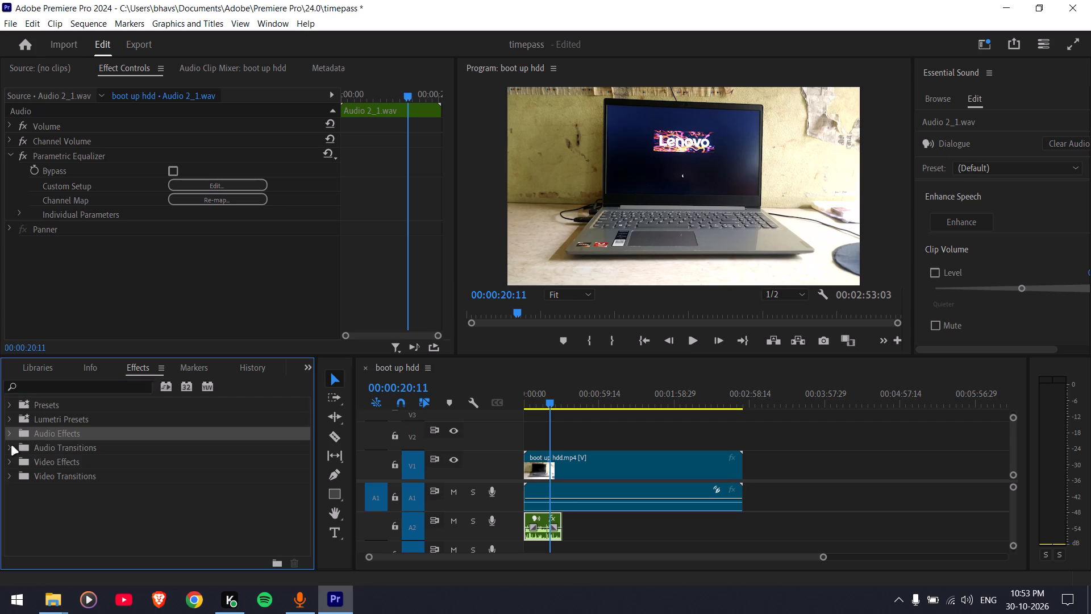
click(7, 429)
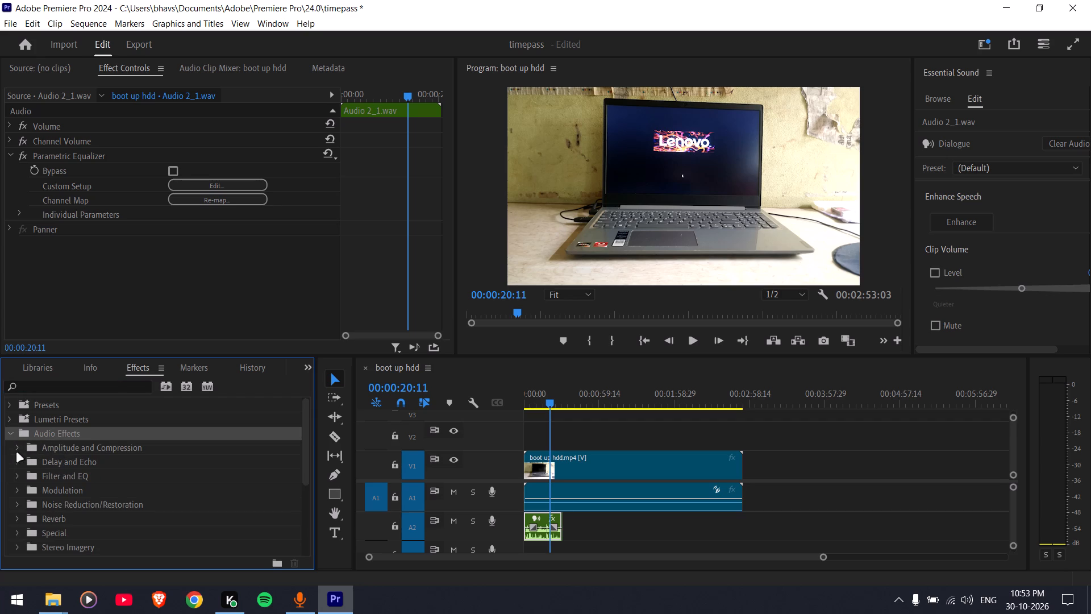
scroll(38, 507, down, 1)
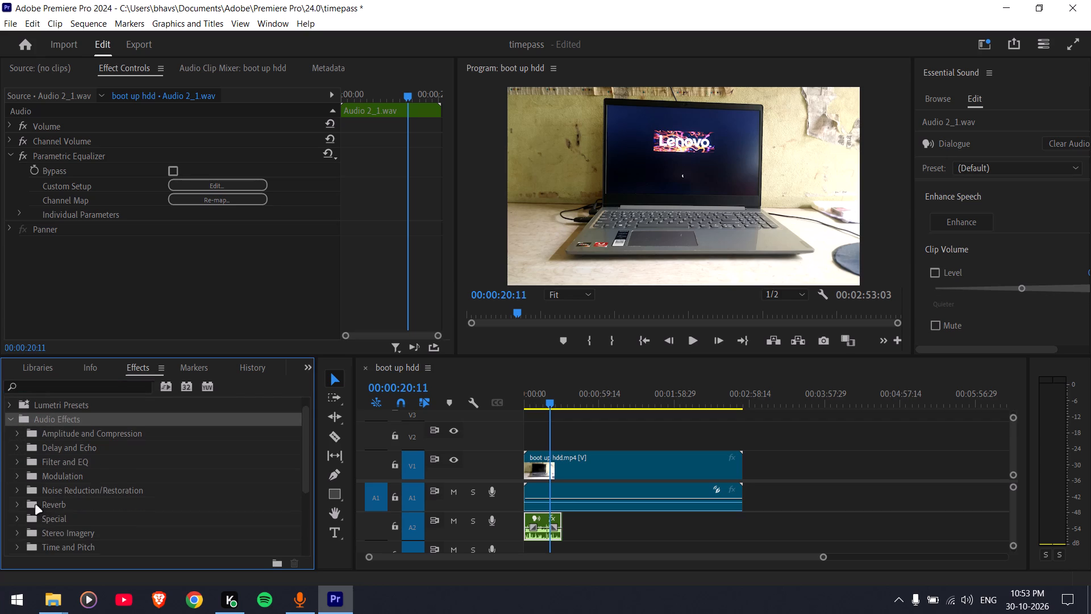
click(18, 489)
scroll(119, 511, down, 2)
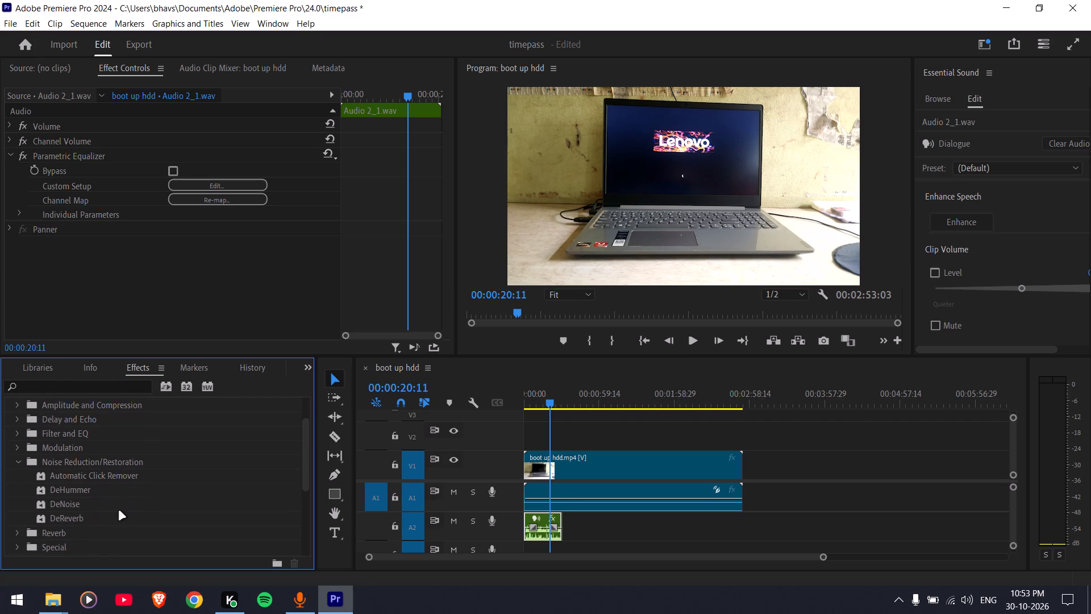
click(20, 463)
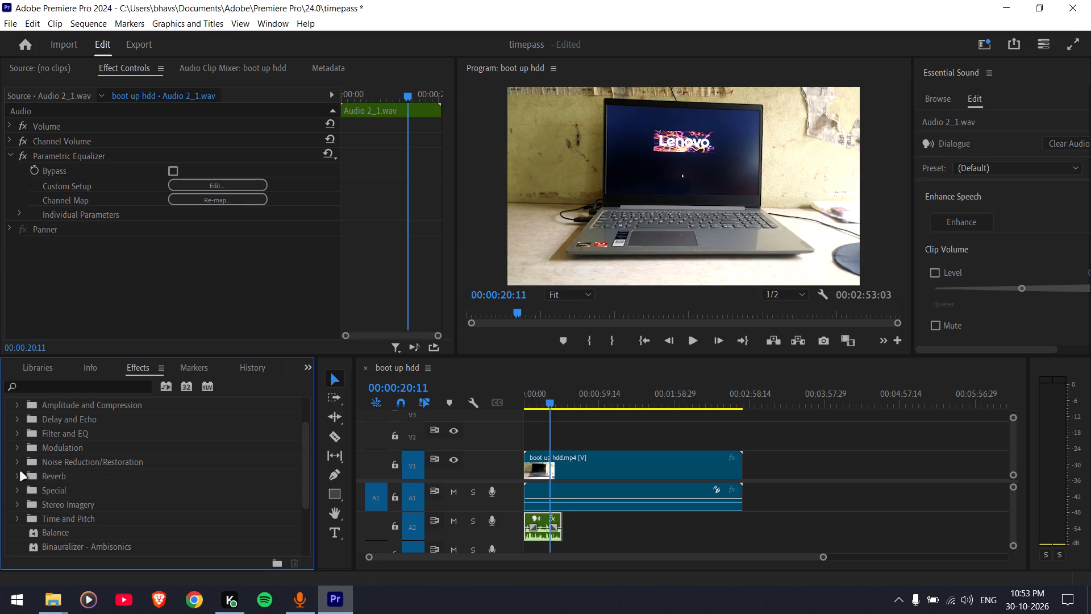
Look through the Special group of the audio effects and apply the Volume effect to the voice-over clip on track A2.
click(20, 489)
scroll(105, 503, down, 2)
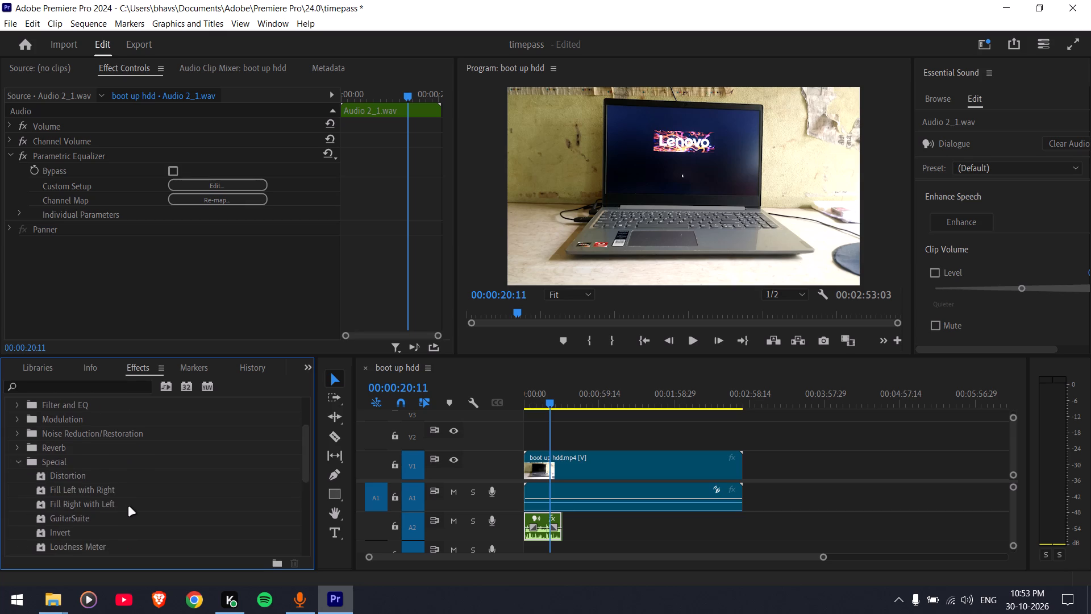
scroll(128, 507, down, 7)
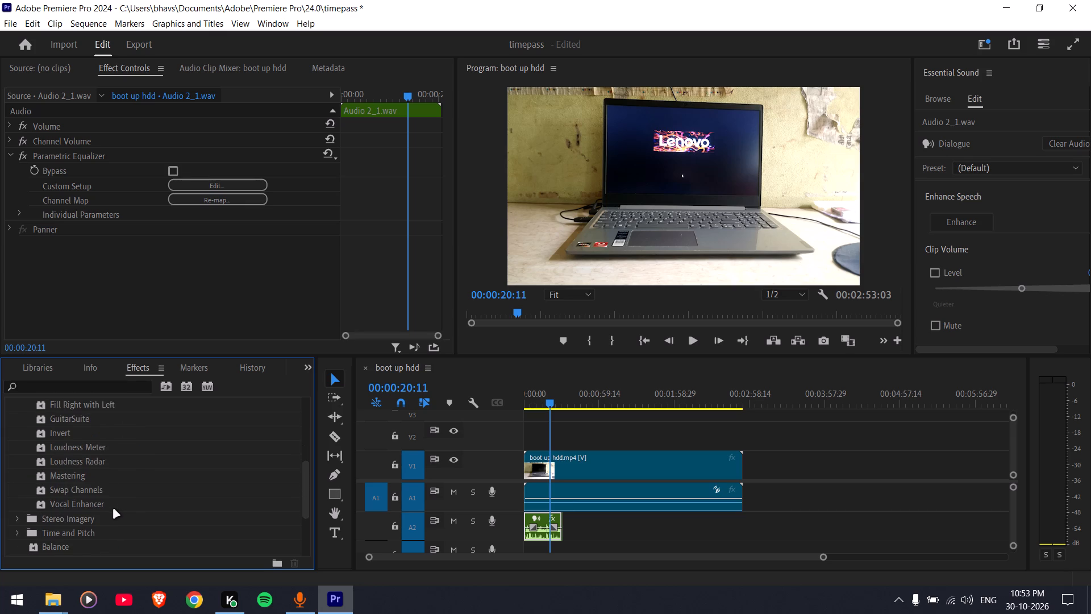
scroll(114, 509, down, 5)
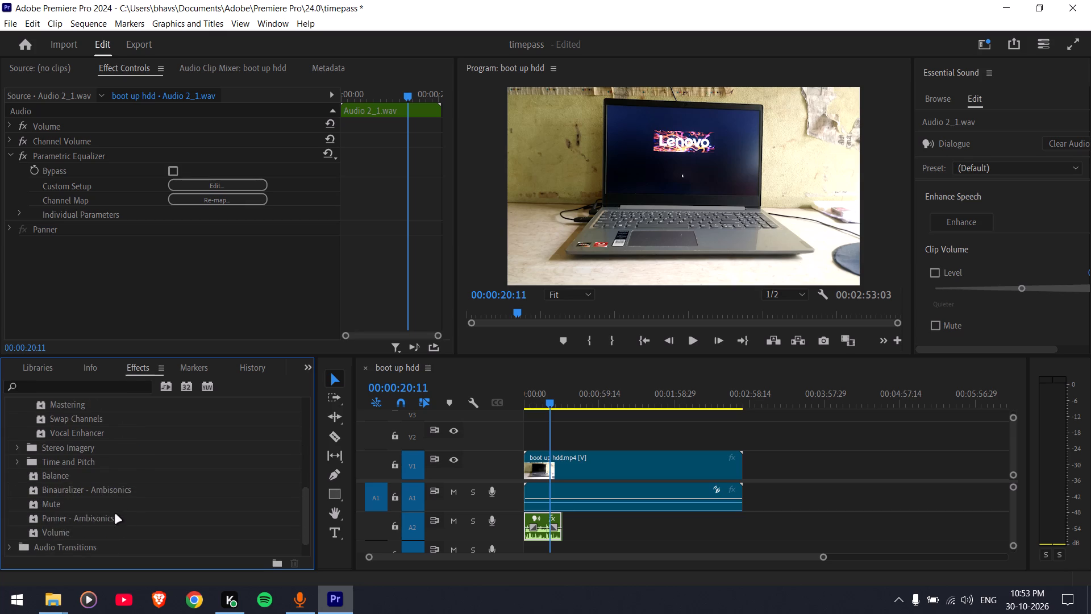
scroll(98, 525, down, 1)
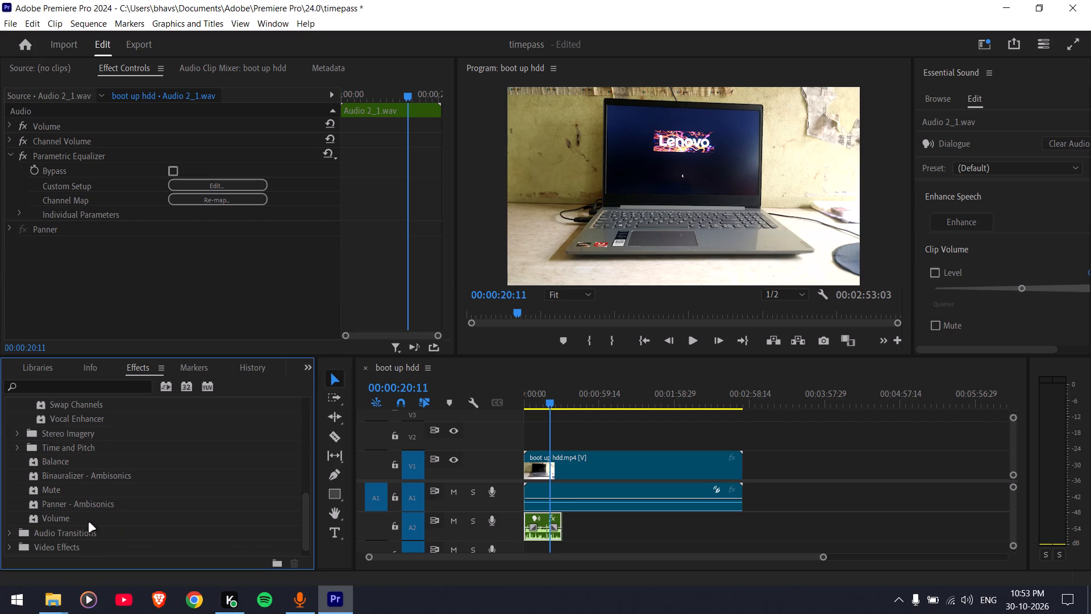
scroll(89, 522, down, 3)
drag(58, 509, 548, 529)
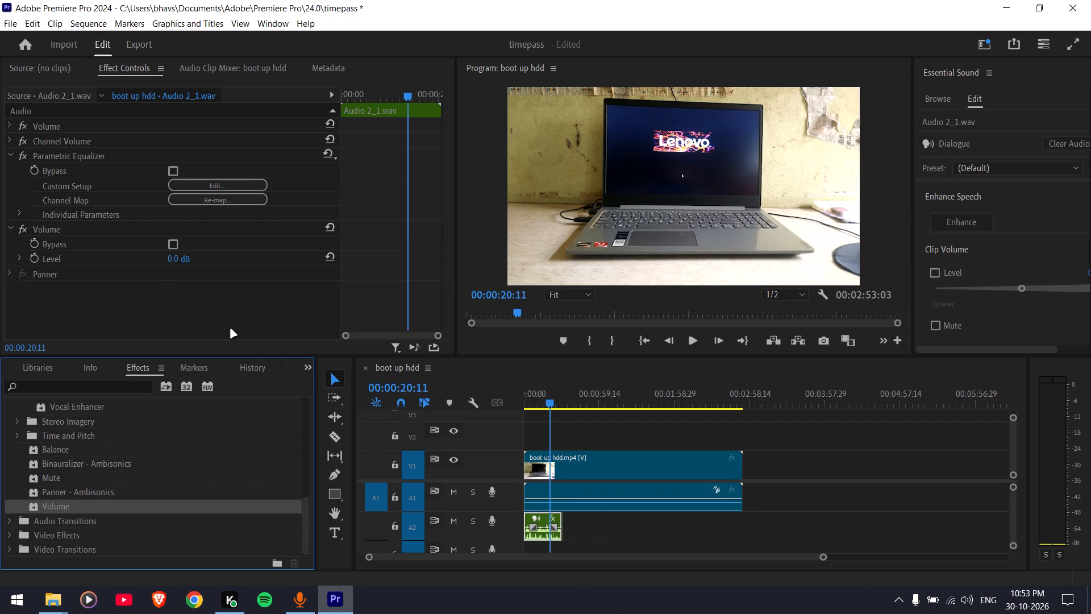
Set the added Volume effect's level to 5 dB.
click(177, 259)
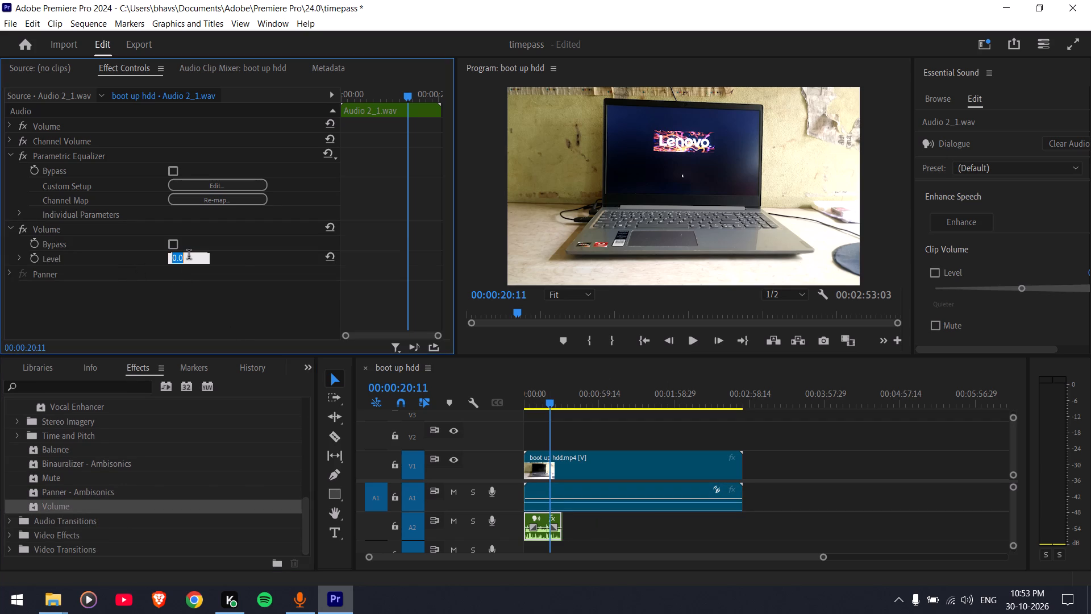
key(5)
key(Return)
Play the sequence from its start through the end of the voice-over to hear the louder voice.
click(873, 479)
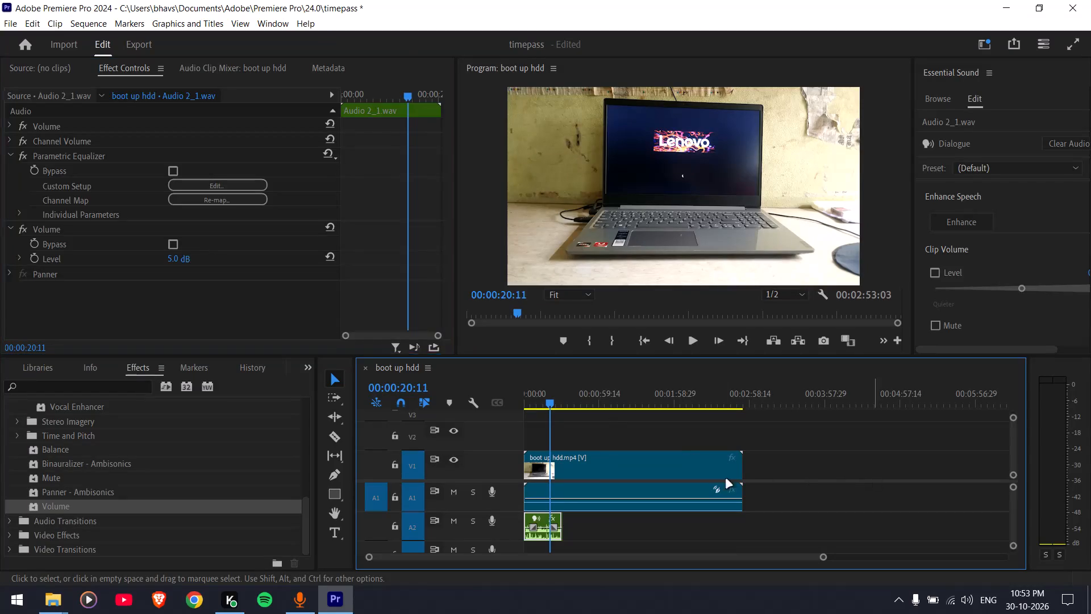
drag(545, 400, 417, 400)
key(space)
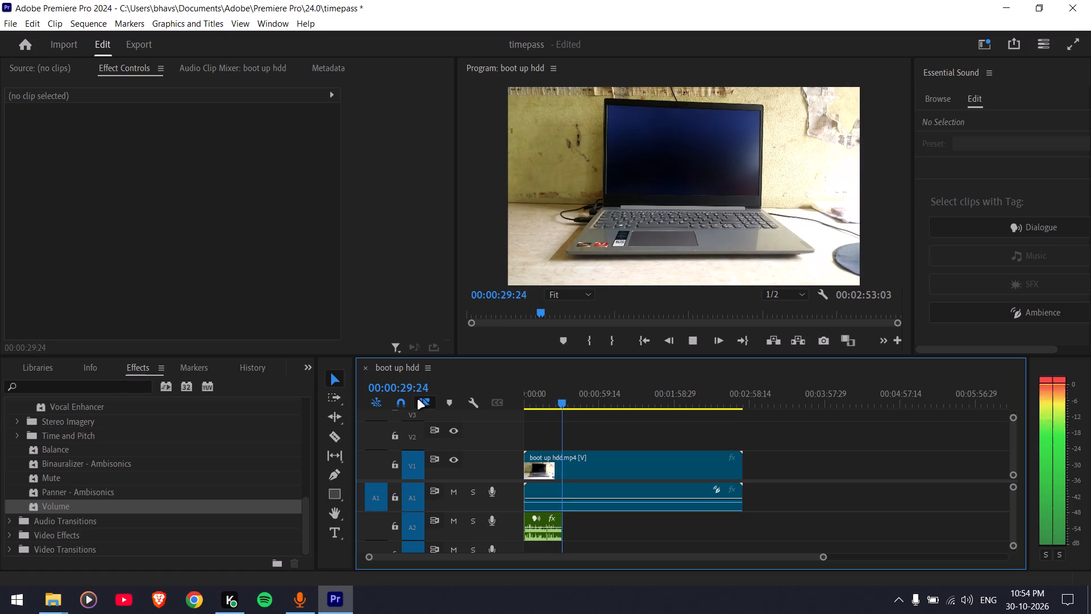
key(space)
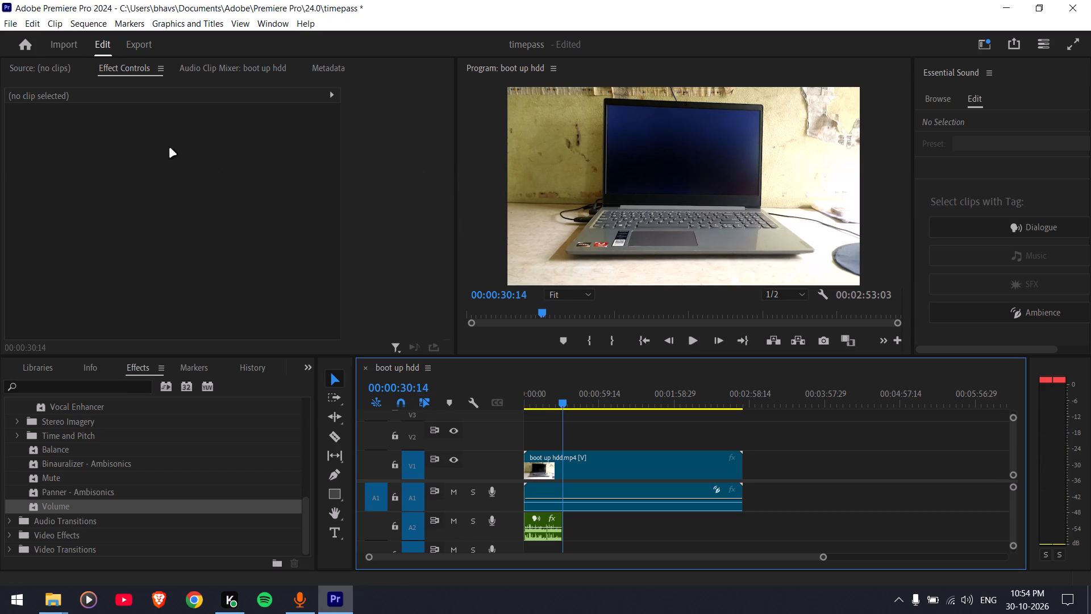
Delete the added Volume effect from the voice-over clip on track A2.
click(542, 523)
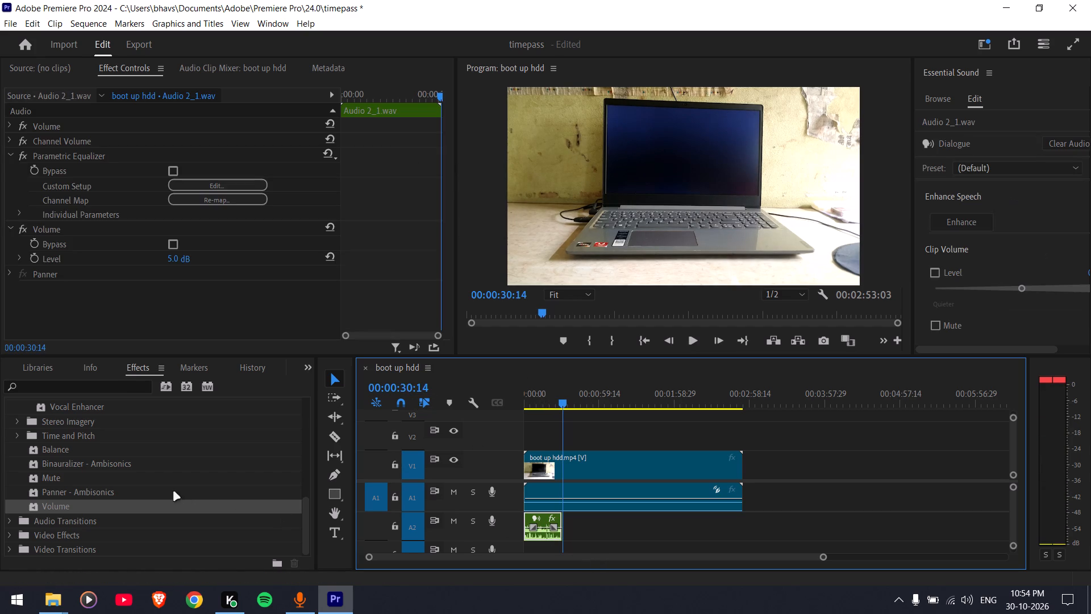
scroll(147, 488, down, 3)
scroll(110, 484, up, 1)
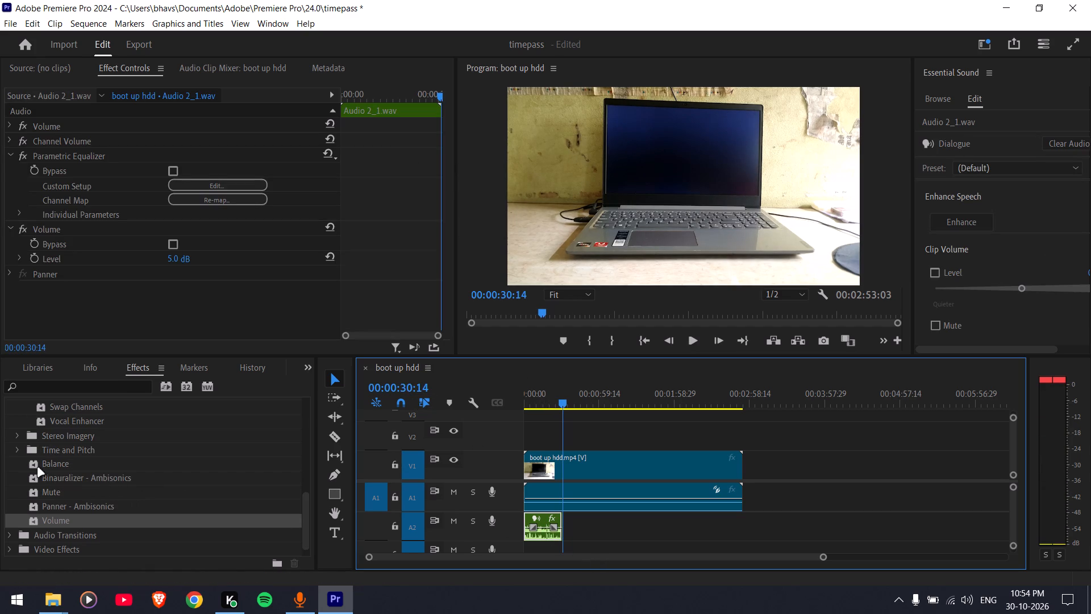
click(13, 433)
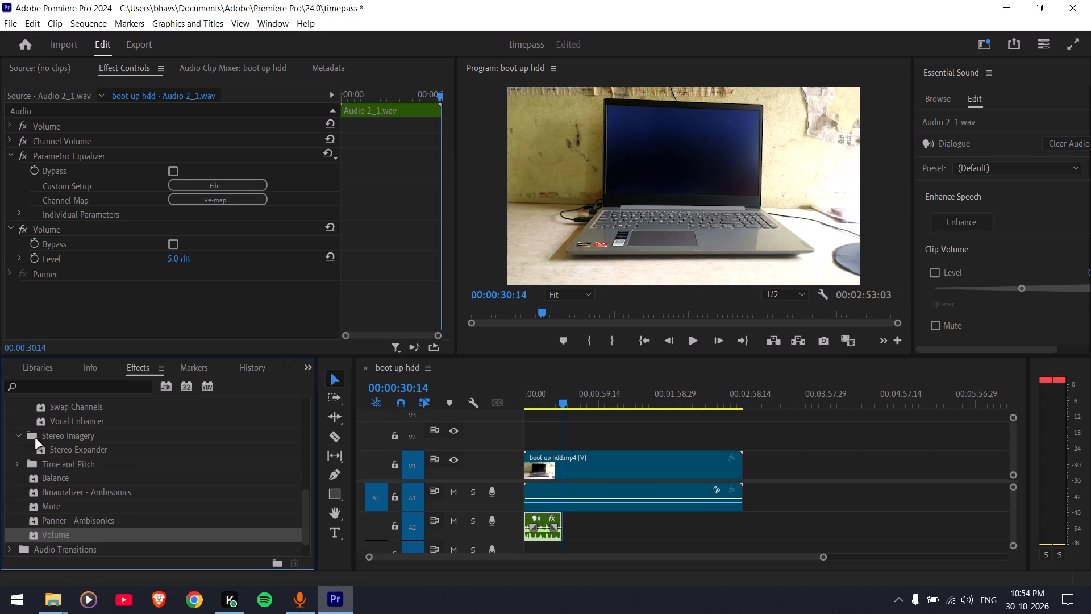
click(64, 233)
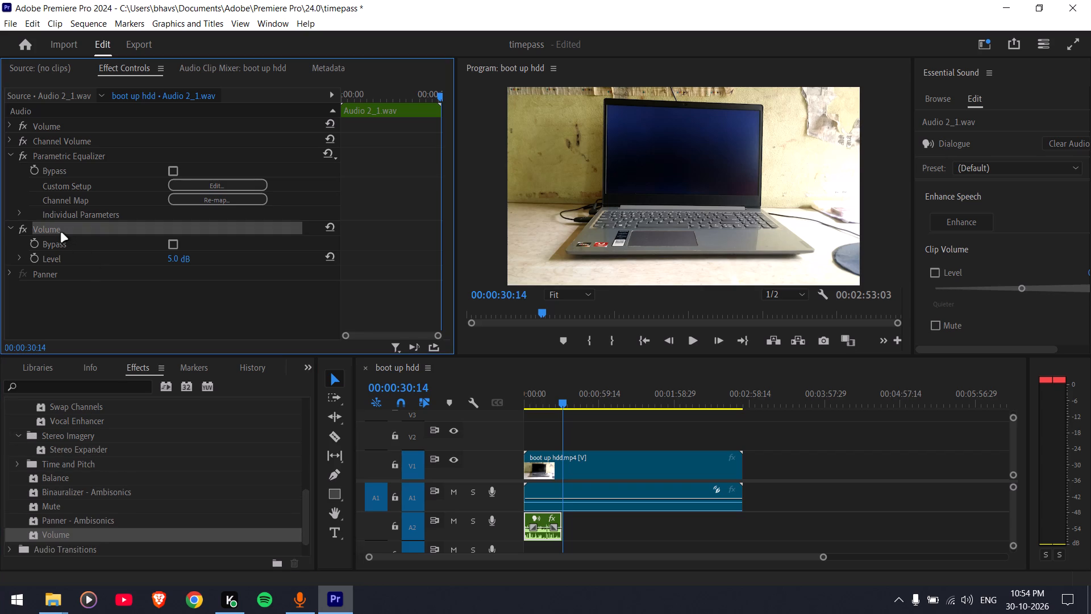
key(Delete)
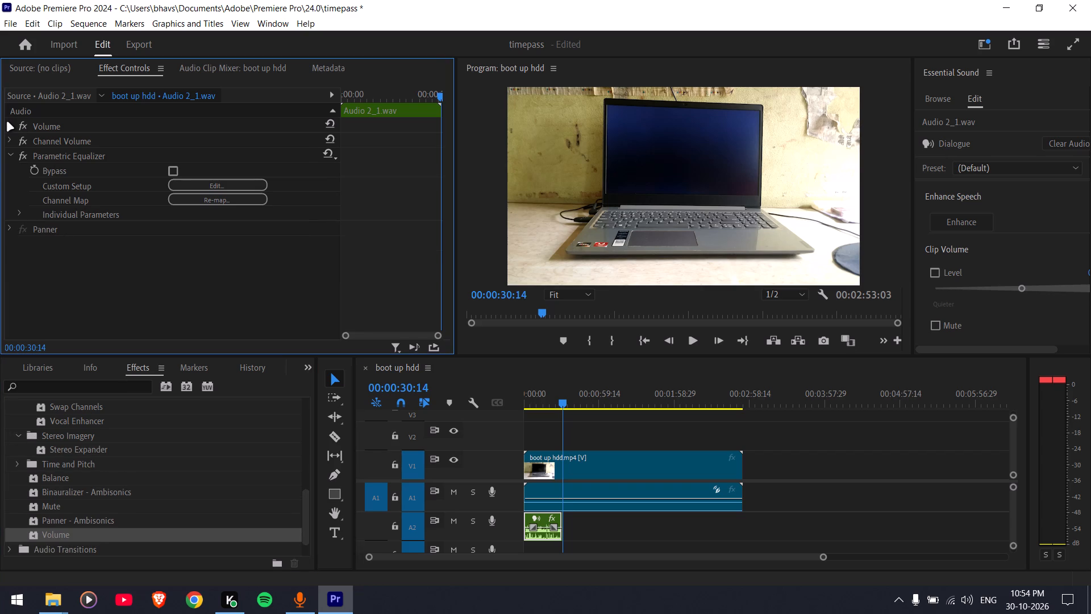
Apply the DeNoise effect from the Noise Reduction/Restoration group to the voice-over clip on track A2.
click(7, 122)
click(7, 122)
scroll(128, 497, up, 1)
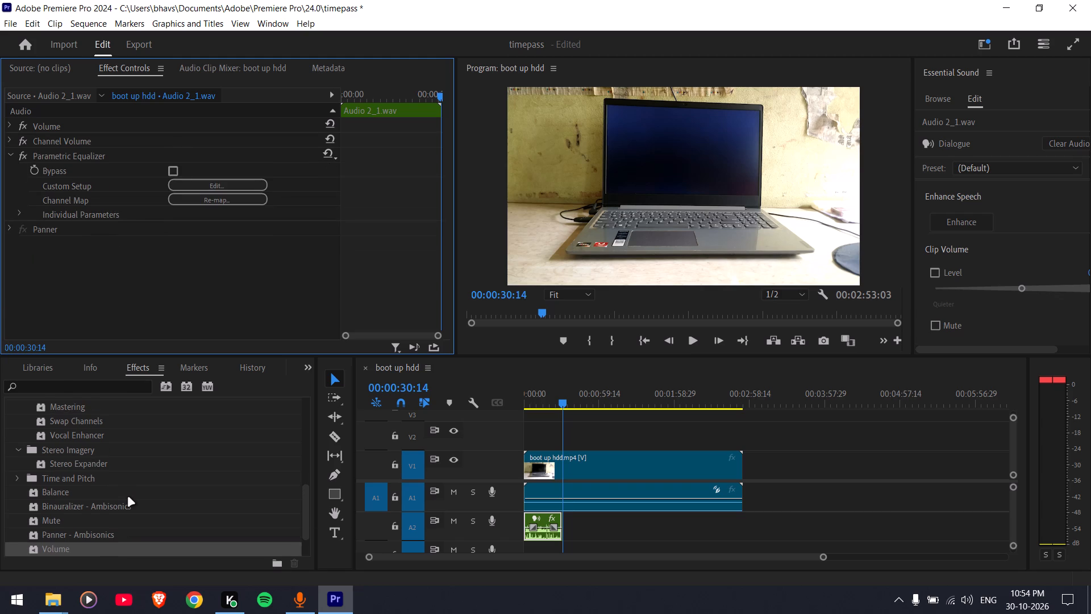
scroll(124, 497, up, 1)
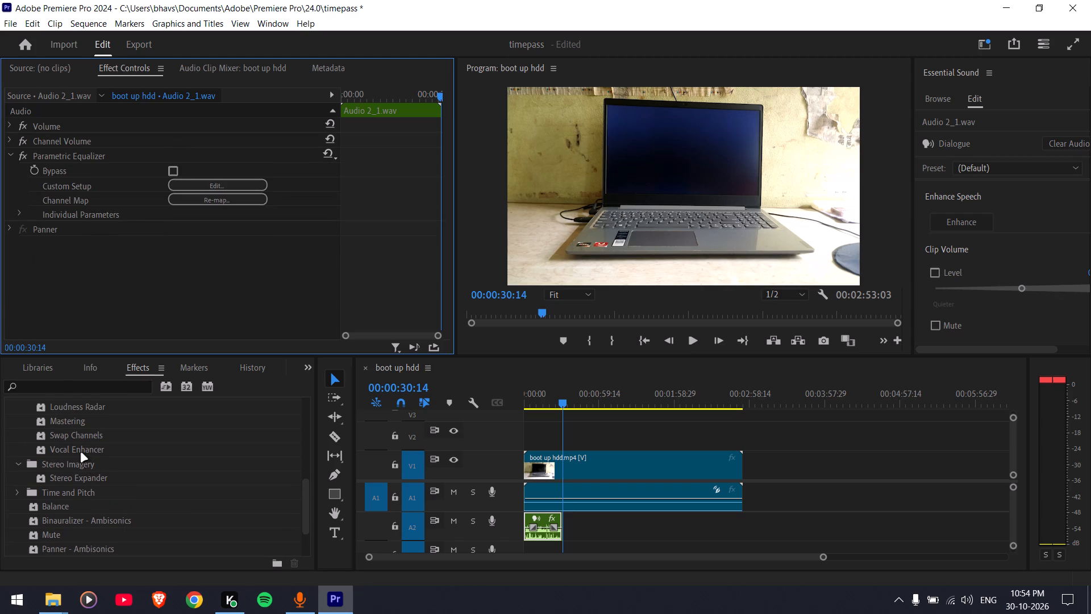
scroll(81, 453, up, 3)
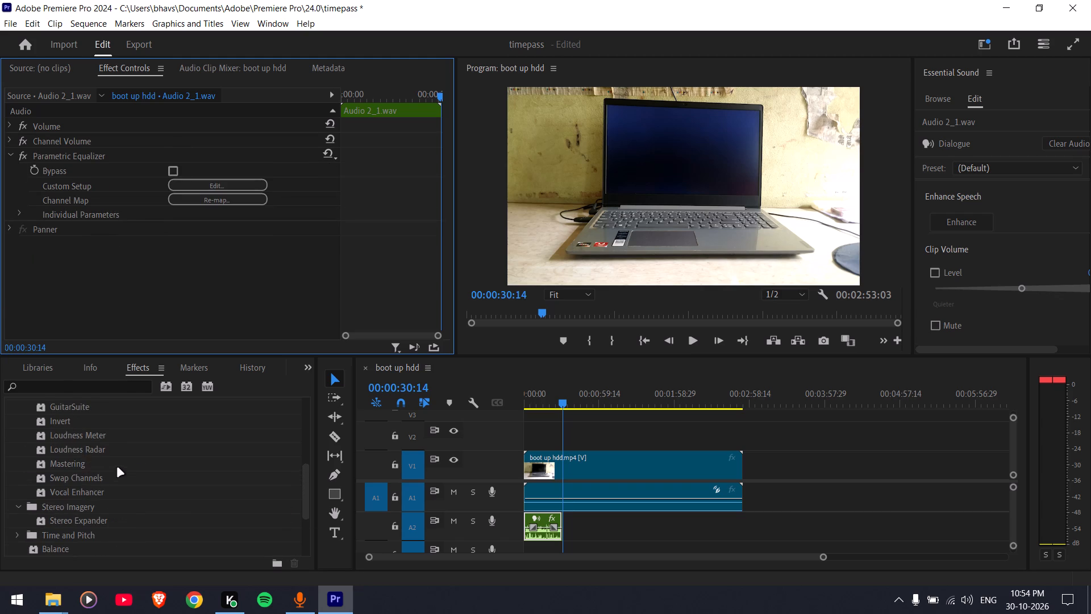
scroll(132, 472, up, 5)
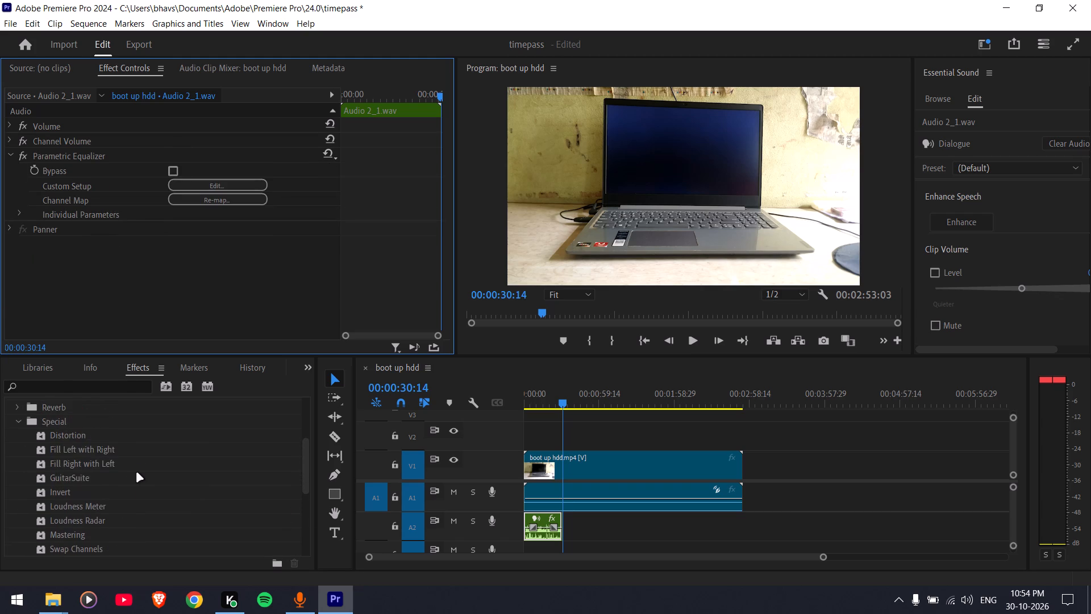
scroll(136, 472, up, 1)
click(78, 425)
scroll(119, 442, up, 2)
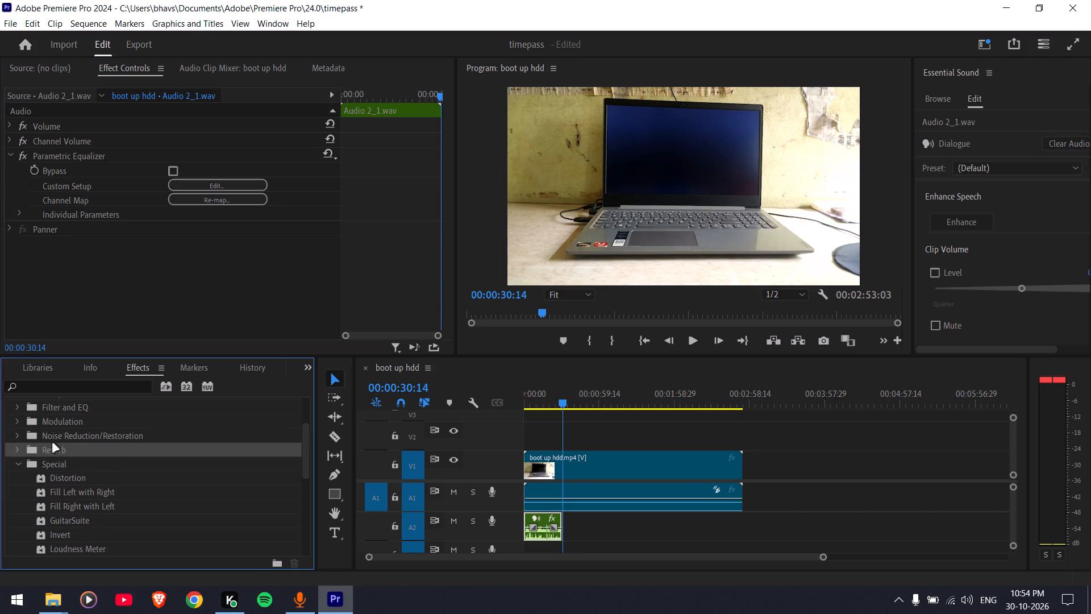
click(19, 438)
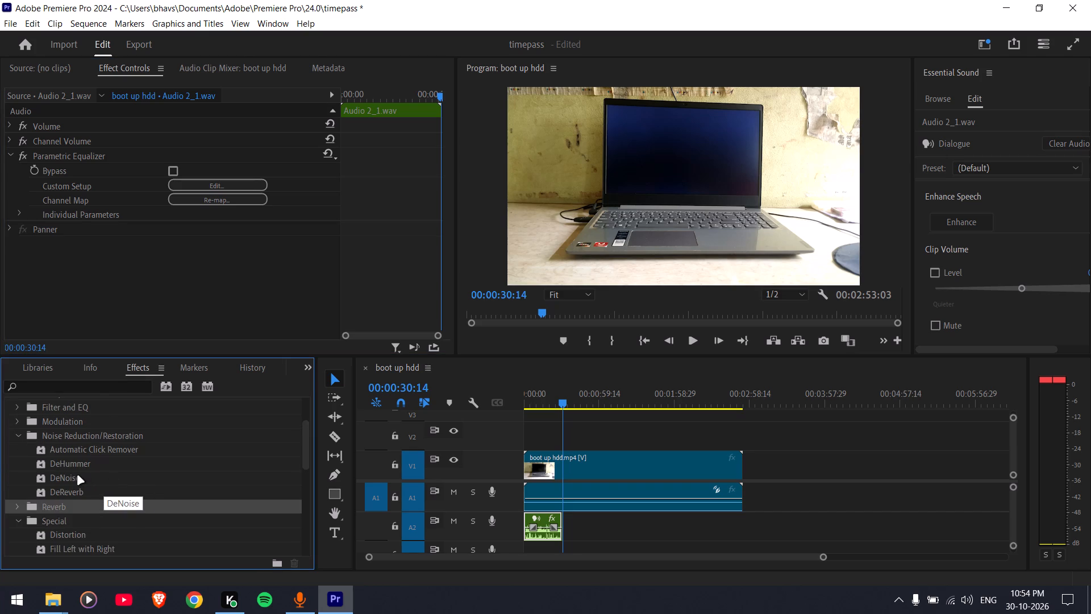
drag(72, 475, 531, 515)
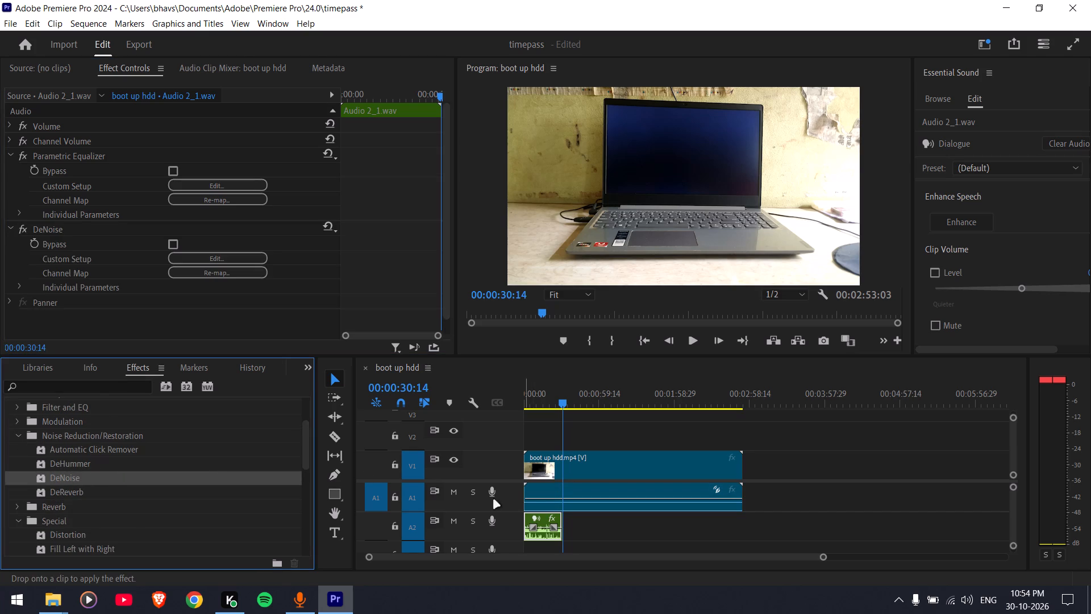
Open DeNoise's custom setup, look at its available presets, and close it again.
click(203, 255)
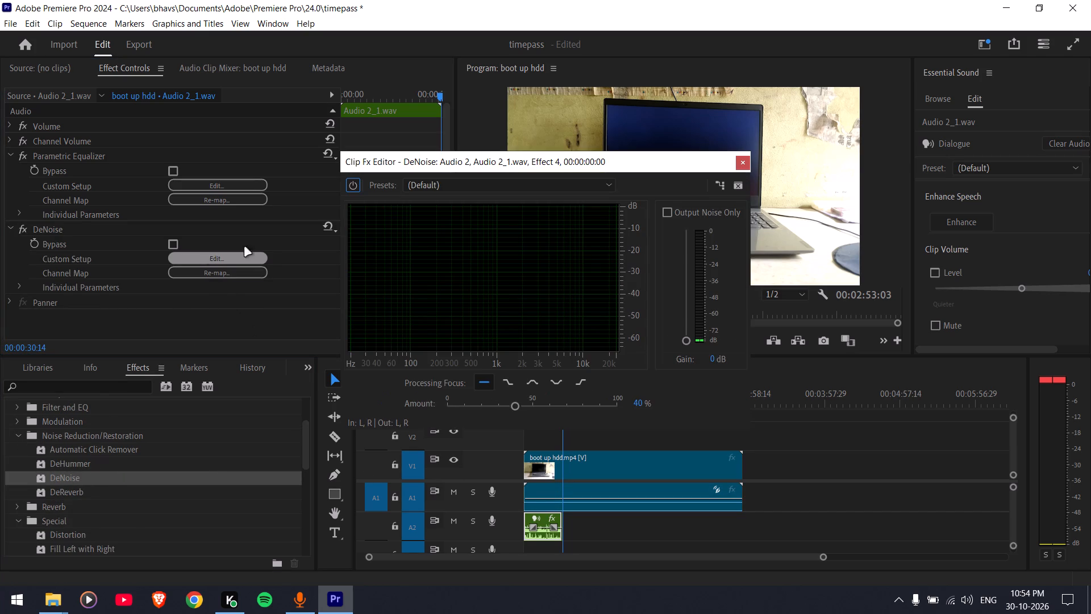
click(552, 191)
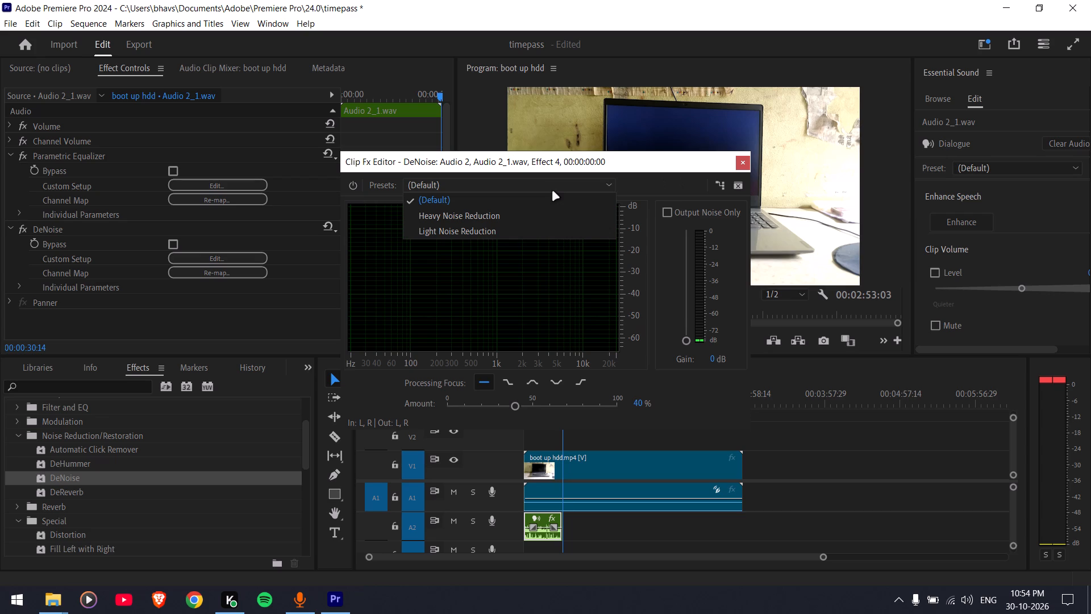
click(552, 191)
click(742, 161)
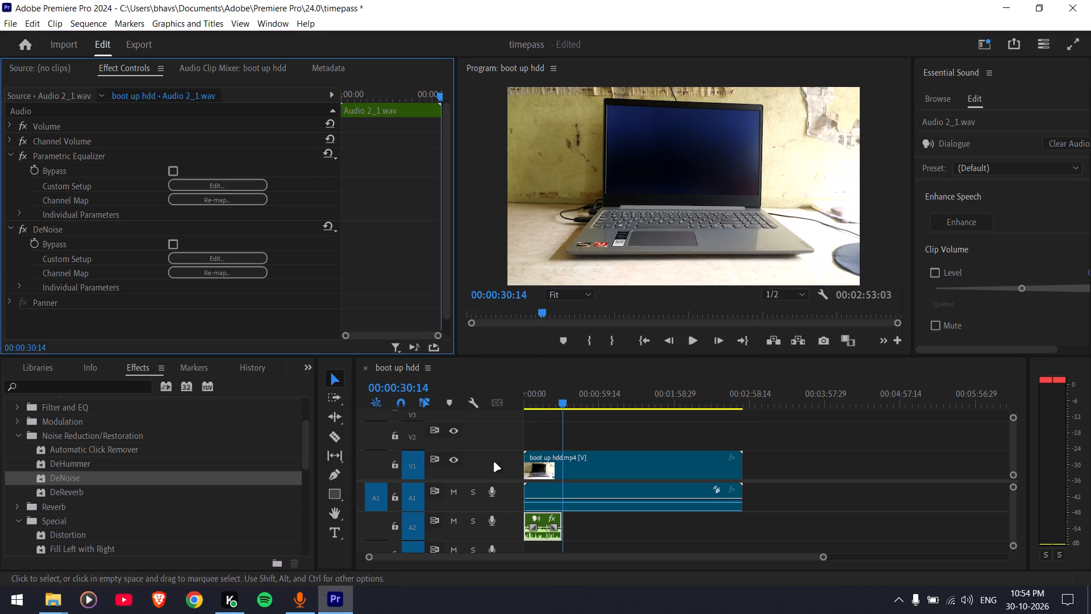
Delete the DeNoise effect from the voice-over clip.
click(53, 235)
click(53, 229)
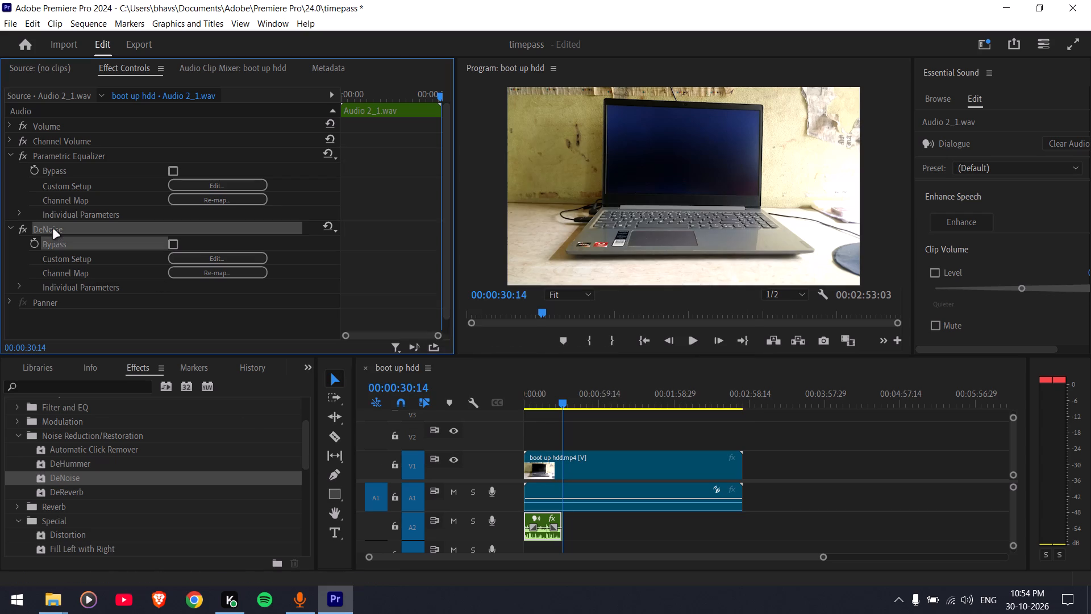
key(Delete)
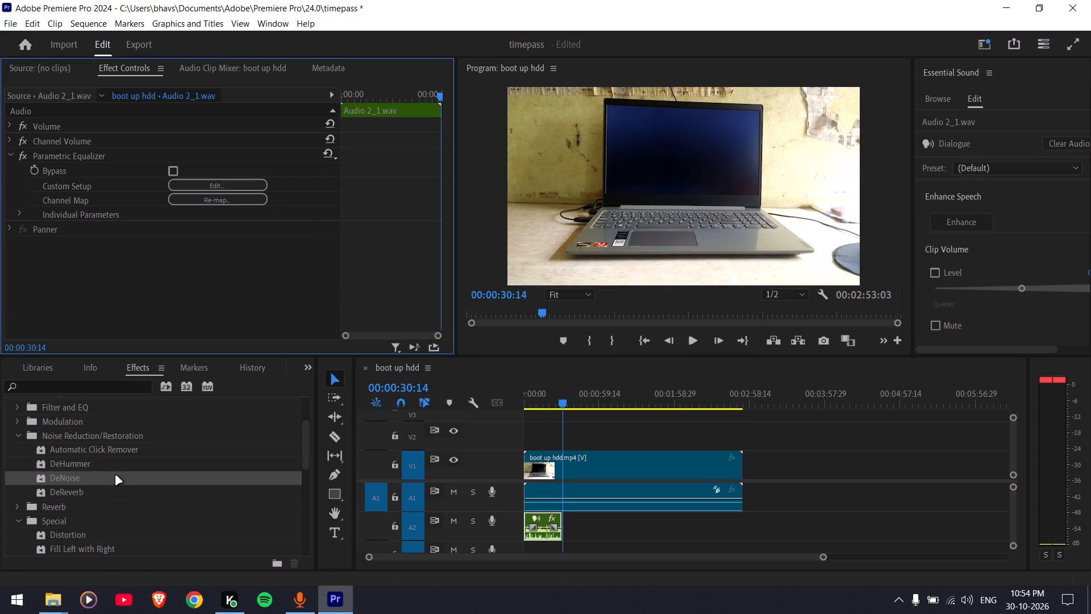
Examine the Delay and Echo and the Amplitude and Compression groups, and collapse the audio effects.
scroll(118, 491, up, 1)
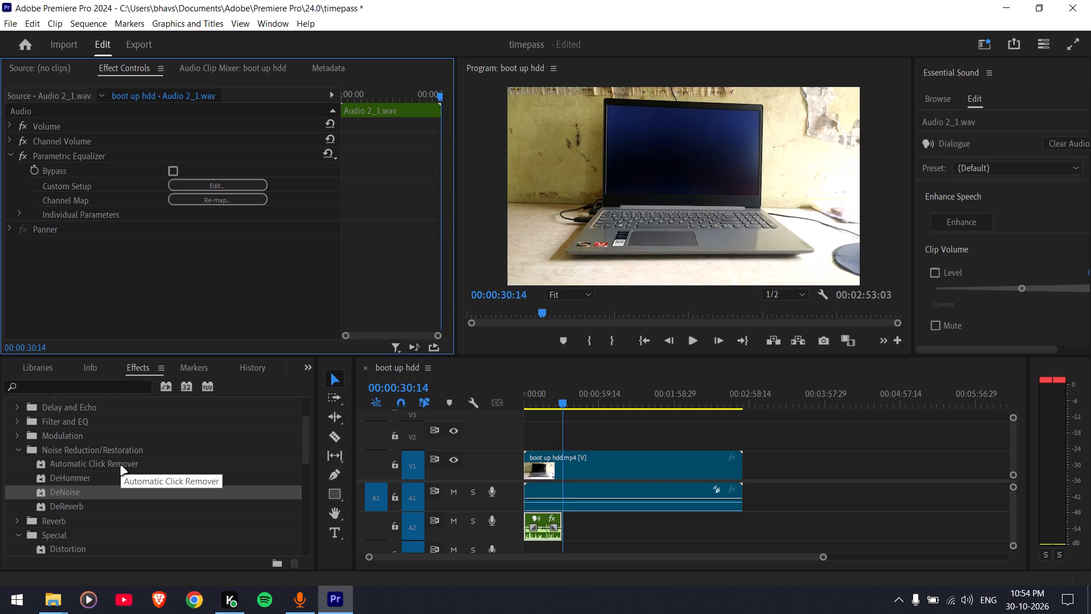
scroll(86, 476, up, 1)
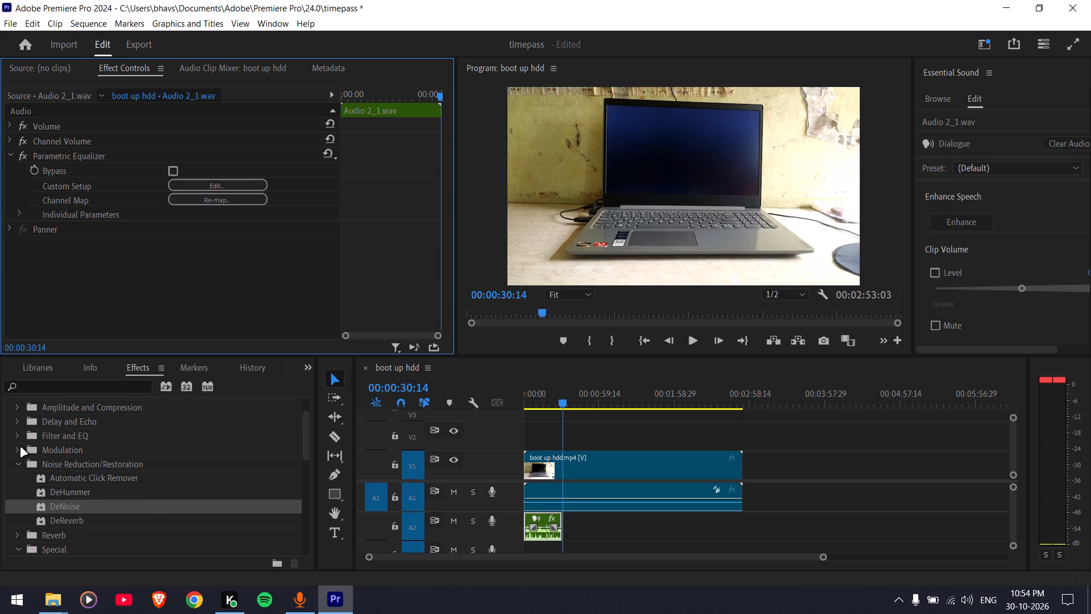
click(16, 423)
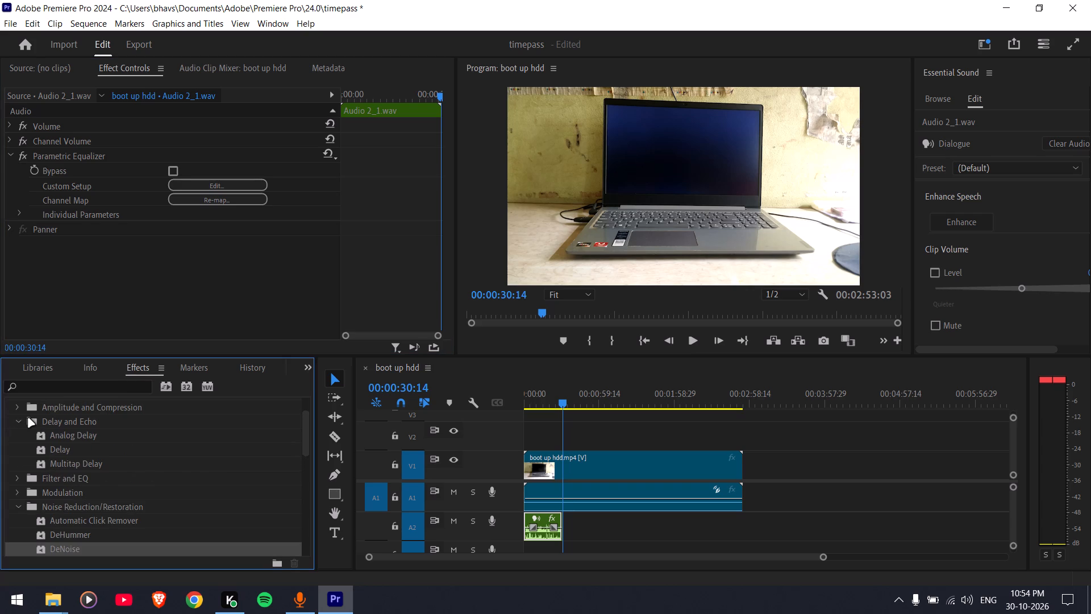
click(23, 412)
scroll(37, 458, up, 2)
scroll(38, 463, down, 2)
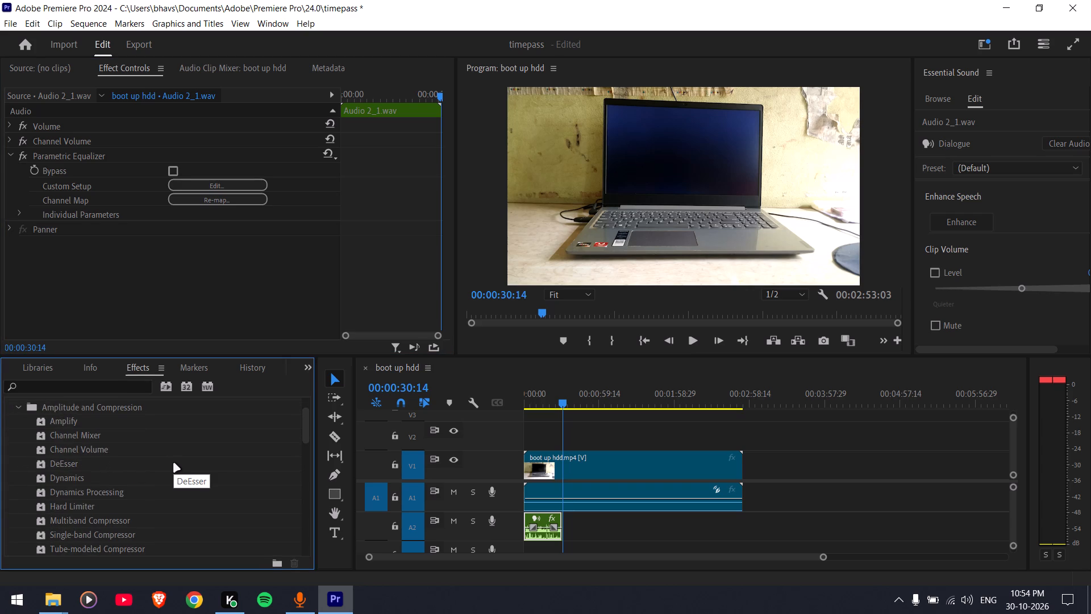
scroll(173, 463, down, 4)
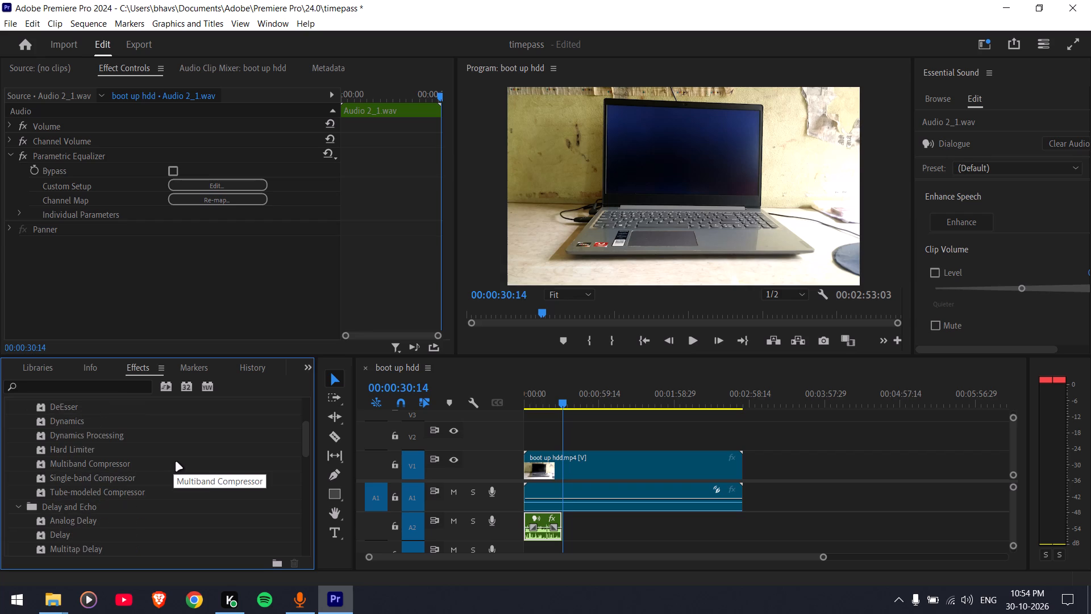
scroll(176, 462, up, 3)
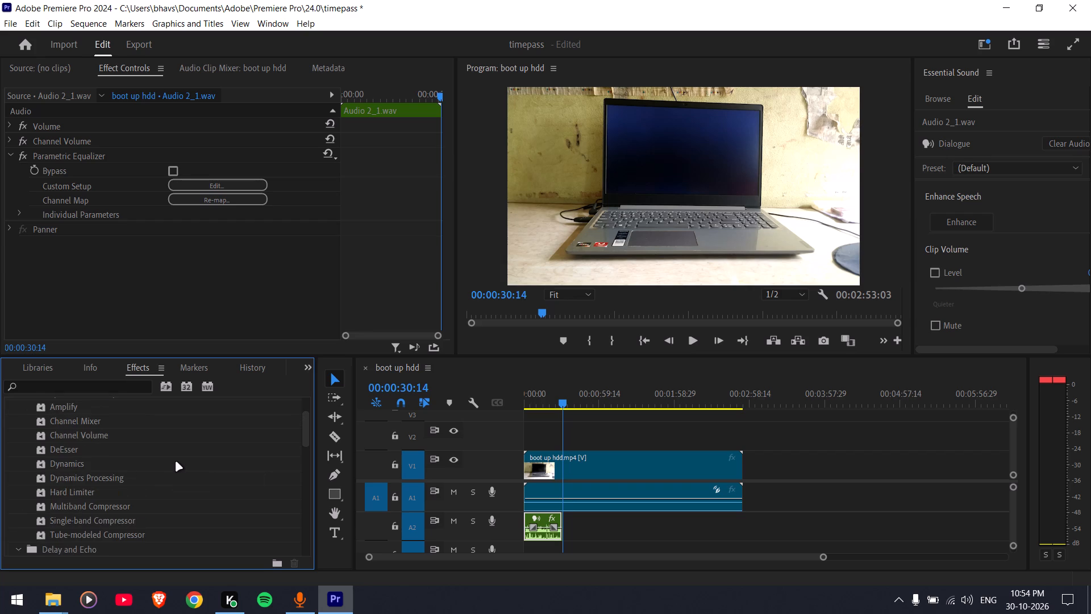
scroll(176, 462, up, 5)
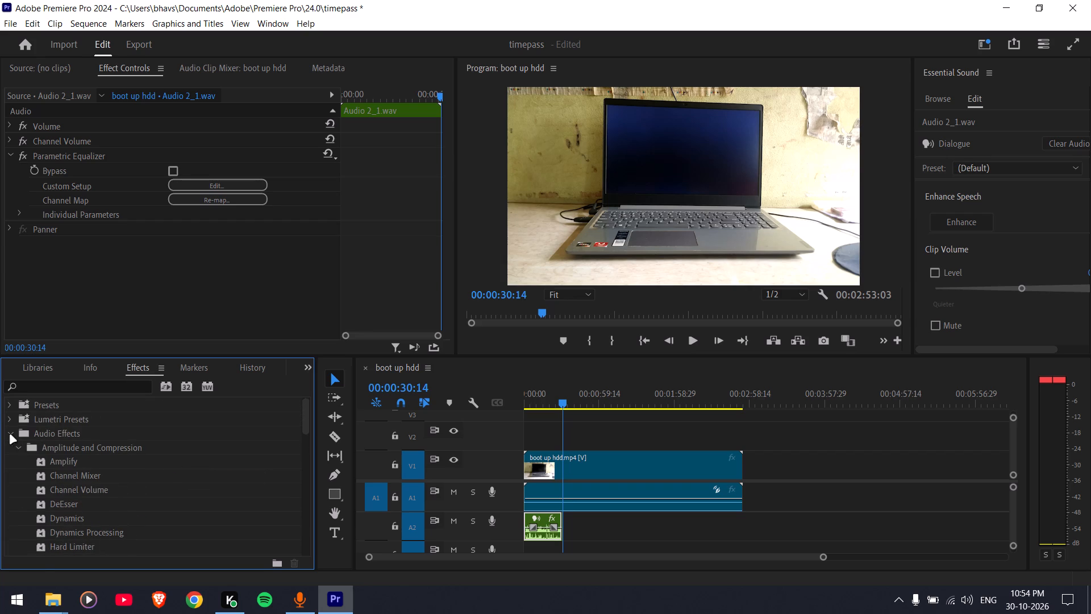
click(10, 434)
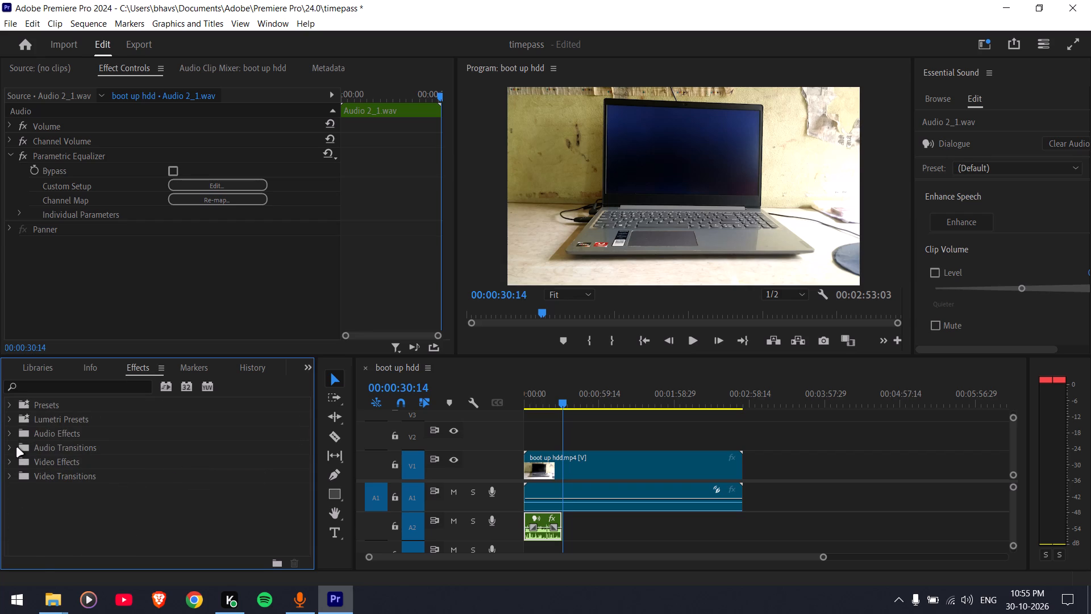
click(16, 447)
Search the effects for "clear".
click(40, 389)
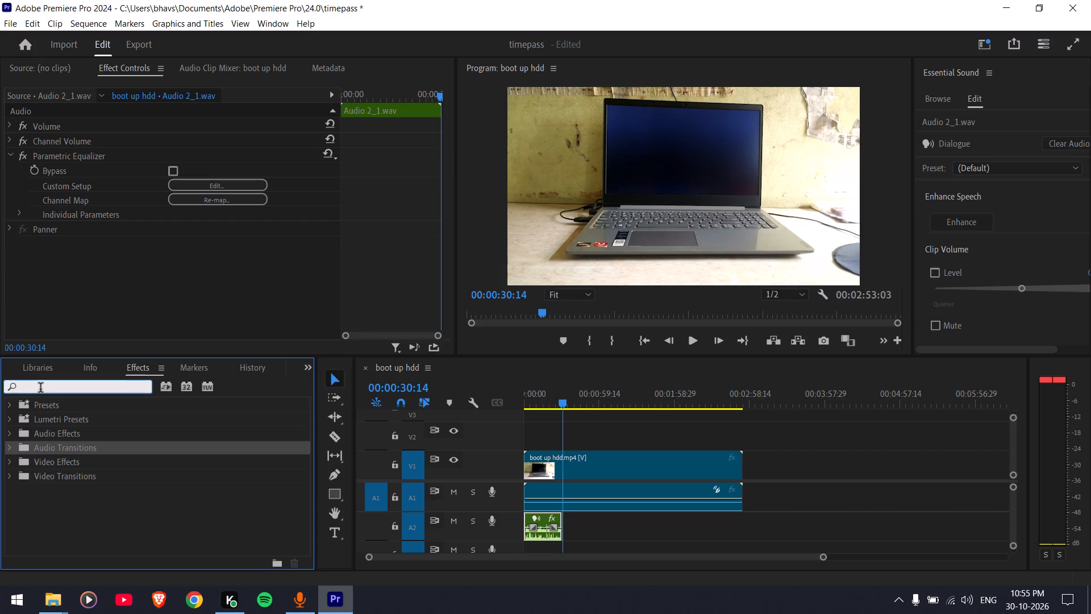
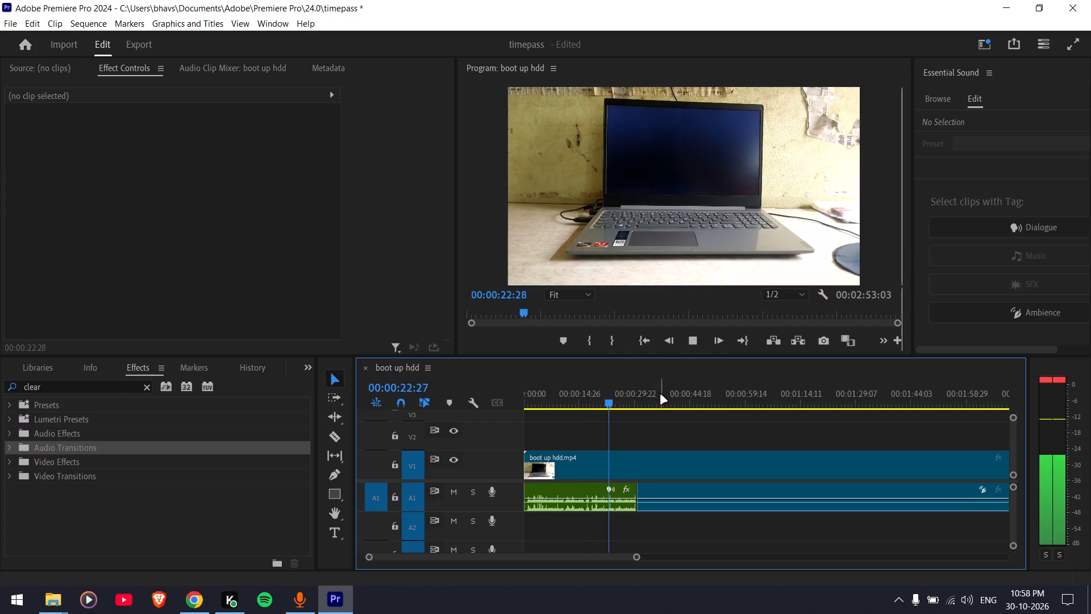
key(space)
alt+scroll(686, 475, up, 14)
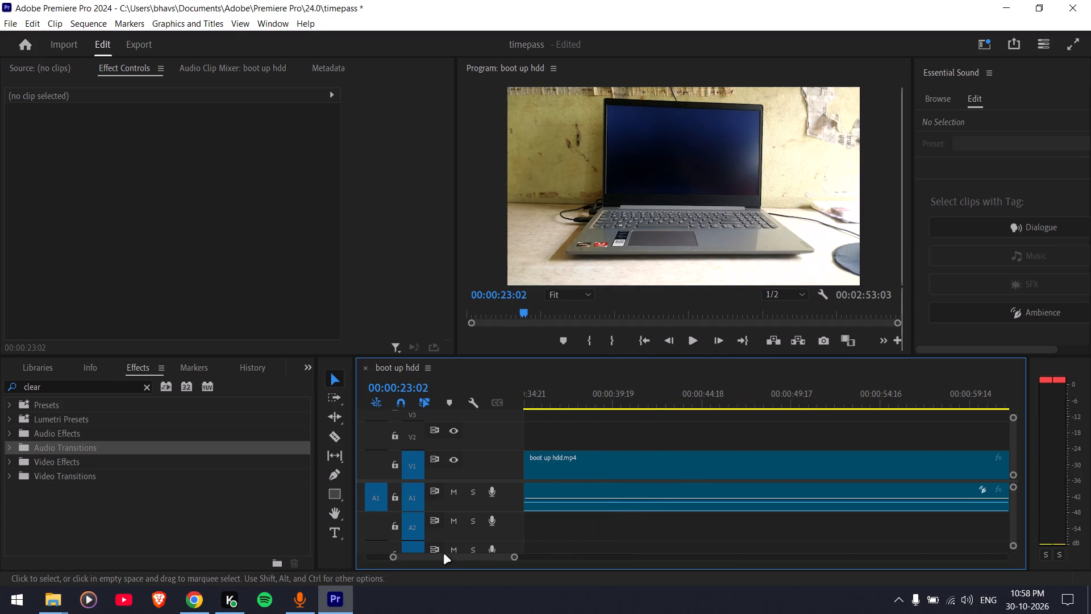
drag(444, 557, 259, 546)
alt+scroll(681, 509, up, 6)
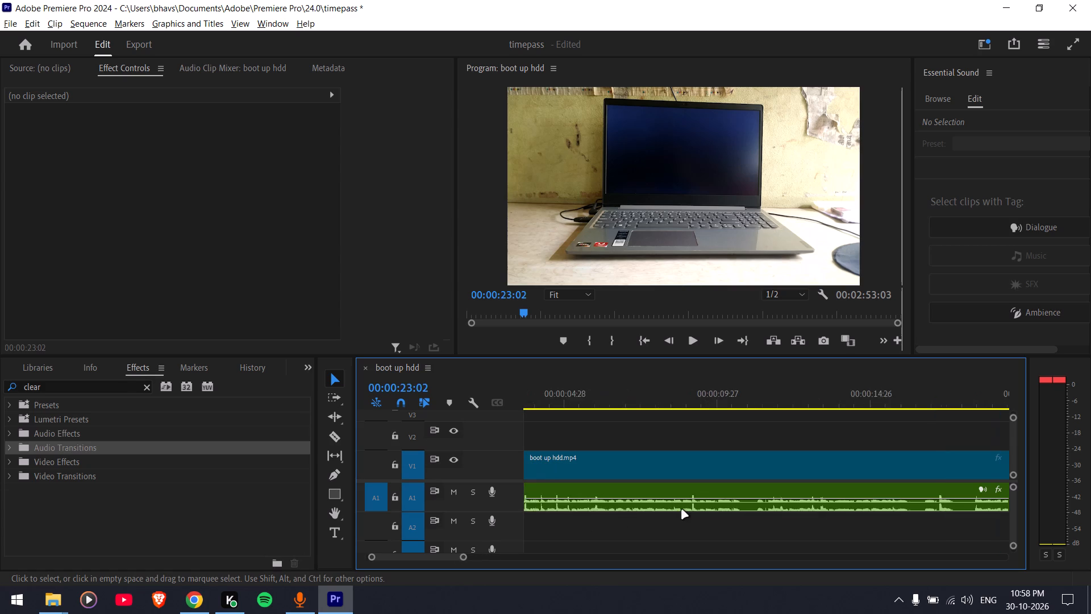
alt+scroll(681, 509, up, 5)
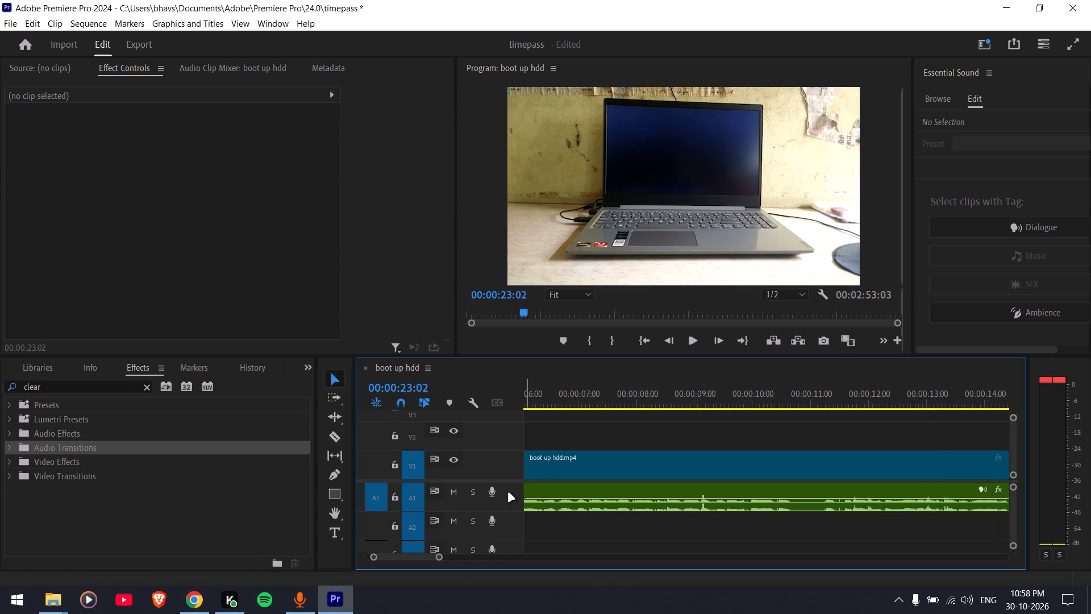
alt+scroll(506, 493, up, 3)
scroll(764, 527, up, 11)
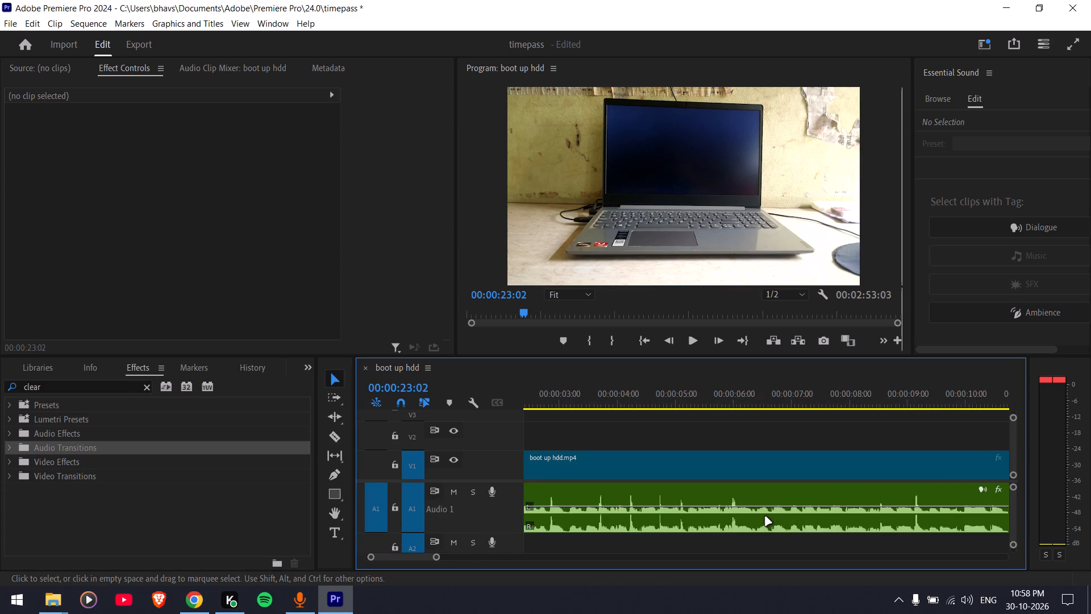
scroll(765, 516, up, 20)
Split the voice-over on A1 at 00:00:00:26, where the speech begins, and ripple delete the silent opening piece.
drag(561, 397, 440, 399)
key(space)
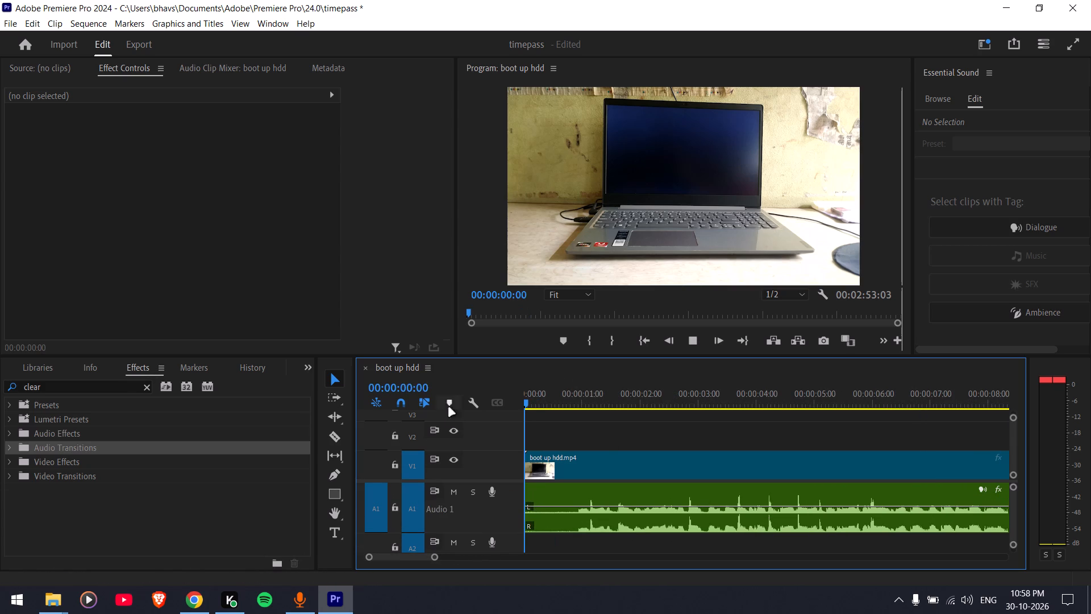
key(space)
key(space)
key(space)
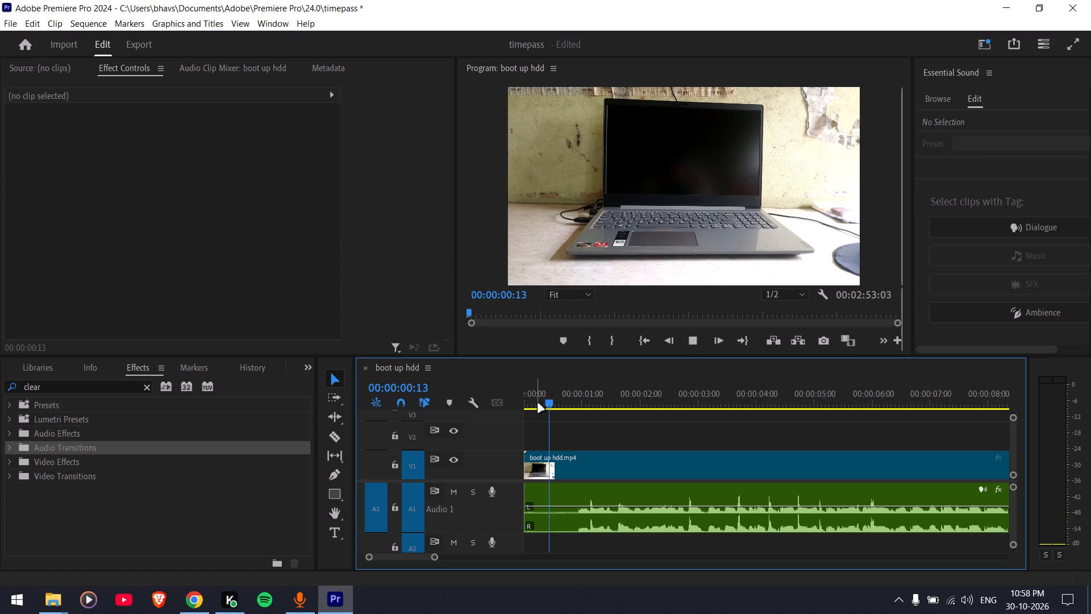
key(space)
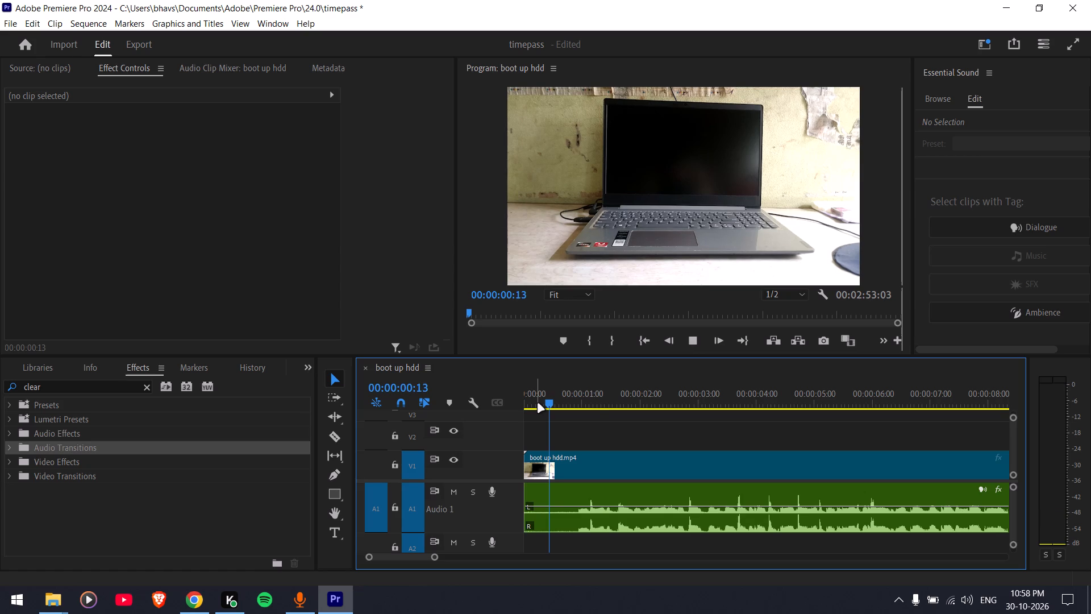
key(space)
drag(591, 403, 577, 406)
key(c)
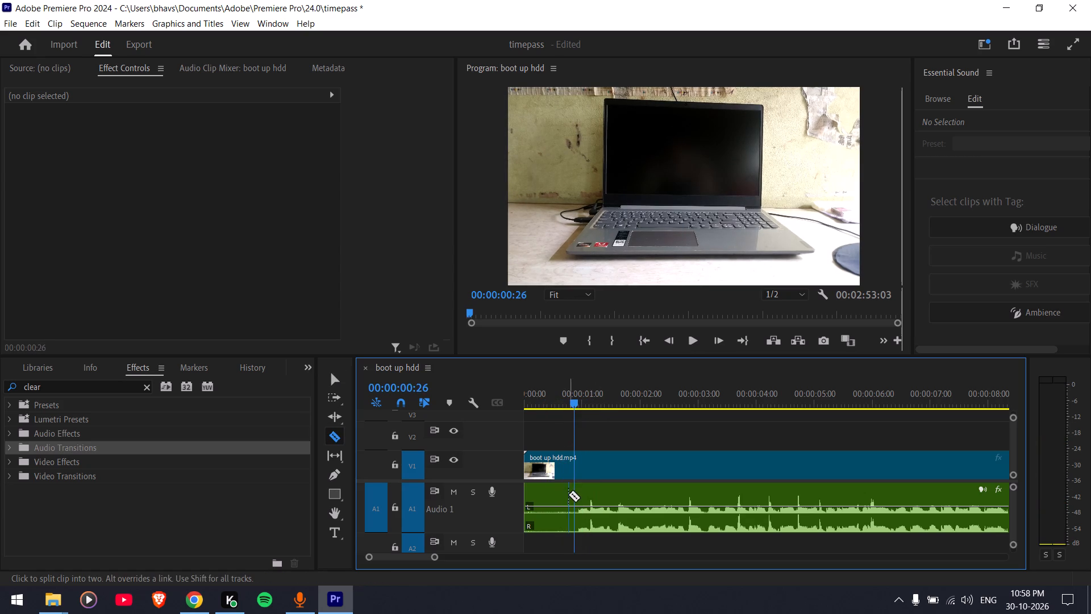
click(573, 495)
key(v)
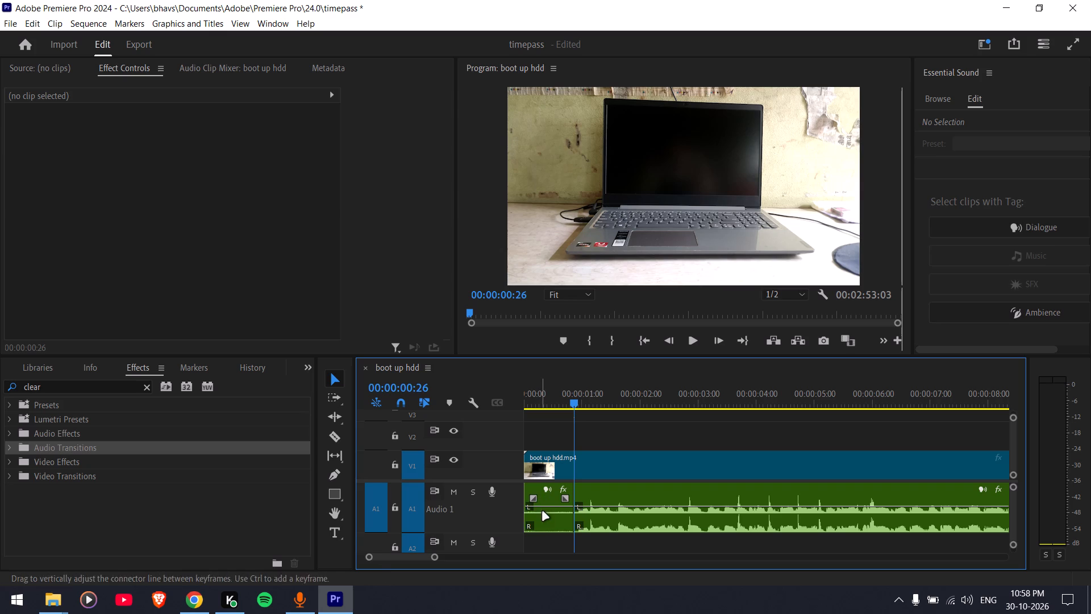
click(544, 520)
key(shift+Delete)
Play the trimmed voice-over from the sequence start to check for passages that need cutting.
key(Return)
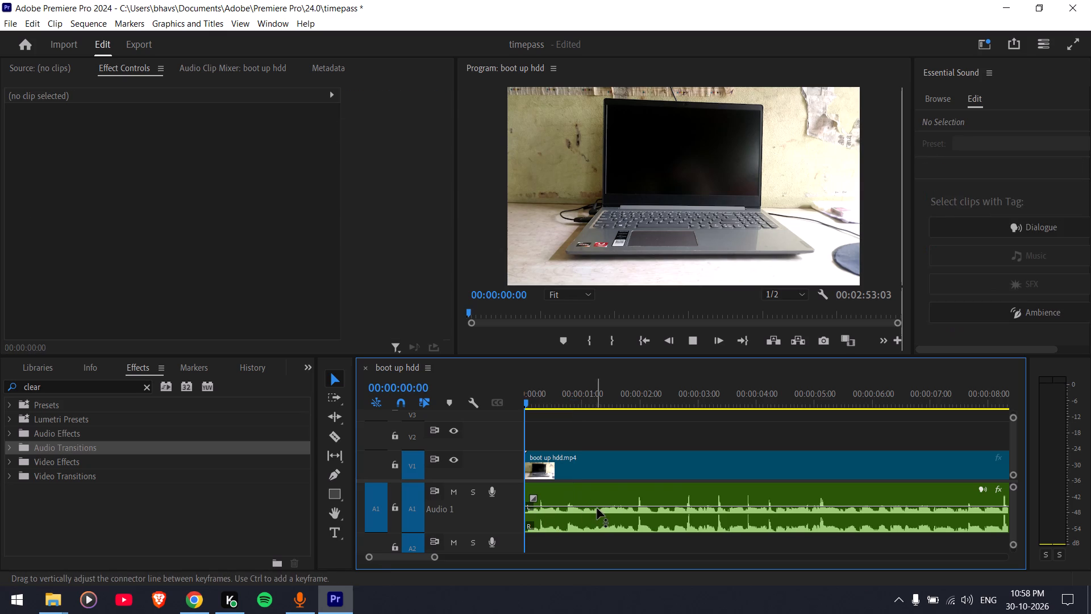
alt+scroll(599, 505, down, 7)
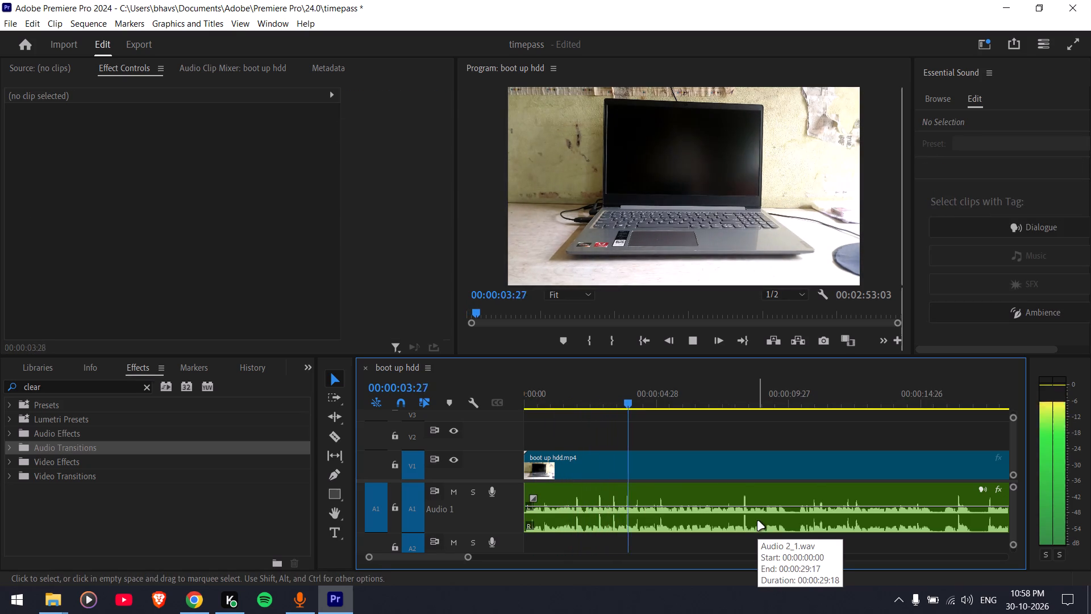
key(space)
scroll(757, 519, down, 3)
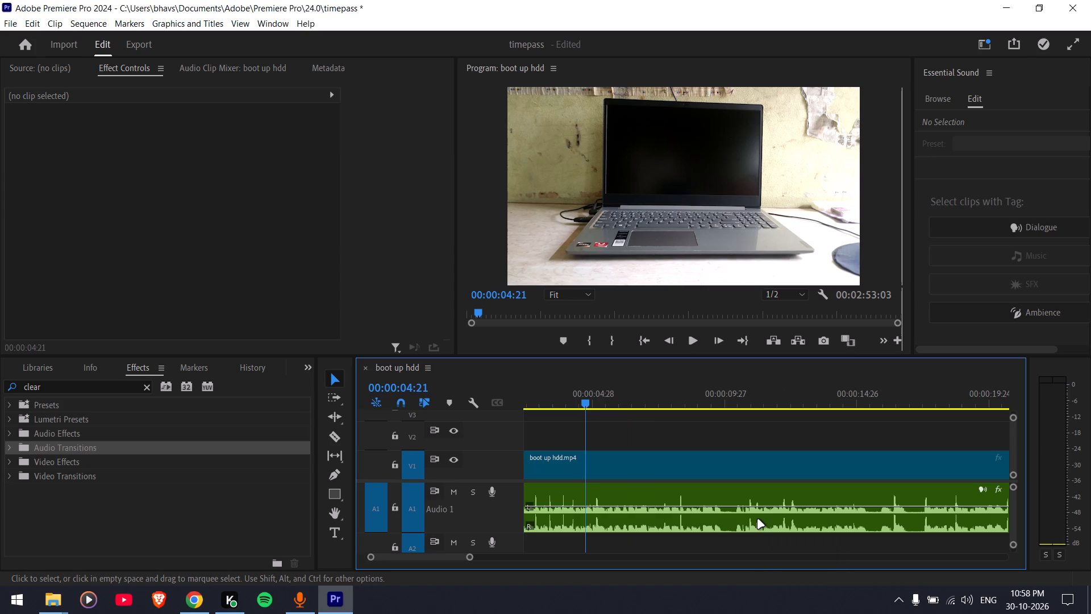
key(space)
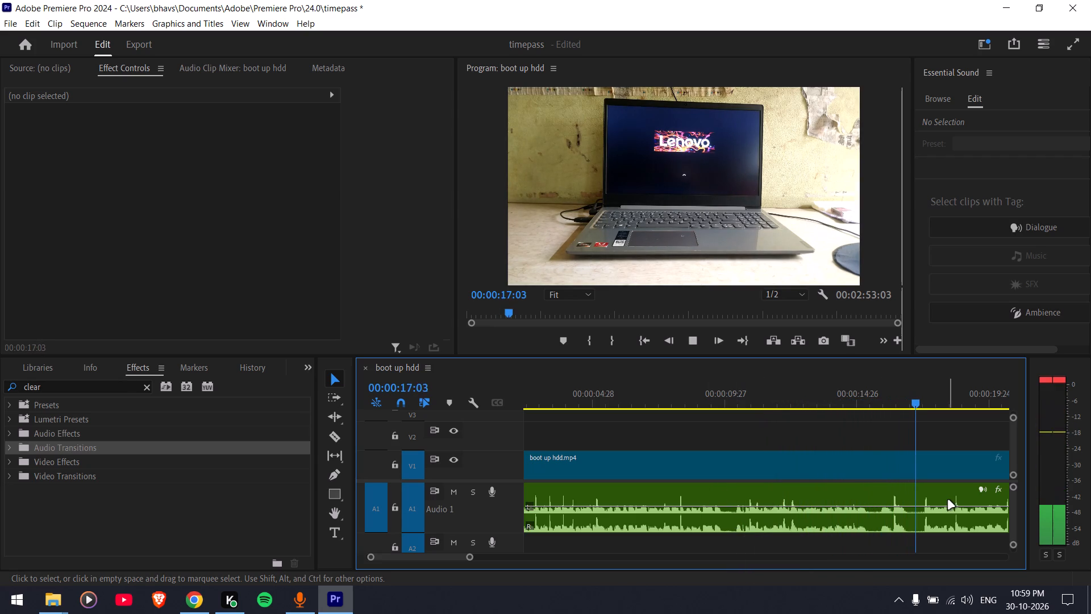
key(space)
Cut out about 2 seconds of the voice-over on A1 starting at 00:00:15:10 and ripple delete that piece.
key(c)
click(868, 507)
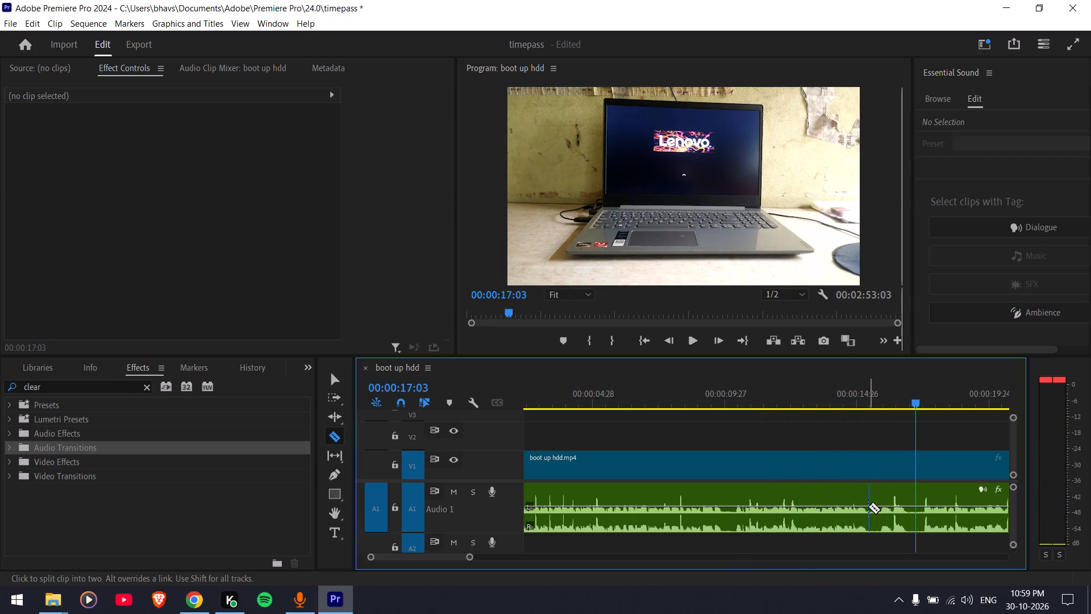
click(922, 513)
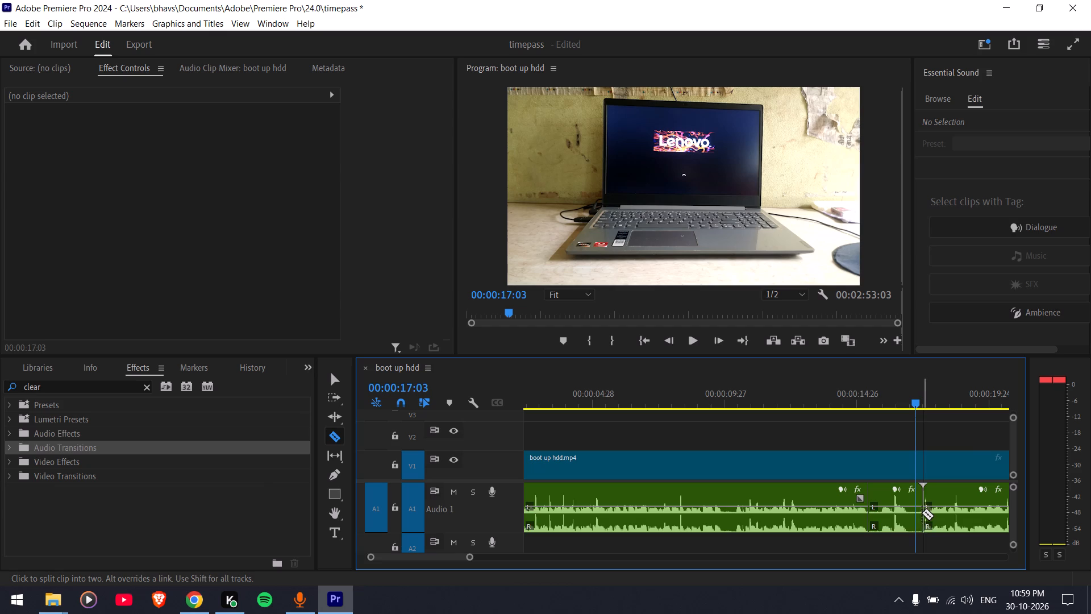
key(v)
click(899, 514)
key(shift+Delete)
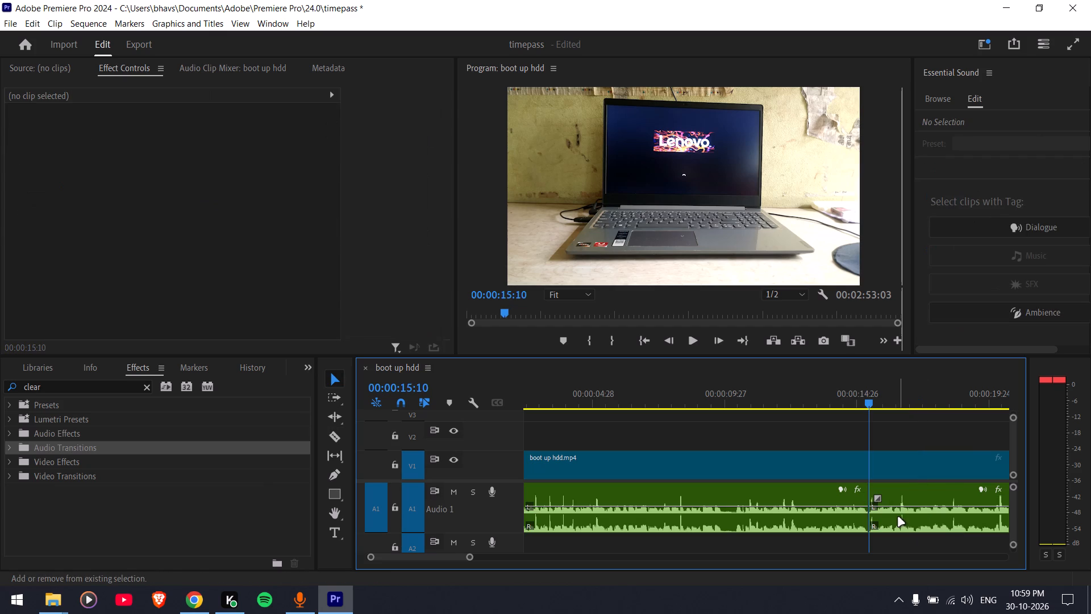
Play from just before the new cut to the end of the voice-over to check the edit.
click(850, 397)
key(space)
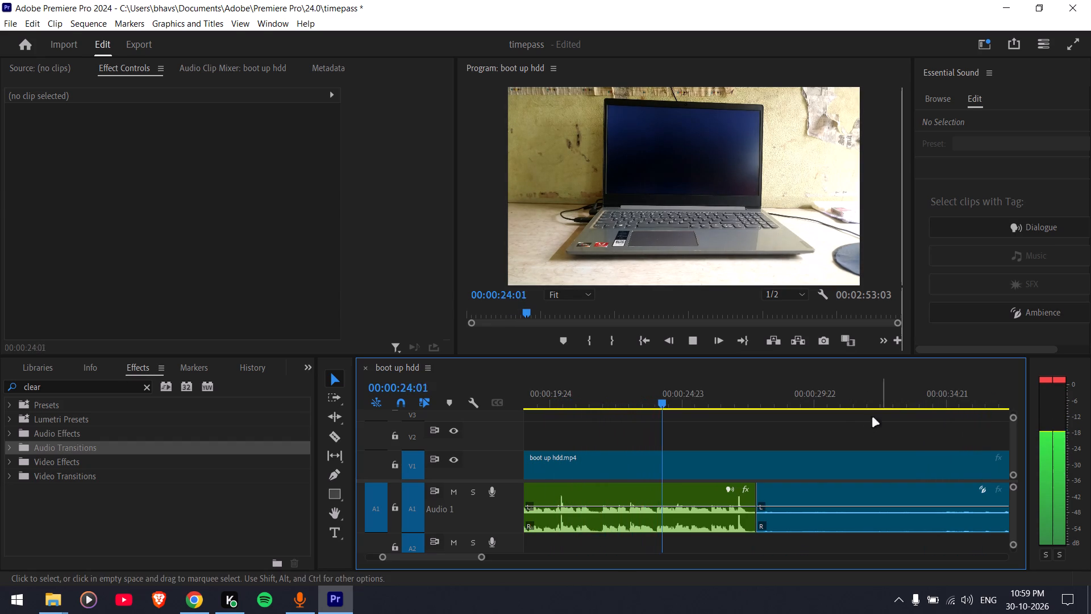
alt+scroll(853, 434, down, 12)
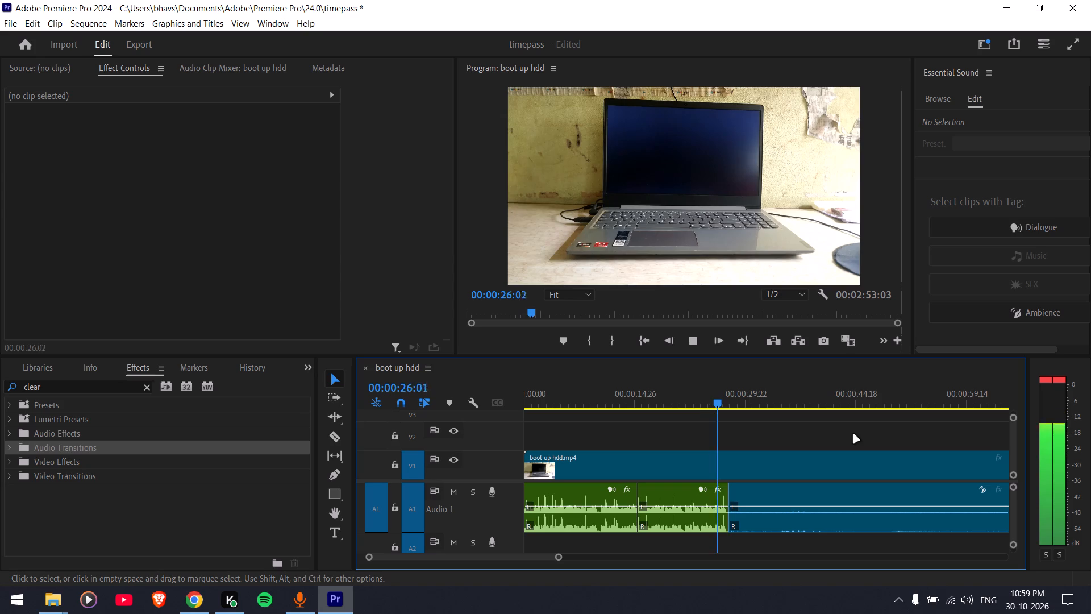
key(space)
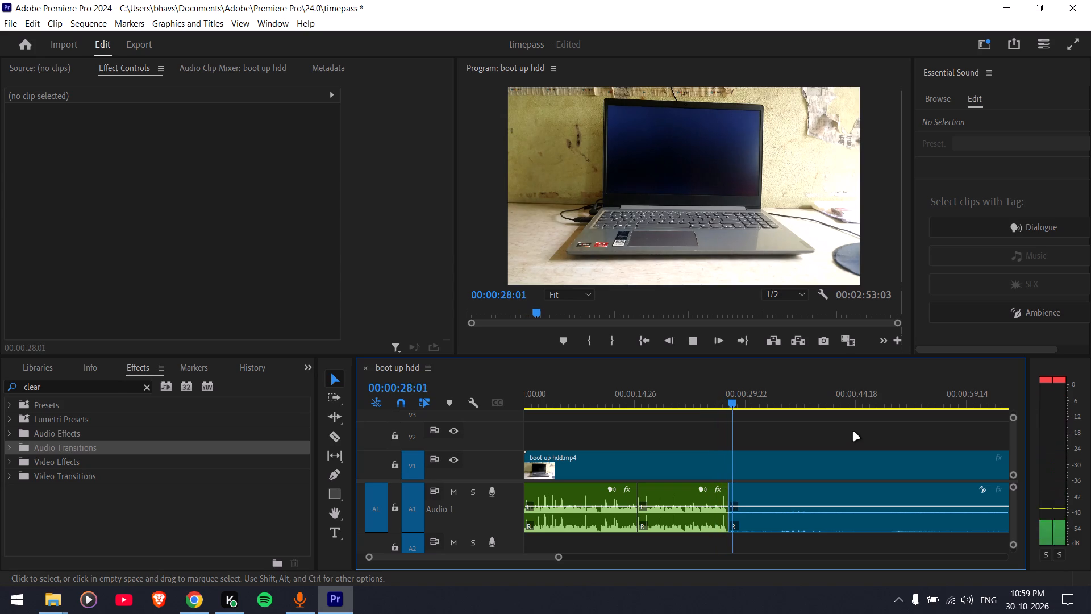
Start a voice-over recording on track A2 at 00:00:27:21, where the existing voice-over ends.
scroll(618, 456, down, 8)
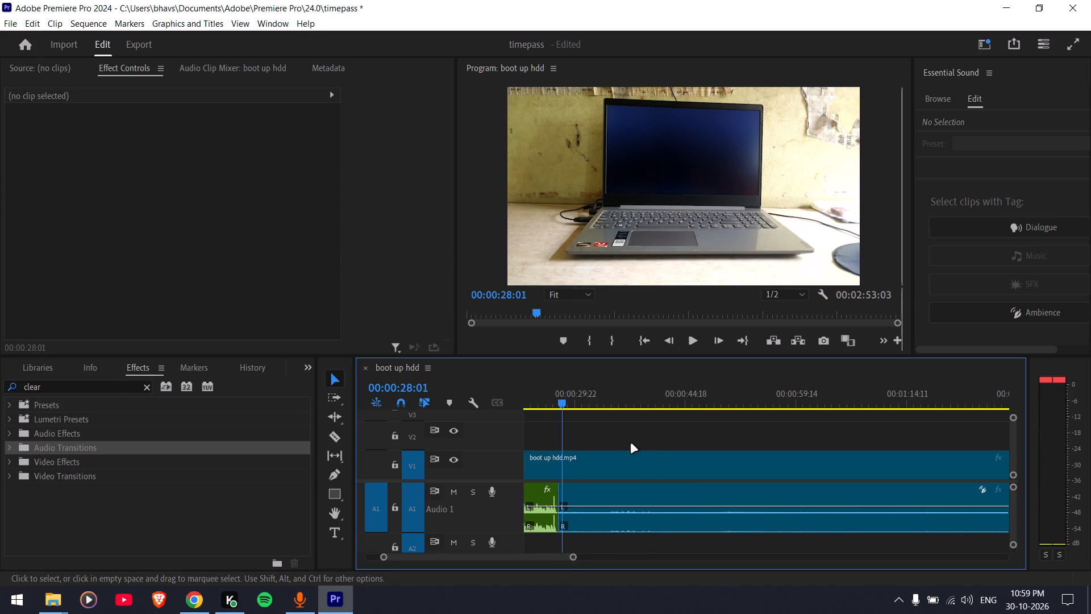
scroll(638, 443, up, 1)
click(586, 403)
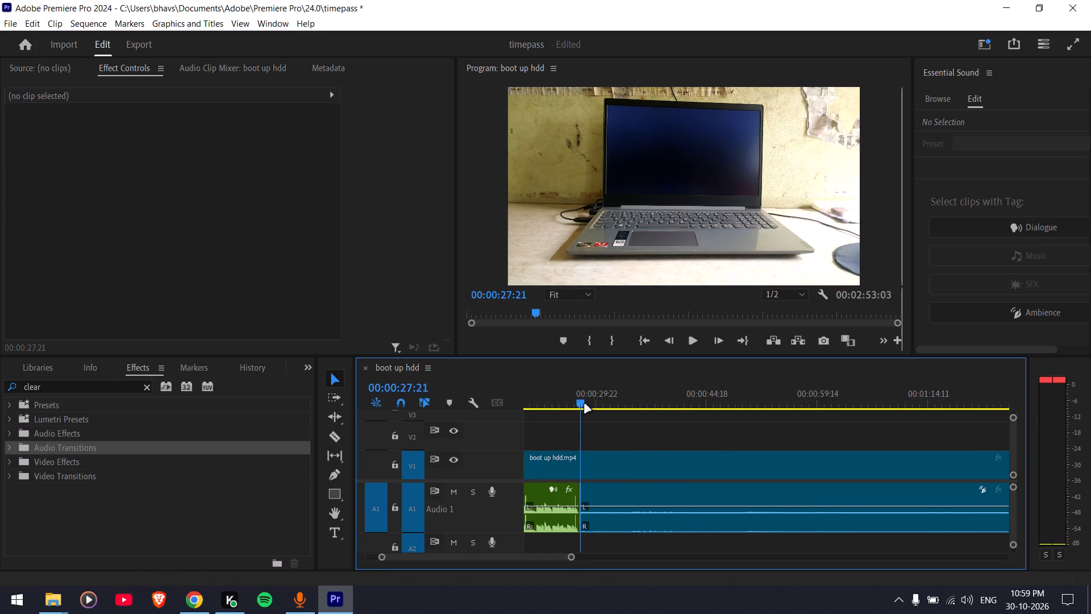
click(492, 542)
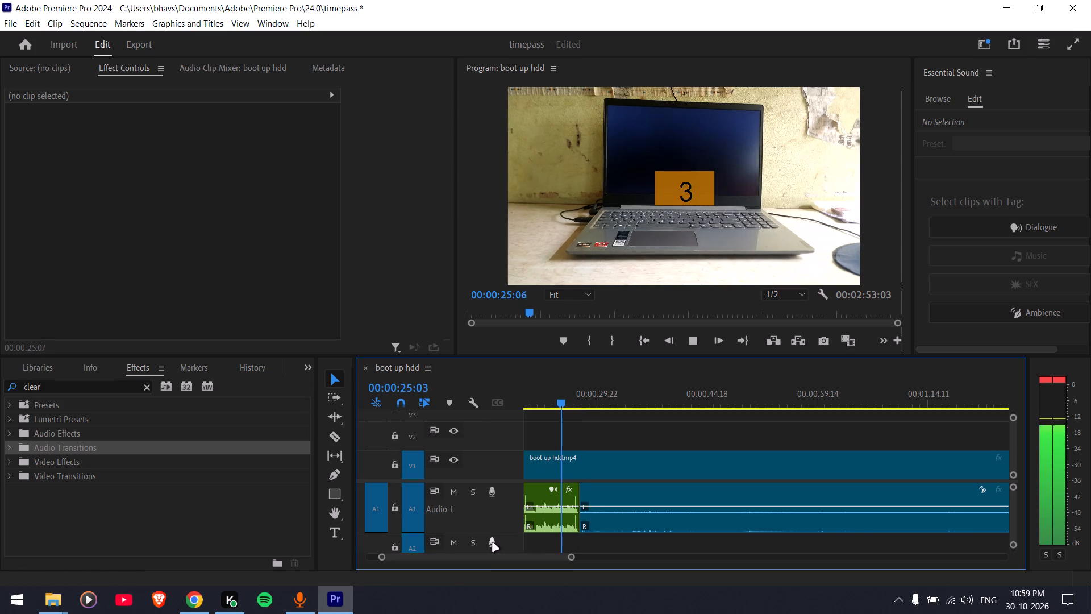
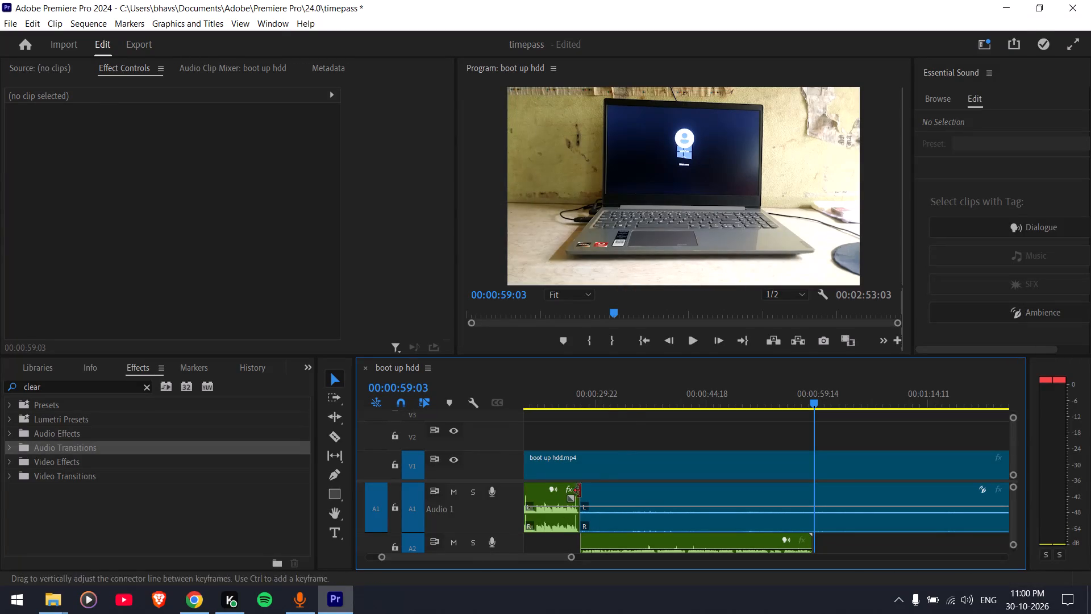
click(581, 398)
key(space)
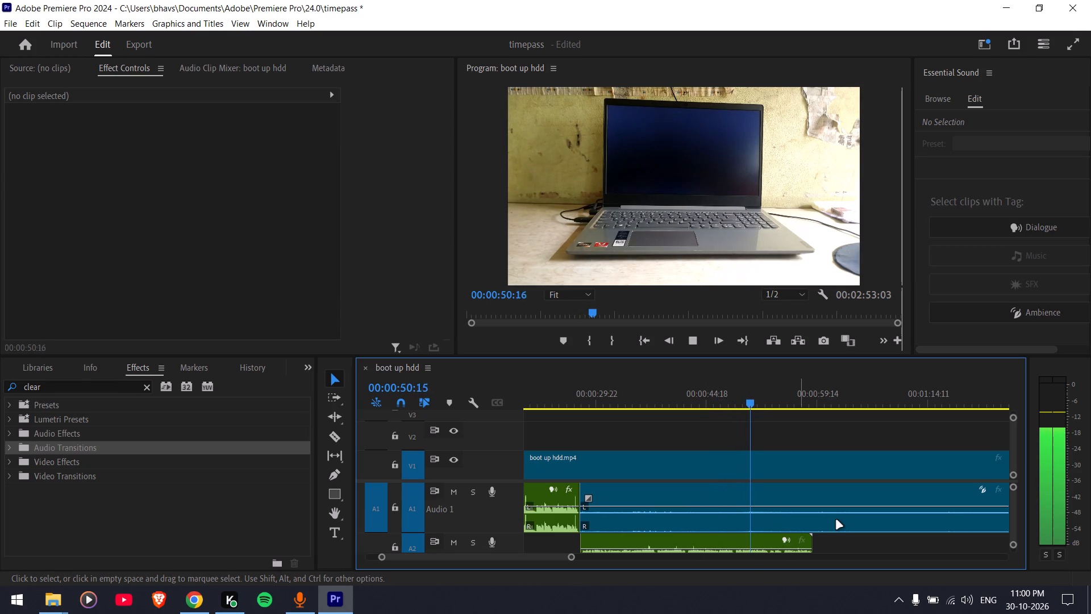
click(869, 548)
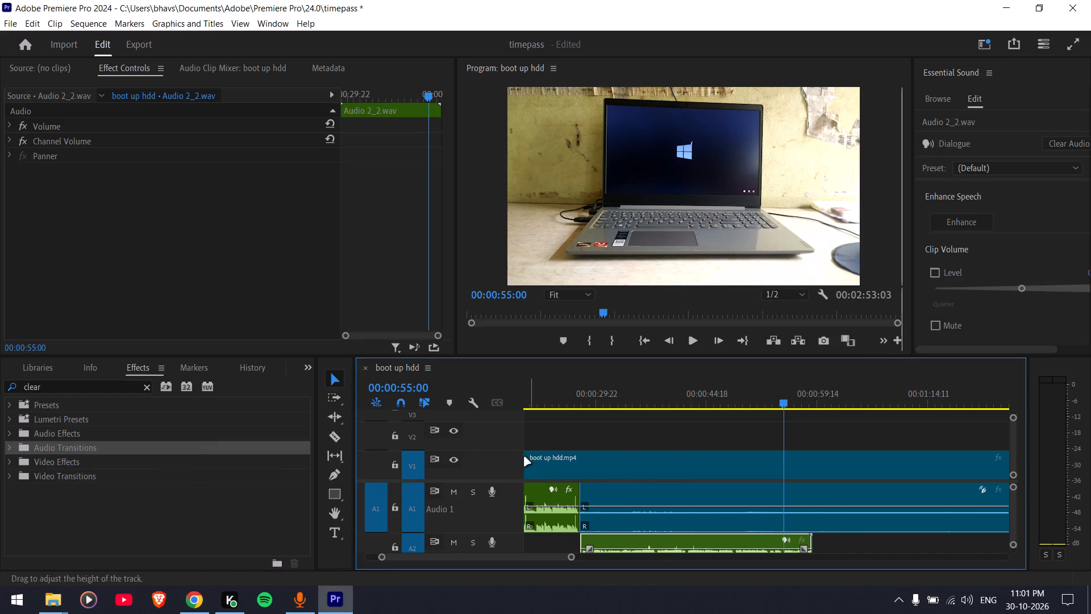
click(551, 496)
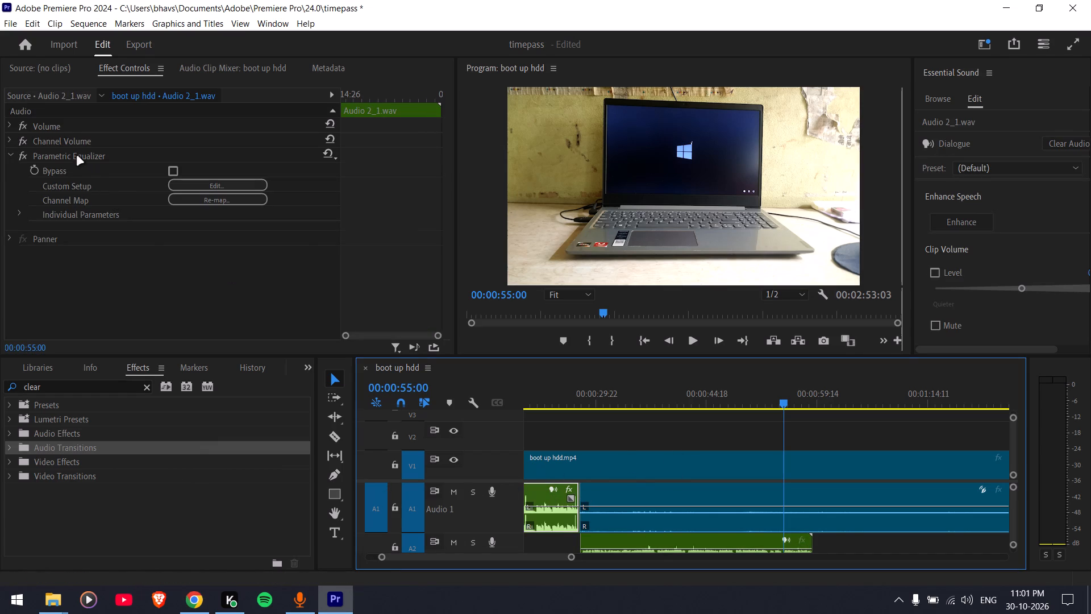
drag(77, 156, 677, 541)
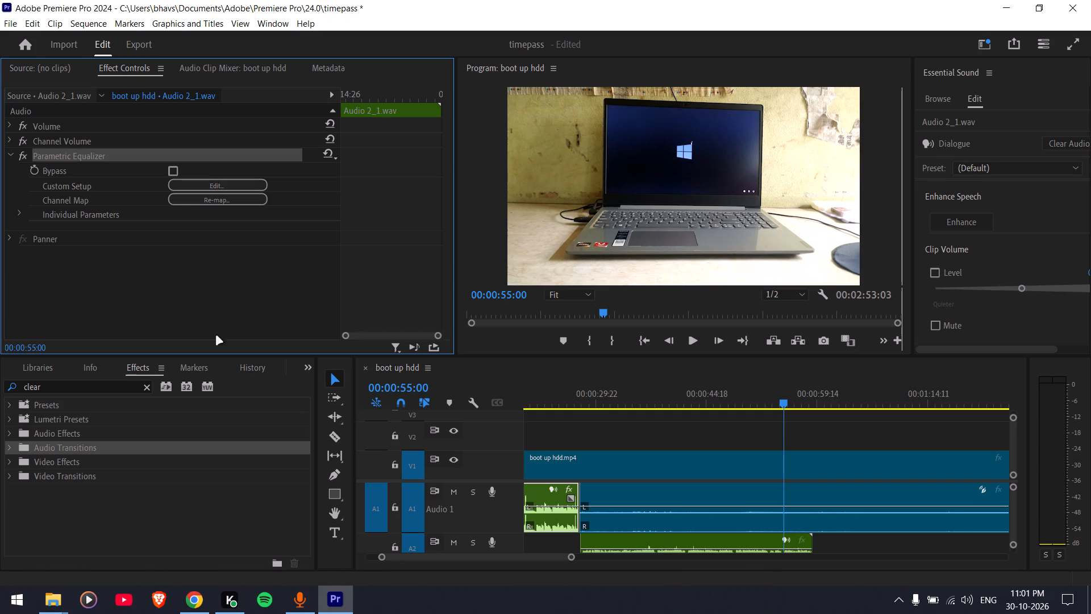
key(ctrl+c)
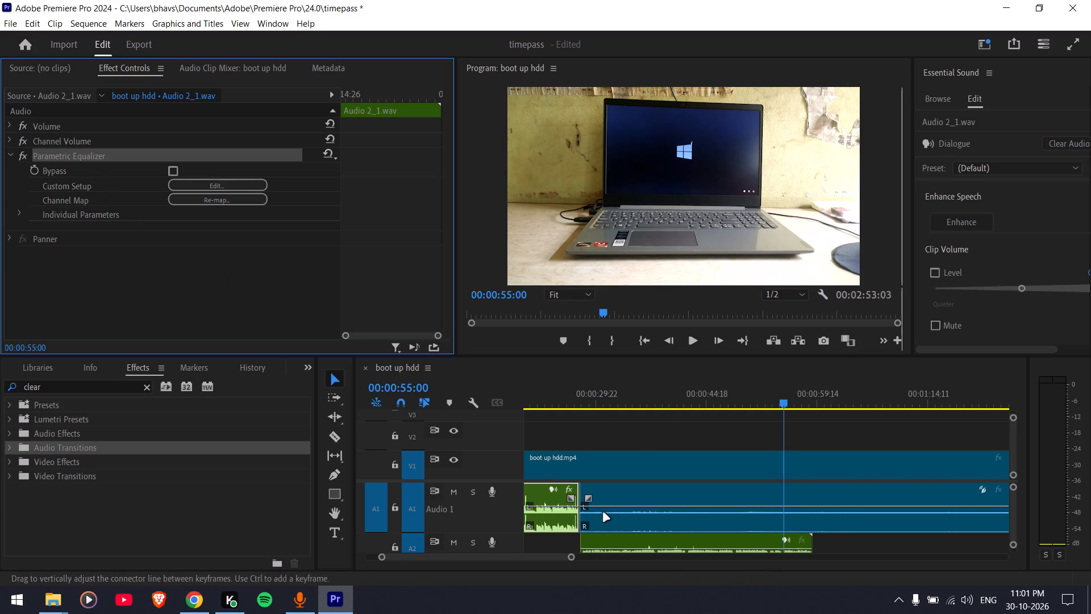
click(625, 540)
click(168, 283)
key(ctrl+v)
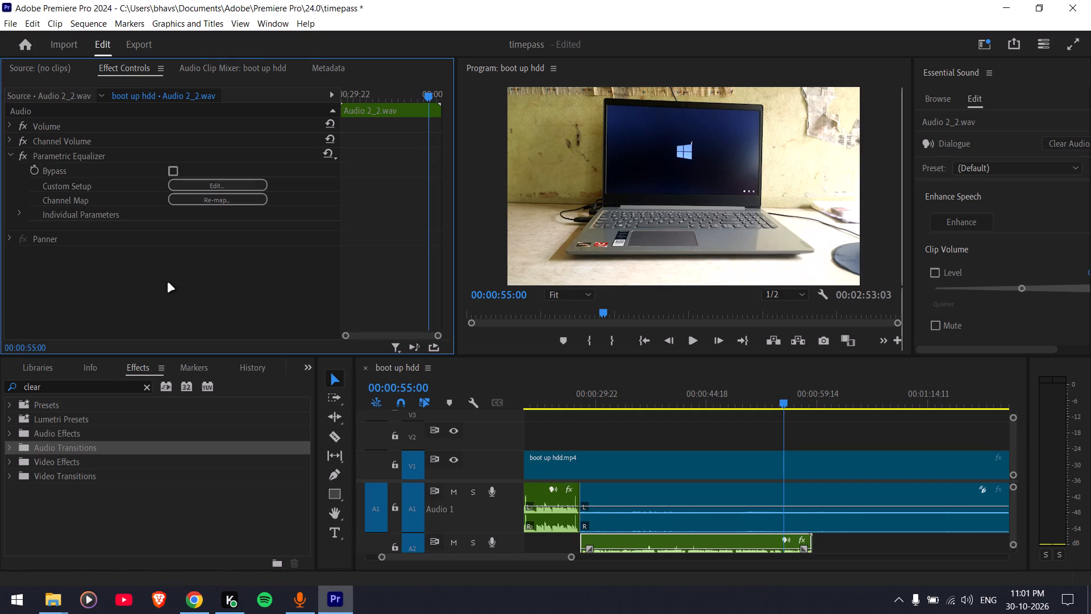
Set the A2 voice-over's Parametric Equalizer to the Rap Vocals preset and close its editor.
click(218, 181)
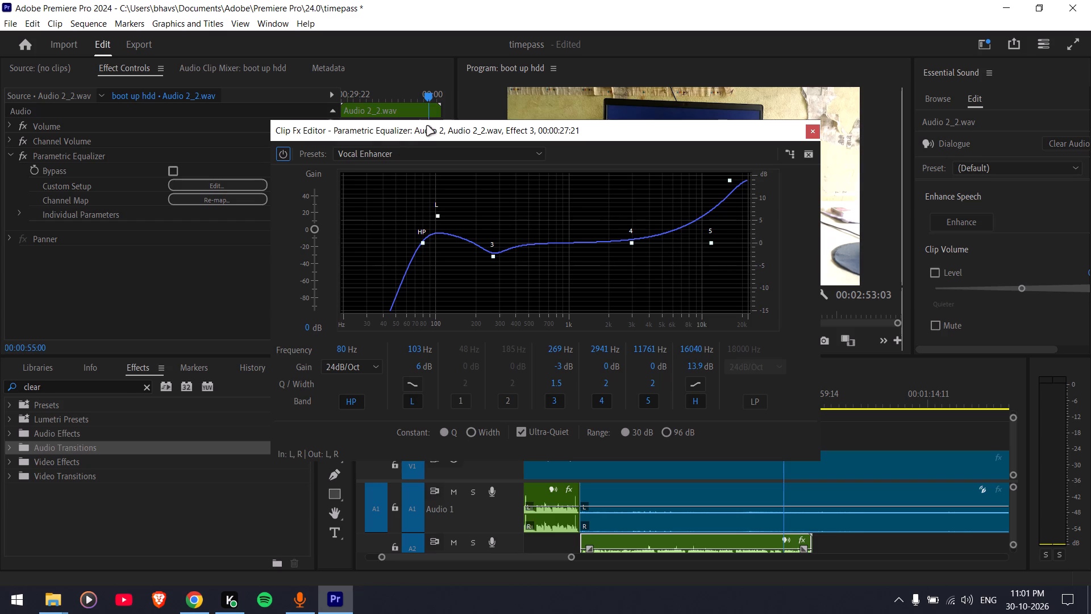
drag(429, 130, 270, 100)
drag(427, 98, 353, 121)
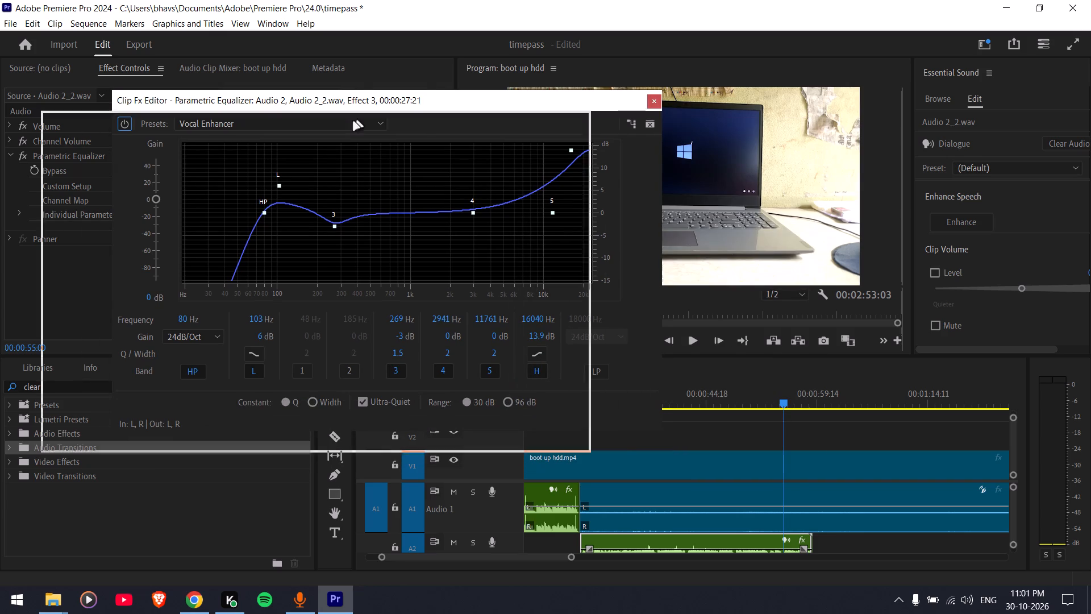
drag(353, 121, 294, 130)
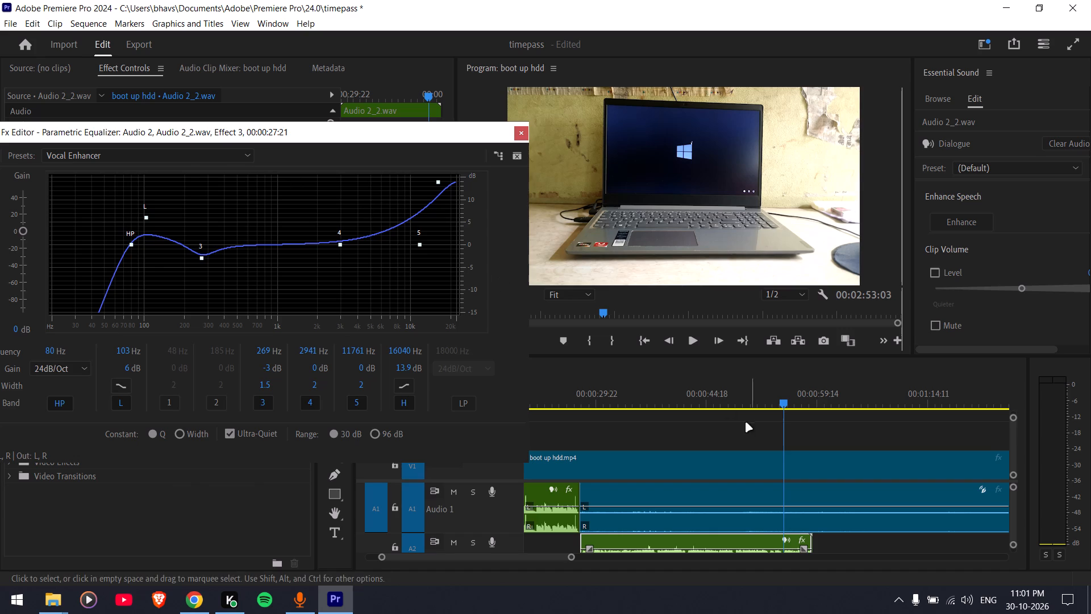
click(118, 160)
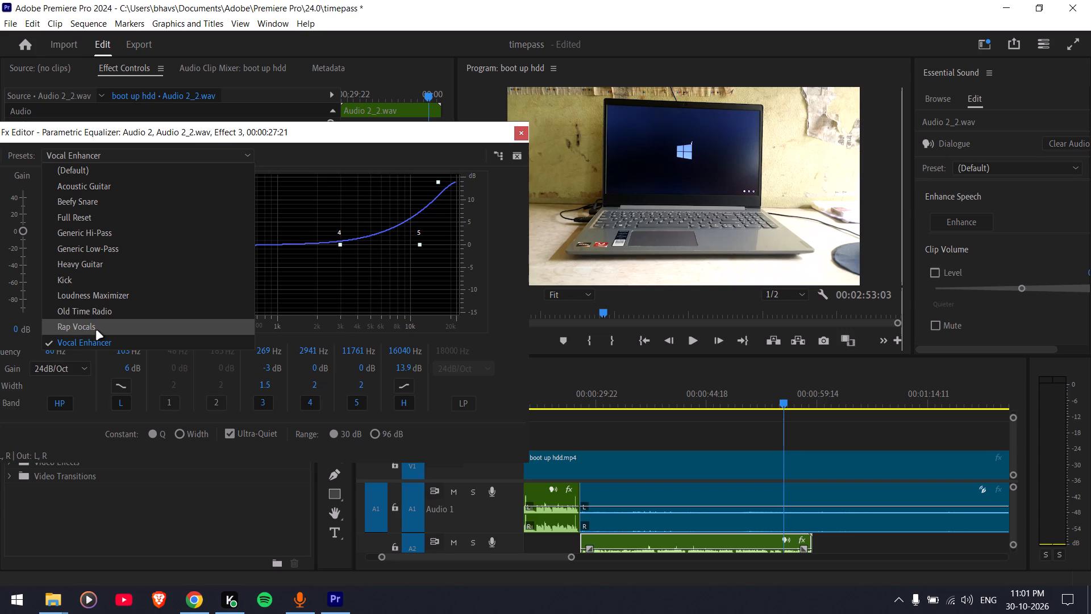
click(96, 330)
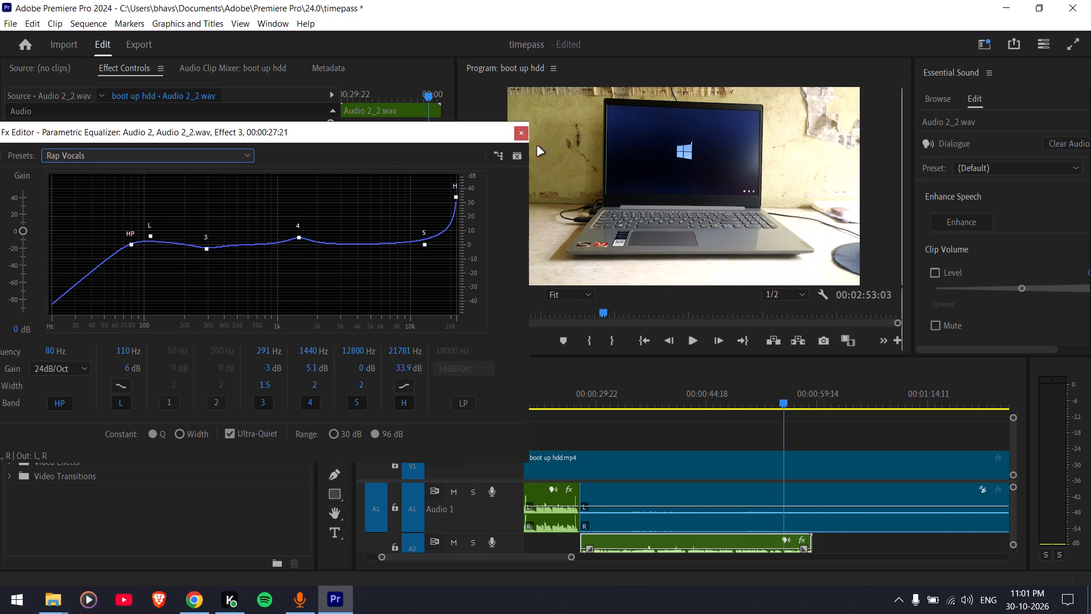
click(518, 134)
Play the A2 voice-over from its start to judge the Rap Vocals equalizer sound.
click(582, 403)
key(space)
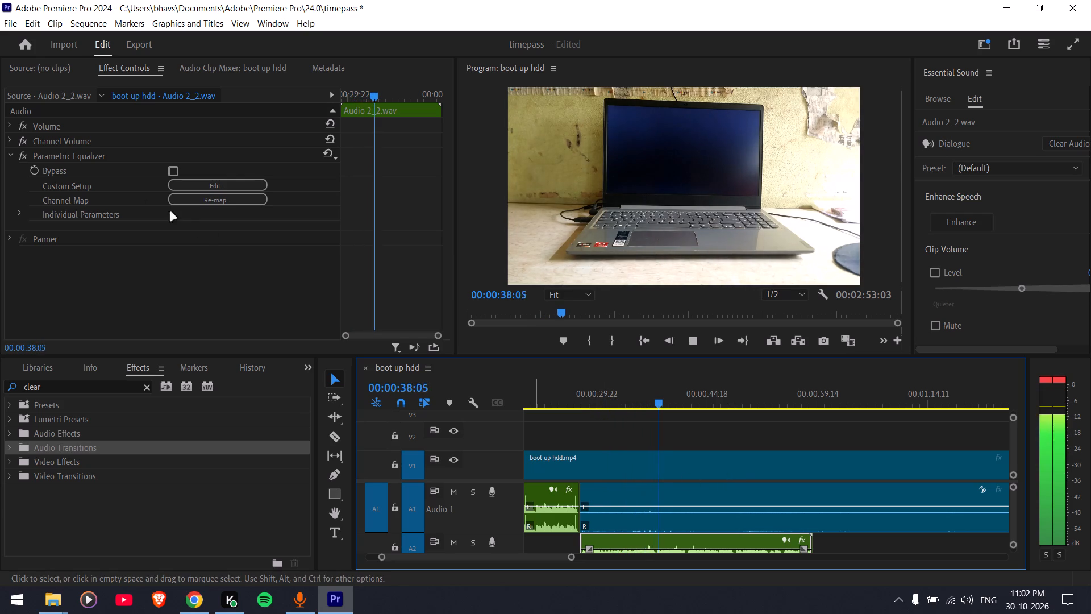
key(space)
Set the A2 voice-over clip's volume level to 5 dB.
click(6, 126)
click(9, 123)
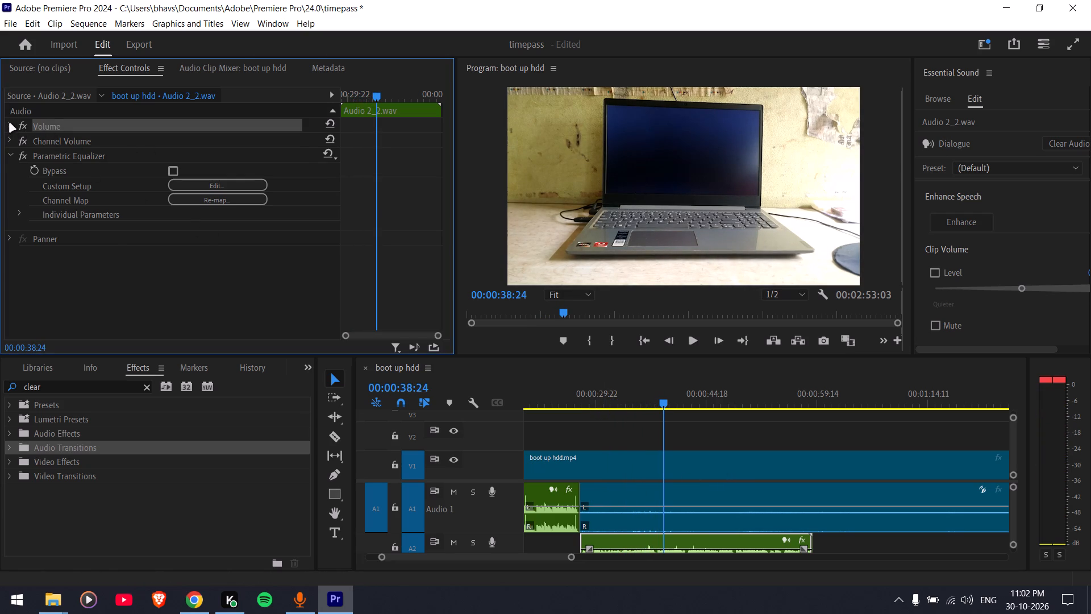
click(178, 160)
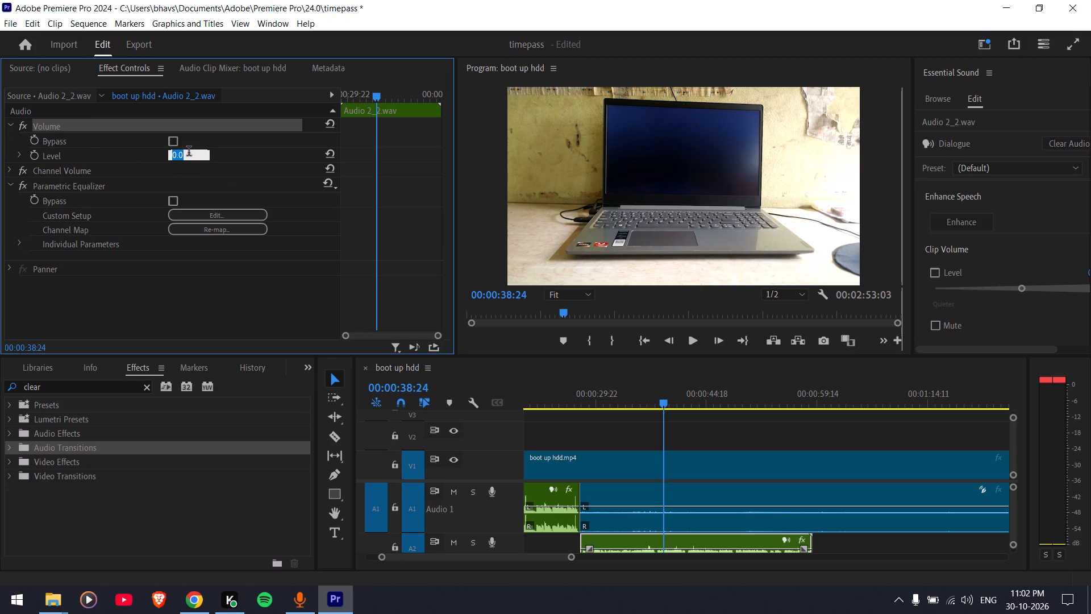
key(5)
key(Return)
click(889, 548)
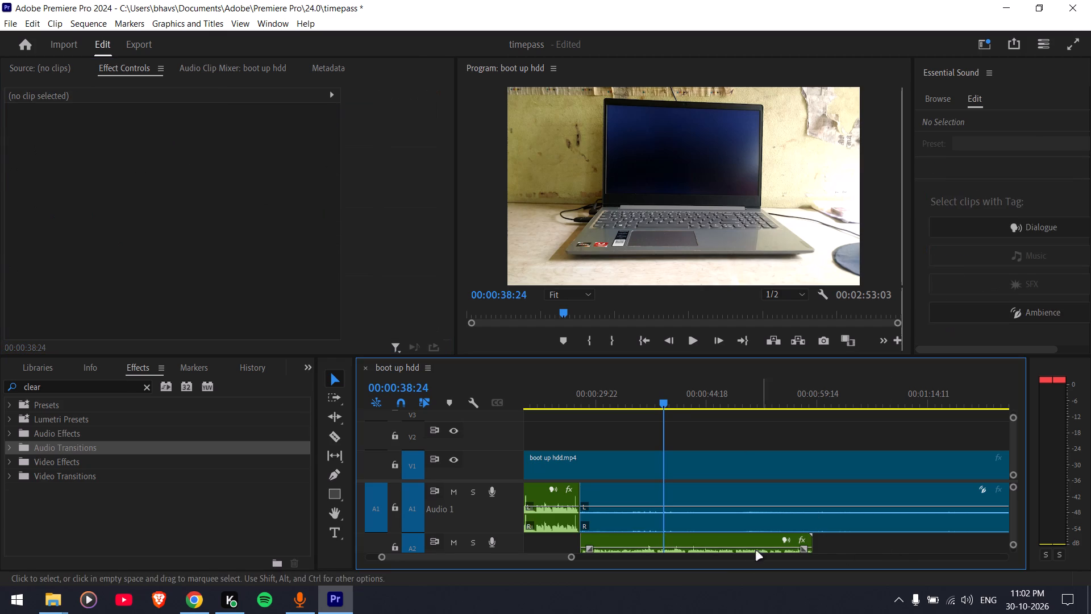
Set the A2 voice-over's Parametric Equalizer to the Vocal Enhancer preset.
click(690, 538)
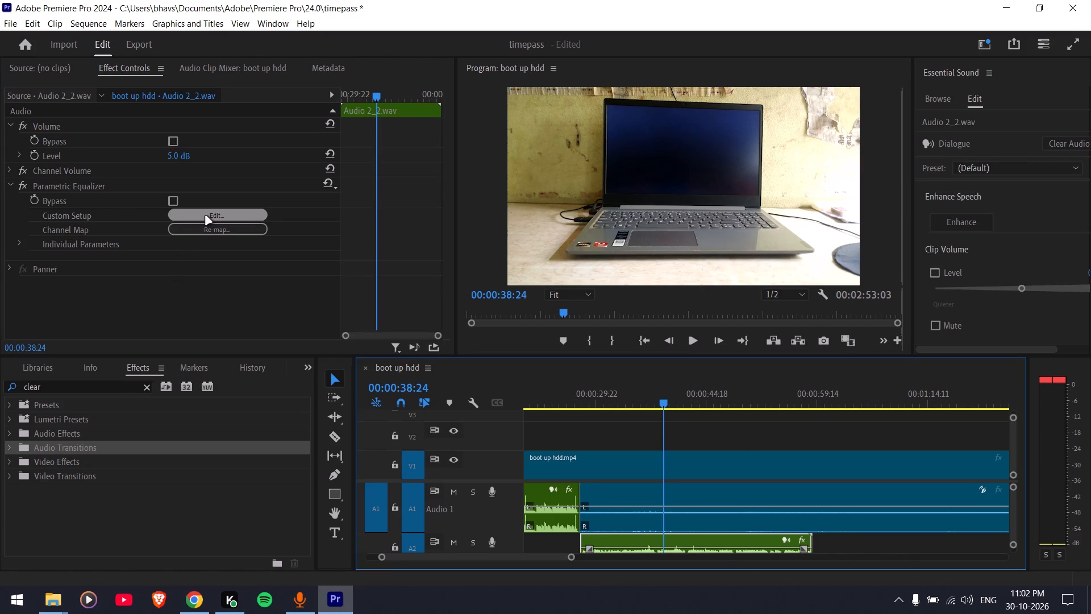
click(205, 215)
click(395, 150)
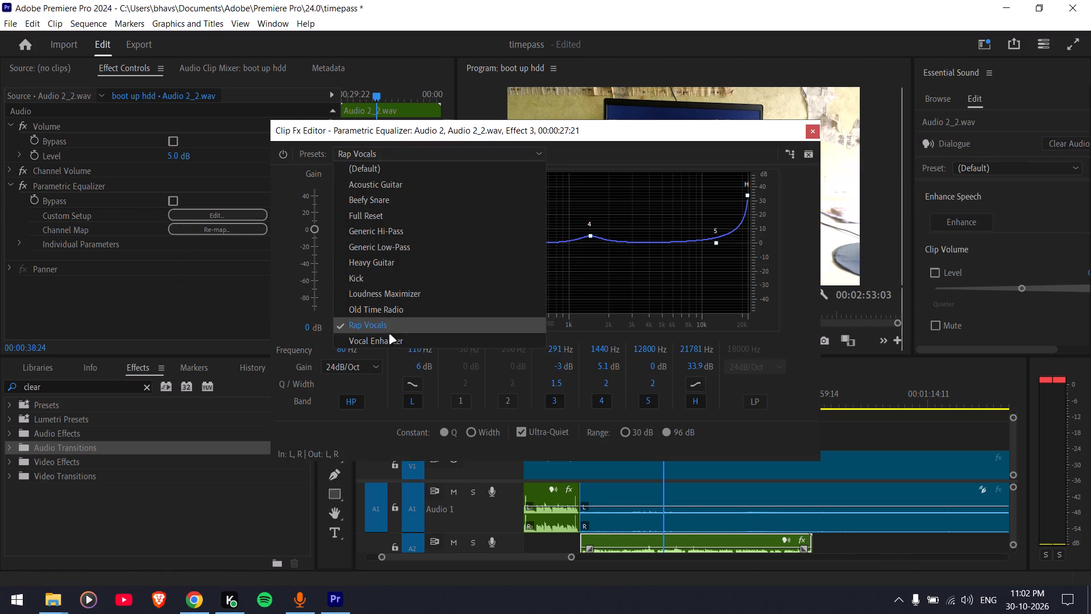
click(391, 338)
click(877, 538)
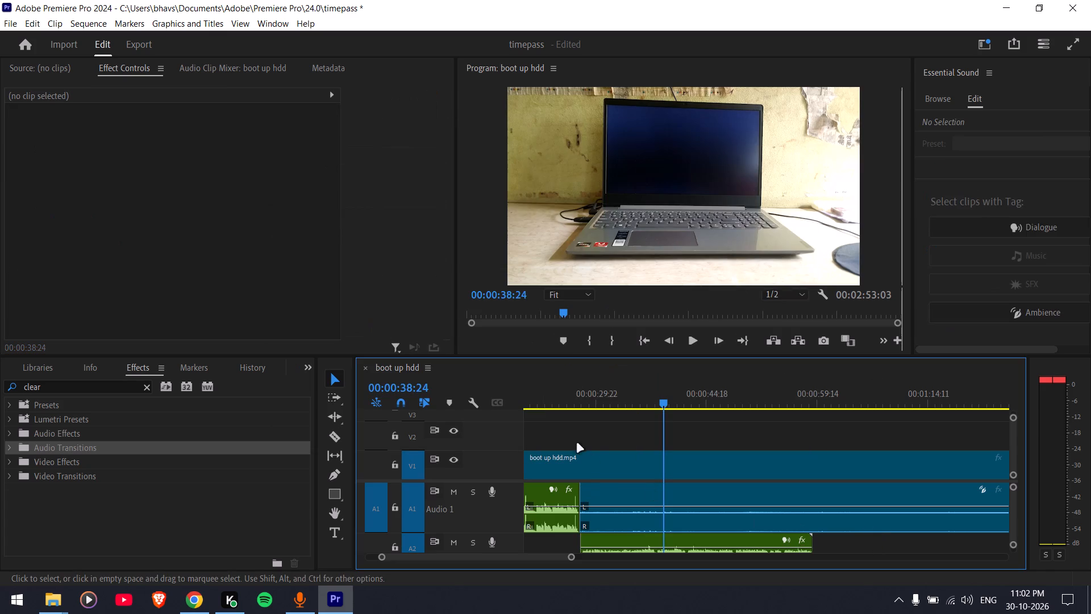
Play from just before the start of the A2 voice-over to check its sound with Vocal Enhancer.
click(558, 387)
key(space)
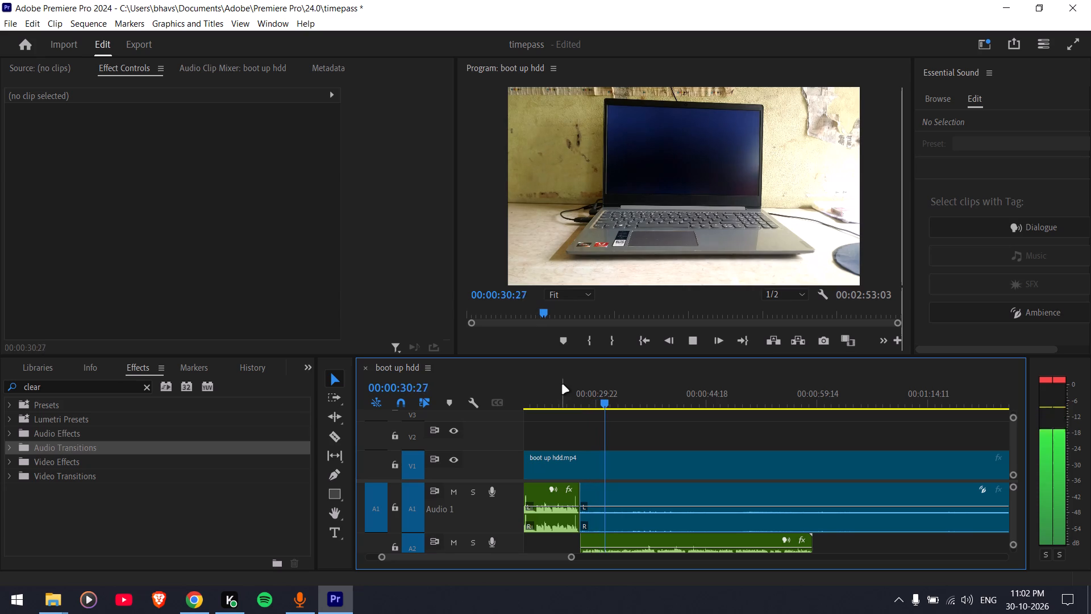
key(space)
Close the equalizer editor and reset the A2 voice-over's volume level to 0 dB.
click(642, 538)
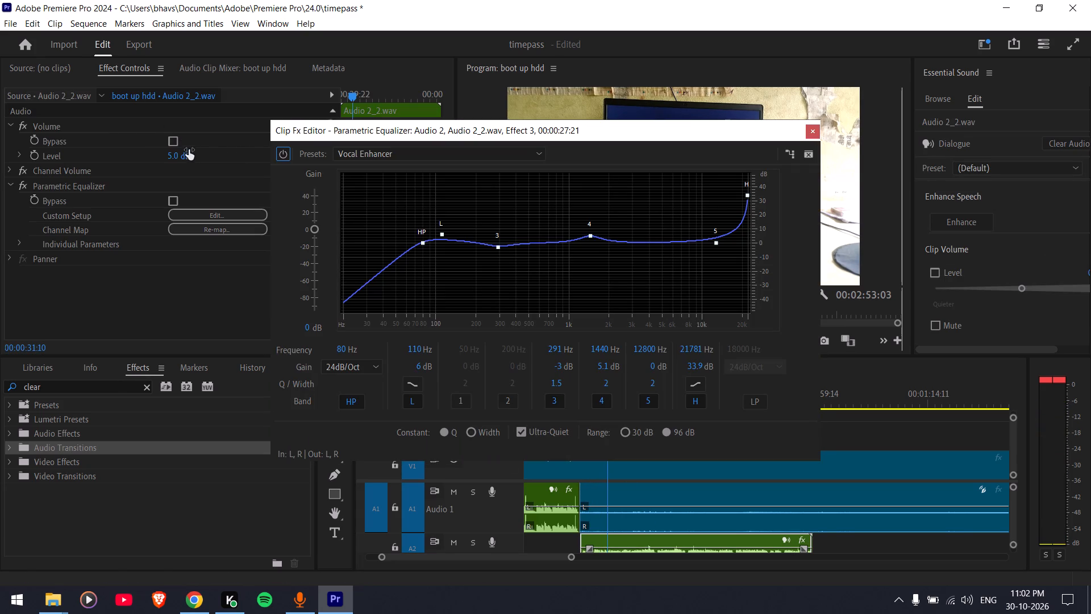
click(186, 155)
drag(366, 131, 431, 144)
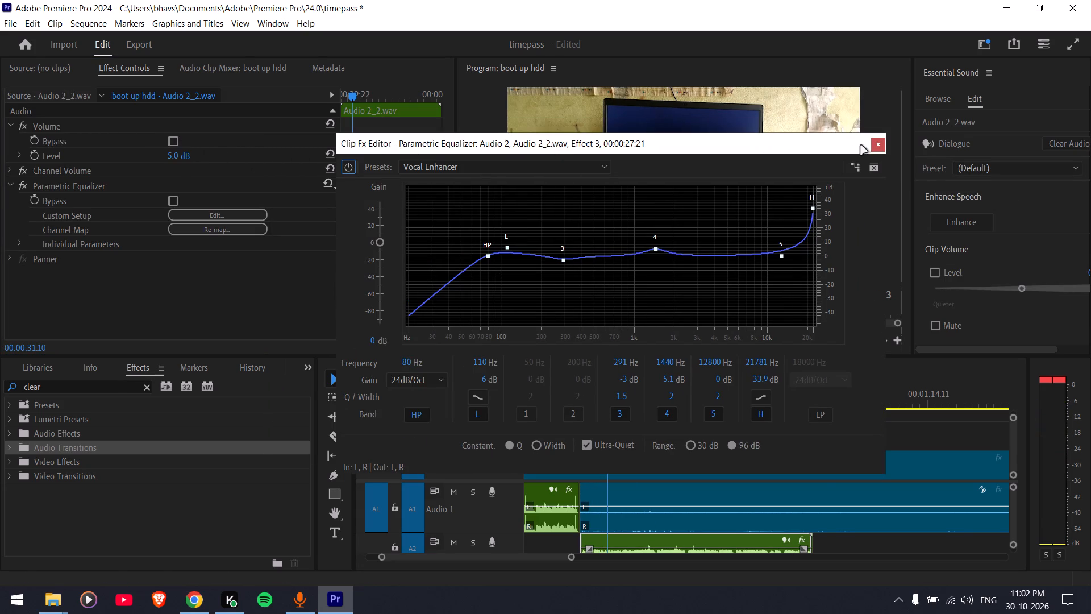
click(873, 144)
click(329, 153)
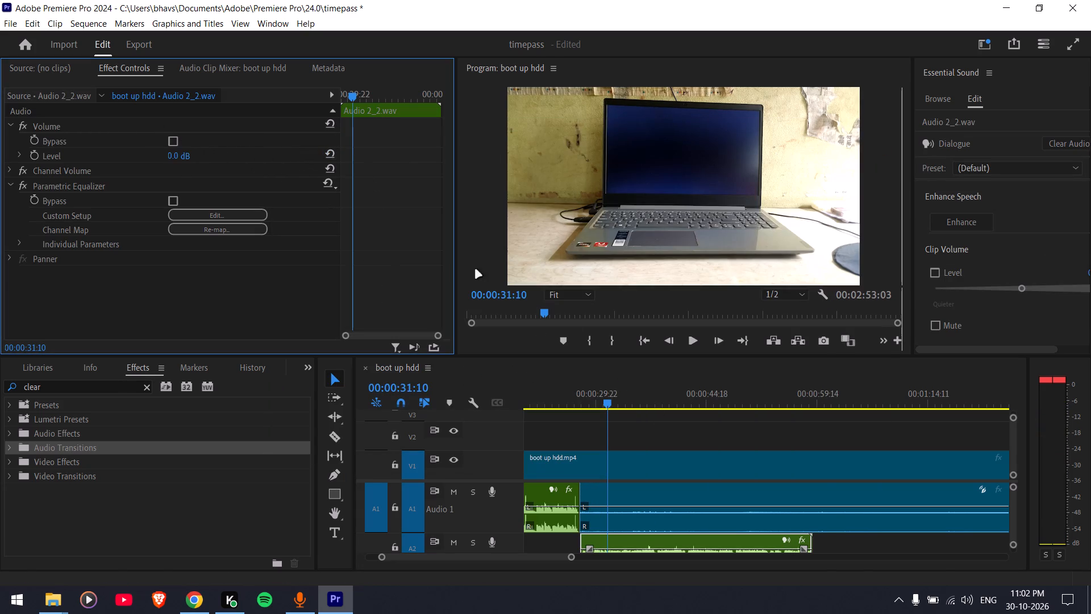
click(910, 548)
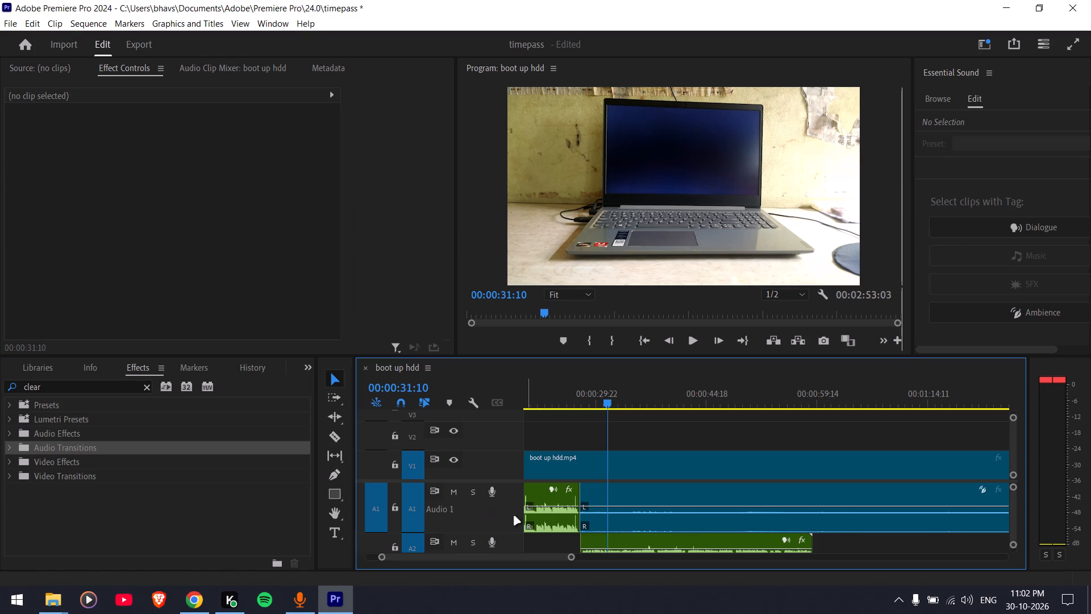
Play from the sequence start, and from 00:00:26:00 into the A2 clip, to compare the A1 and A2 voice-overs.
alt+scroll(502, 506, down, 3)
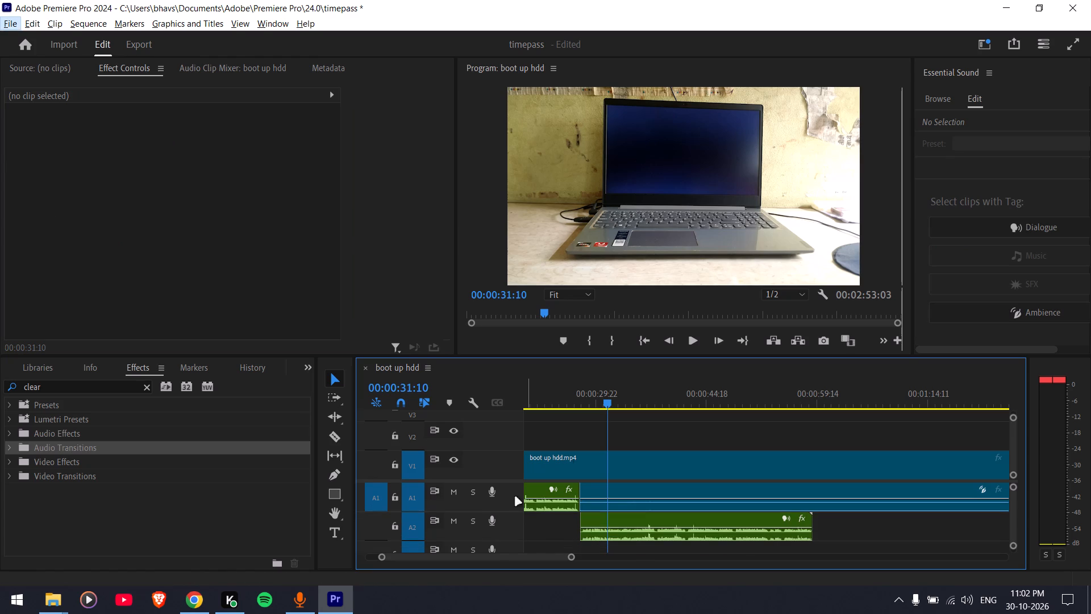
drag(585, 394, 176, 393)
key(space)
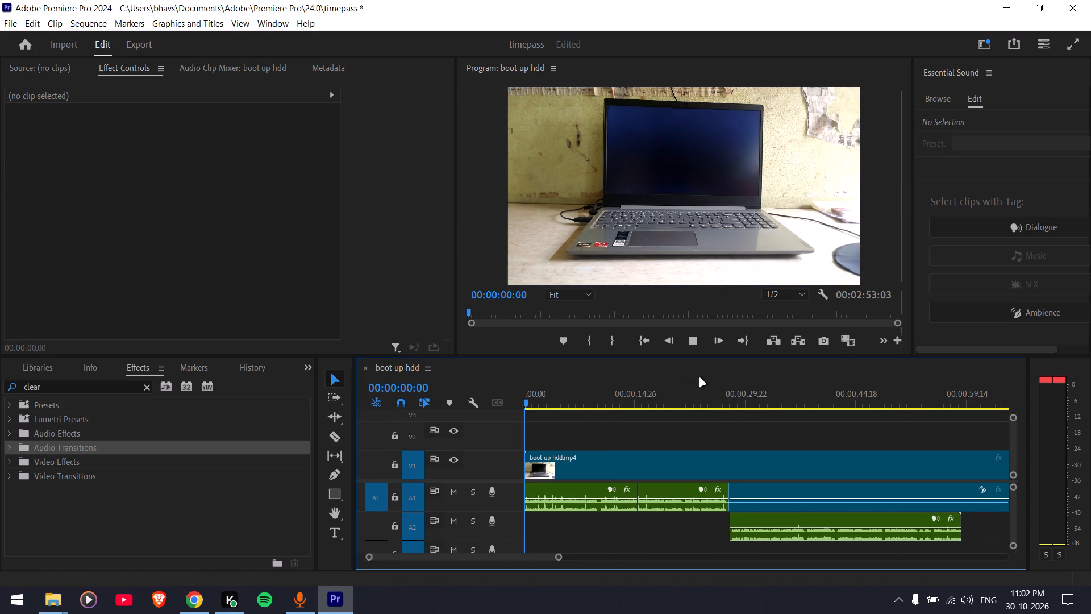
click(718, 401)
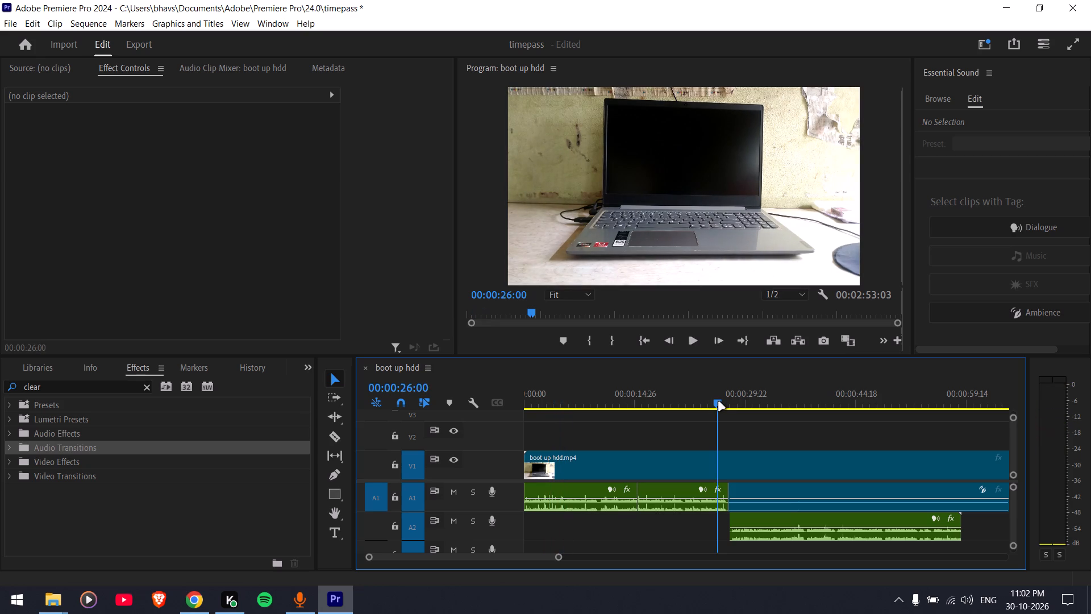
key(space)
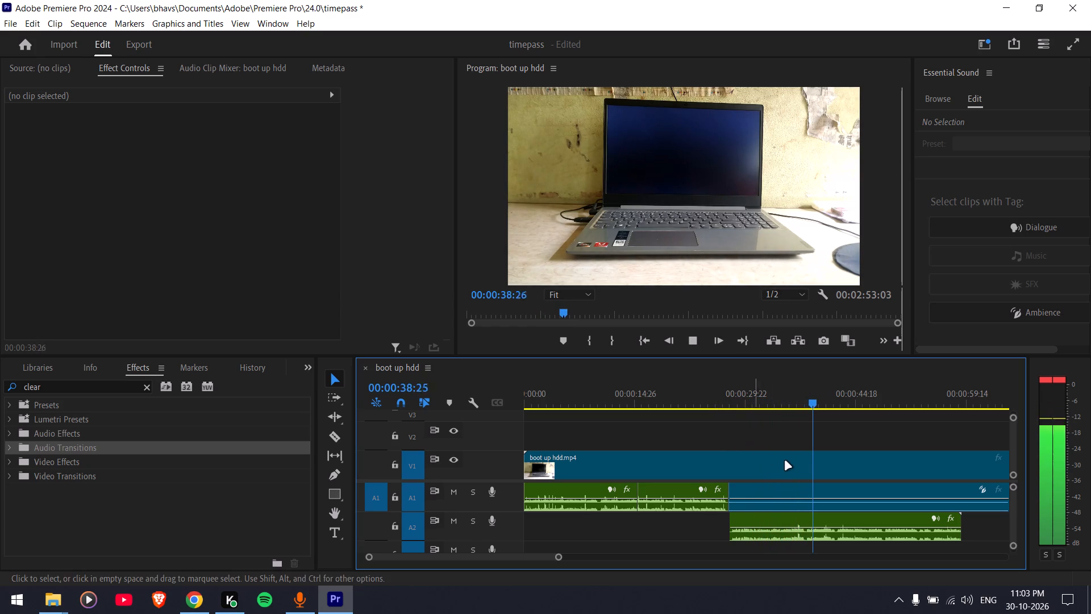
scroll(791, 461, up, 4)
key(space)
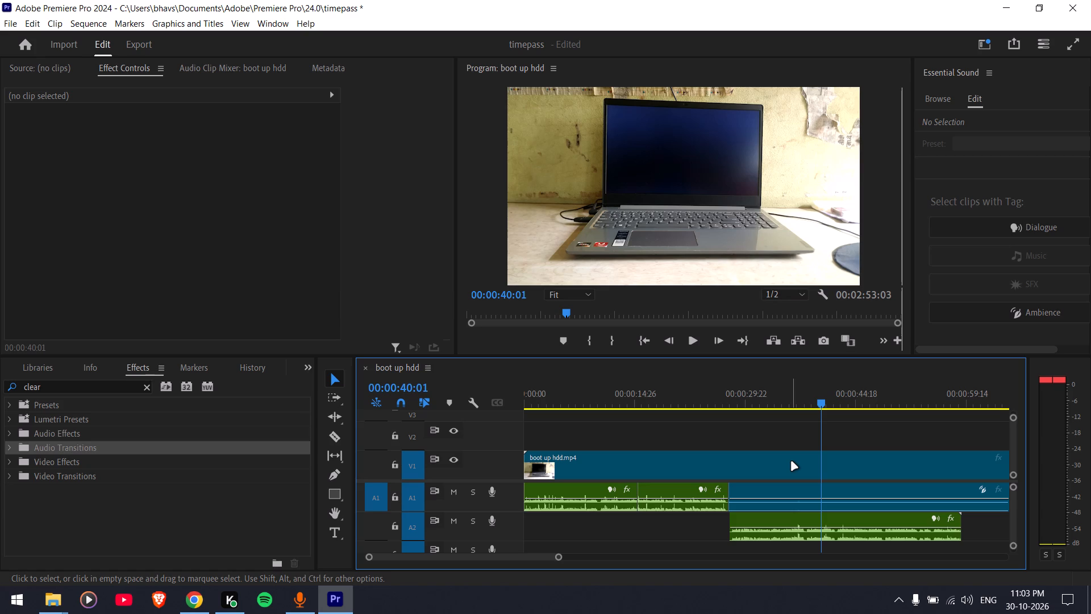
Scrub through the boot up hdd video from about 00:00:56 to 00:01:57 to review the part without voice-over.
scroll(794, 462, down, 7)
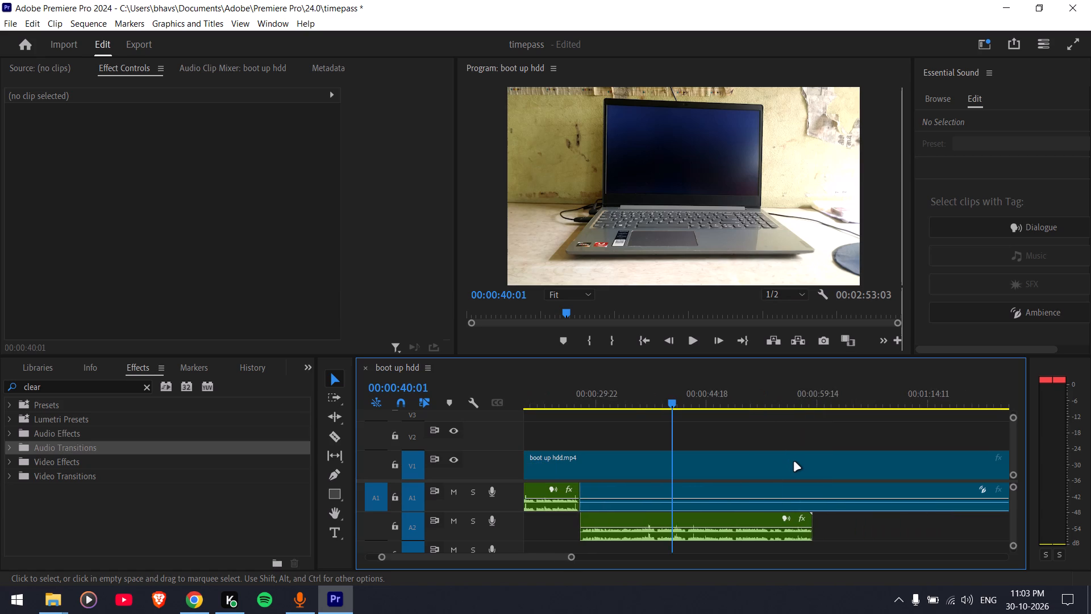
scroll(794, 462, down, 4)
click(714, 407)
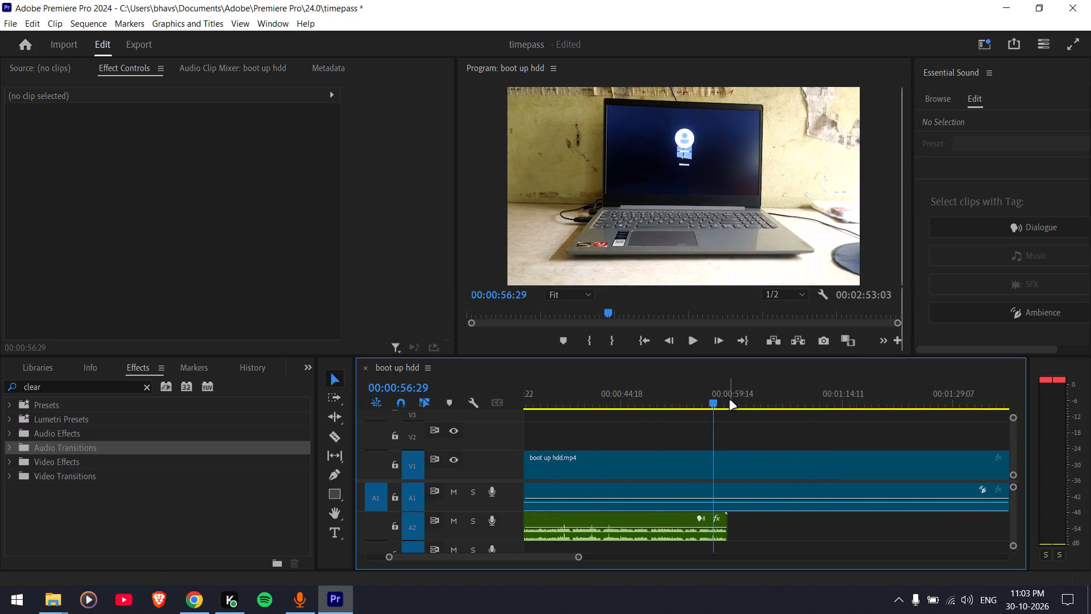
drag(754, 404, 780, 408)
alt+scroll(772, 435, down, 4)
scroll(713, 459, down, 5)
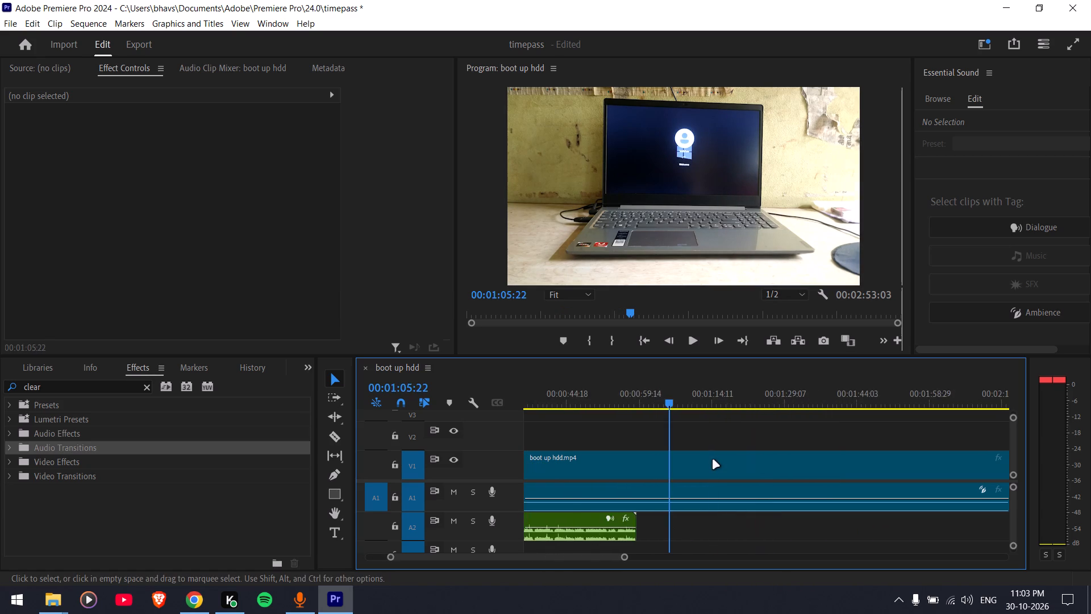
scroll(729, 459, down, 5)
click(721, 401)
scroll(755, 474, down, 9)
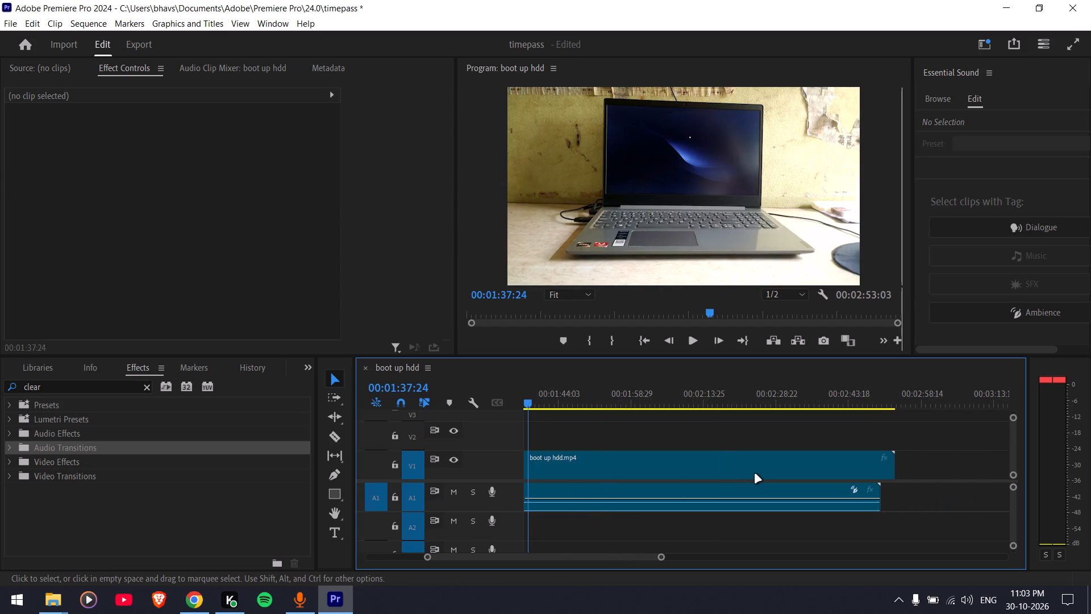
click(627, 405)
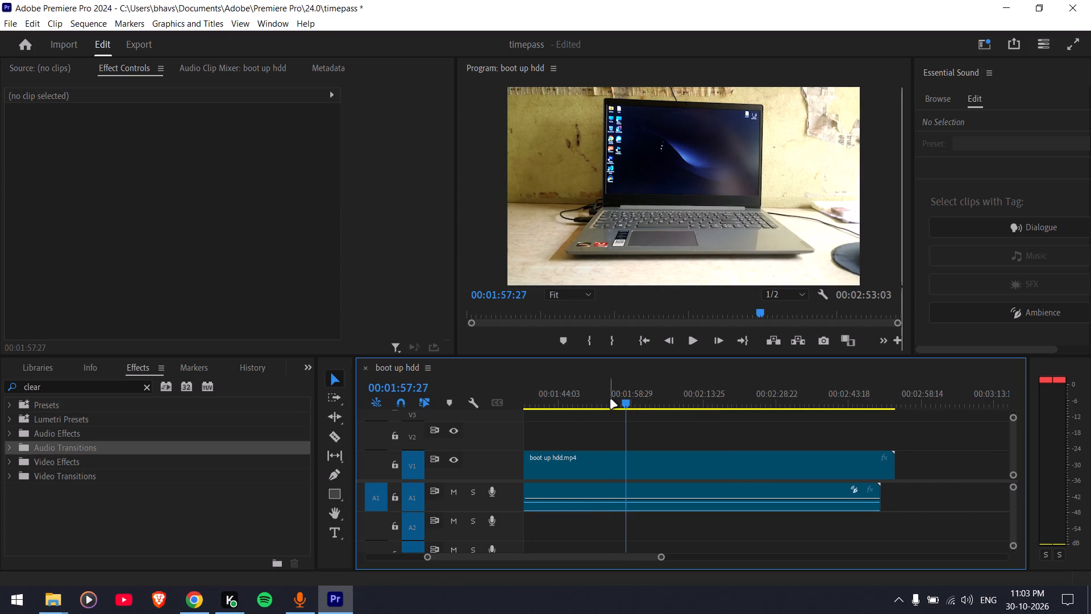
drag(599, 396, 588, 396)
click(580, 396)
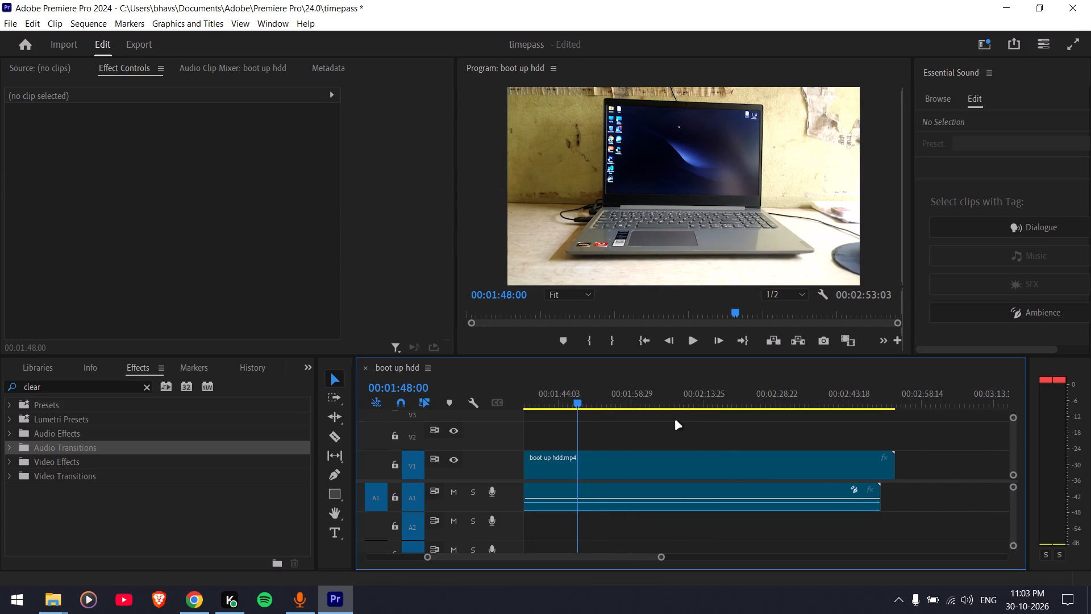
At 00:01:42:05, add a text caption over the laptop keyboard reading "Task Bar Still not loaded even after 3 min".
scroll(706, 441, up, 4)
click(636, 396)
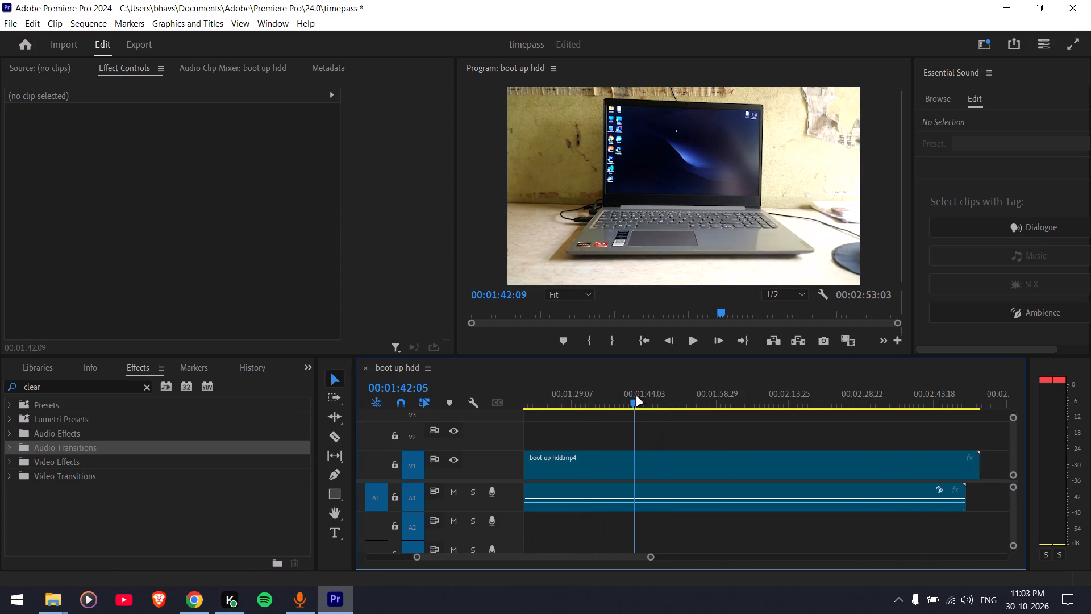
click(334, 533)
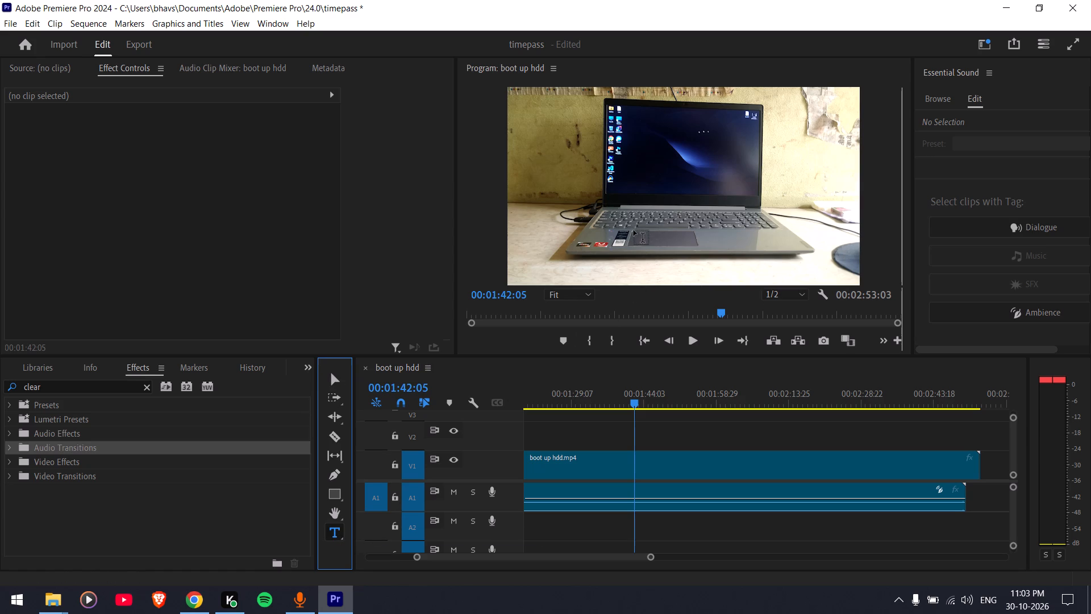
click(615, 217)
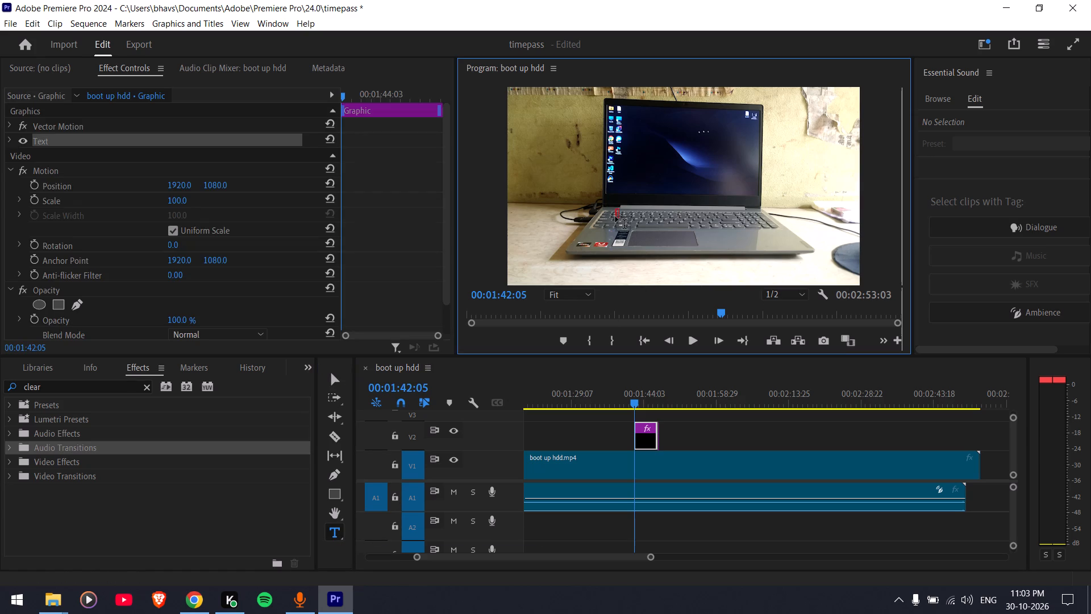
text(Tas)
text(k Bar)
key(space)
text(Still not)
key(space)
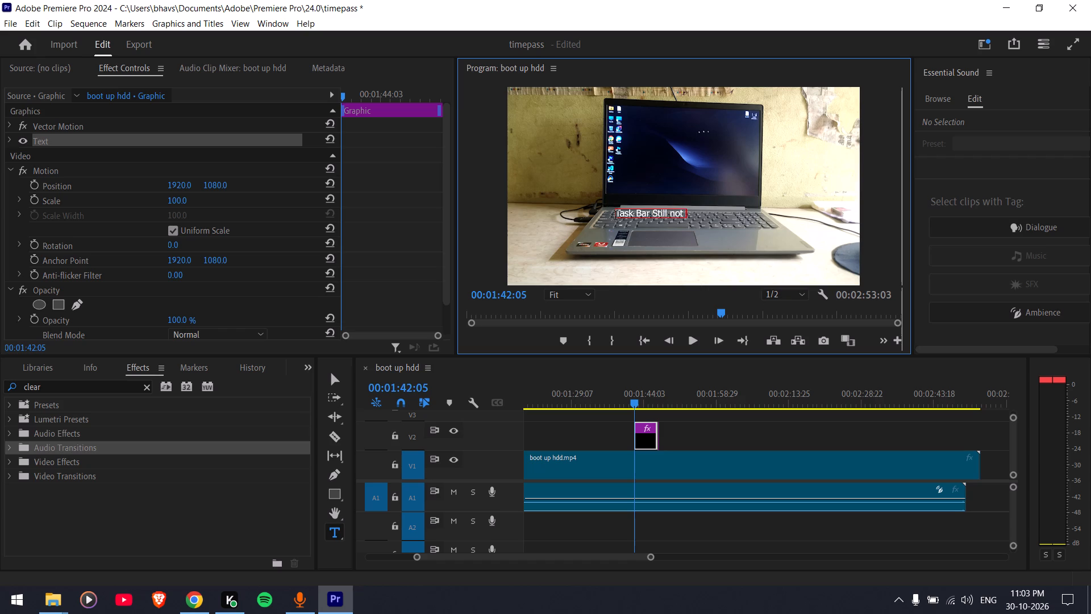
text(load)
text(ed)
key(space)
text(even after)
key(space)
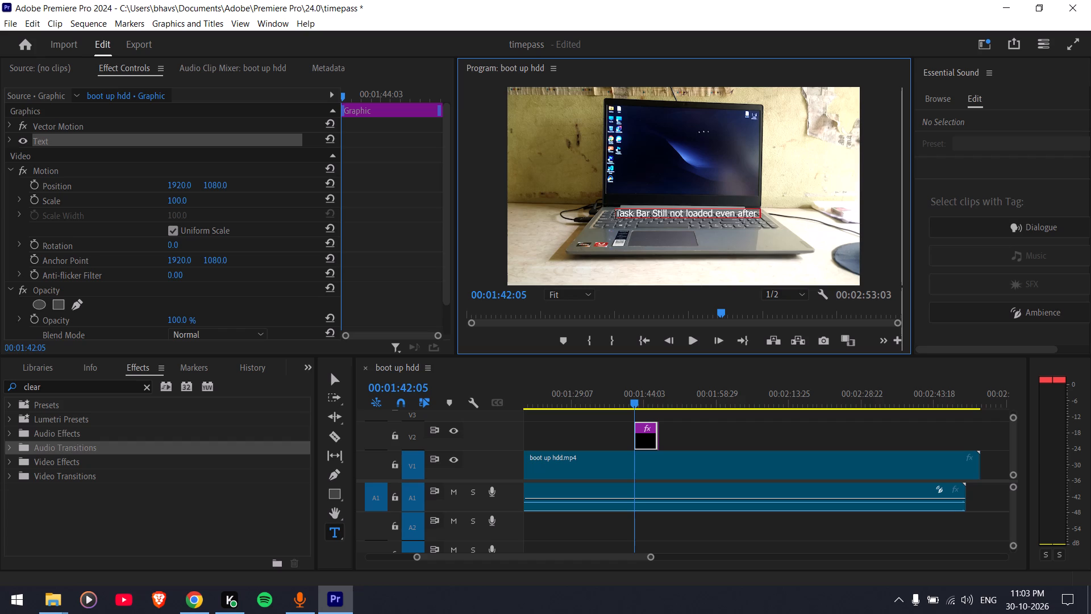
key(3)
key(space)
text(min)
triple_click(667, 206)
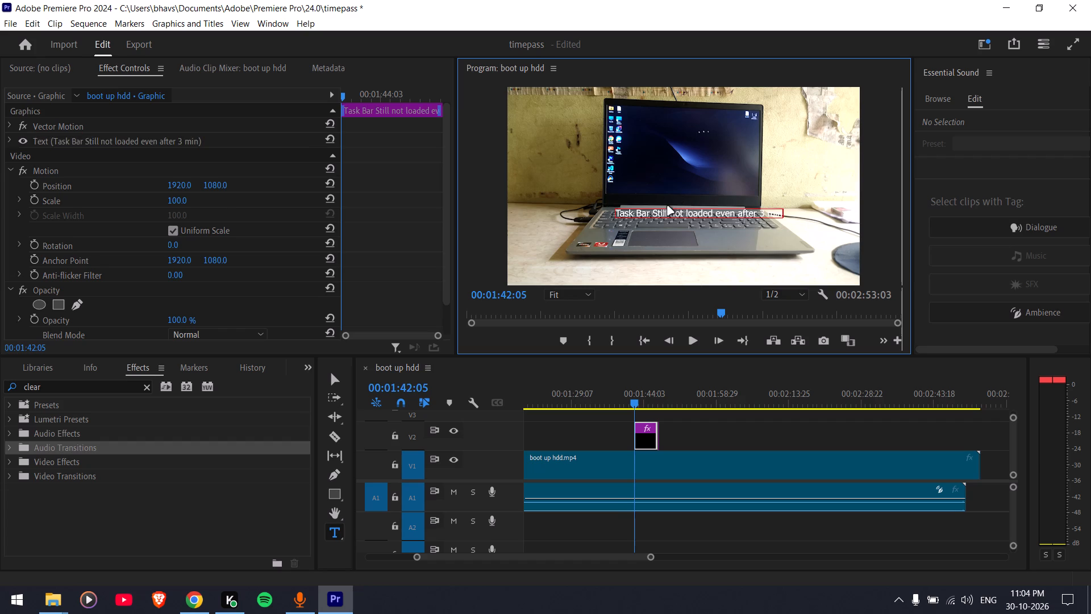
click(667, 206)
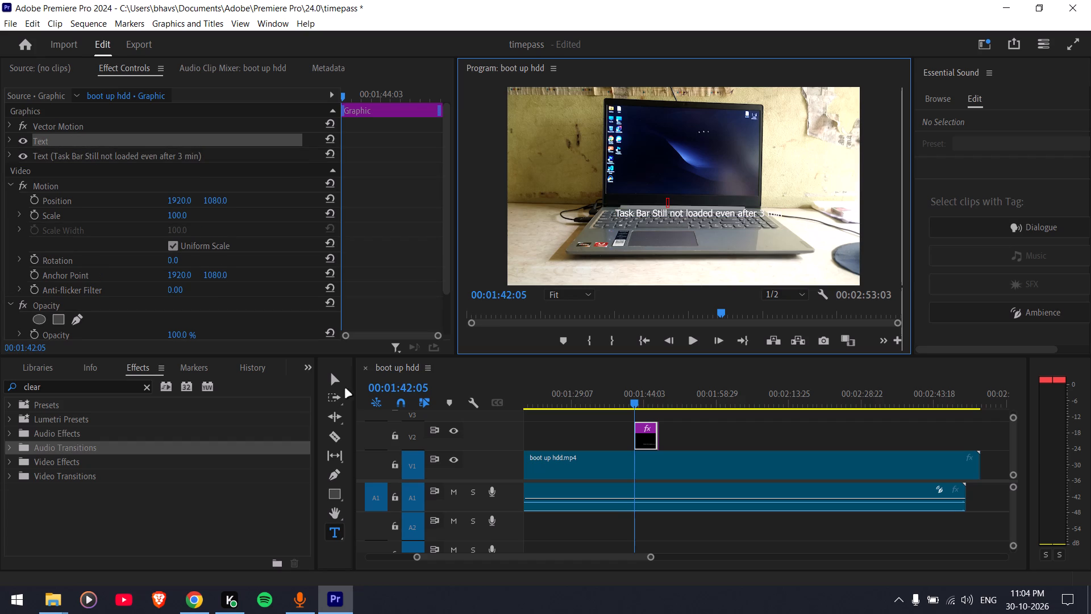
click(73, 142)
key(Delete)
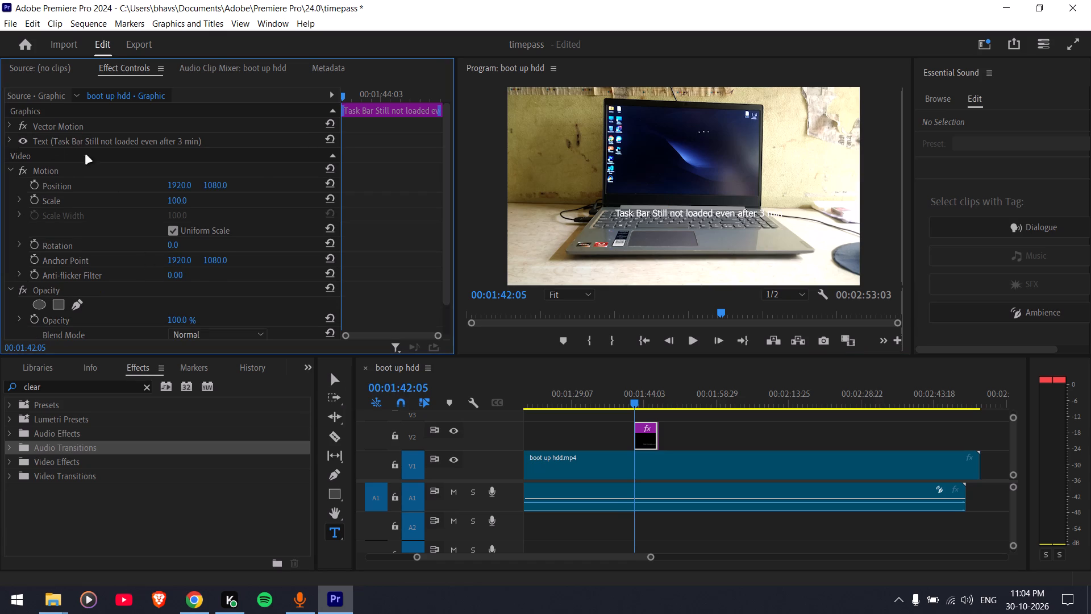
Select all of the caption's text and set its font to Gotham Black.
click(646, 431)
triple_click(675, 213)
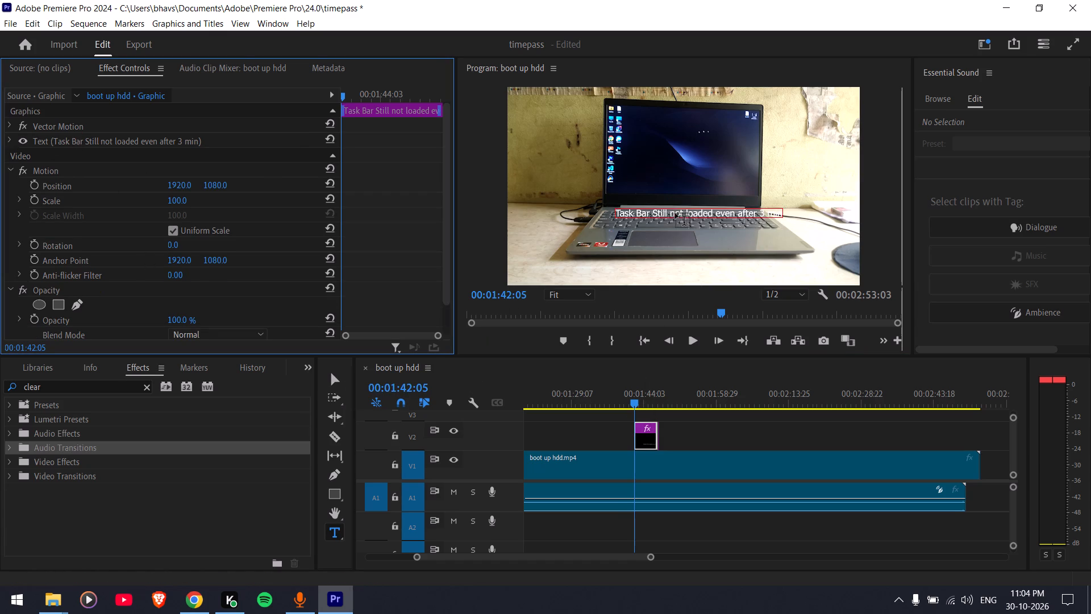
double_click(675, 213)
triple_click(675, 213)
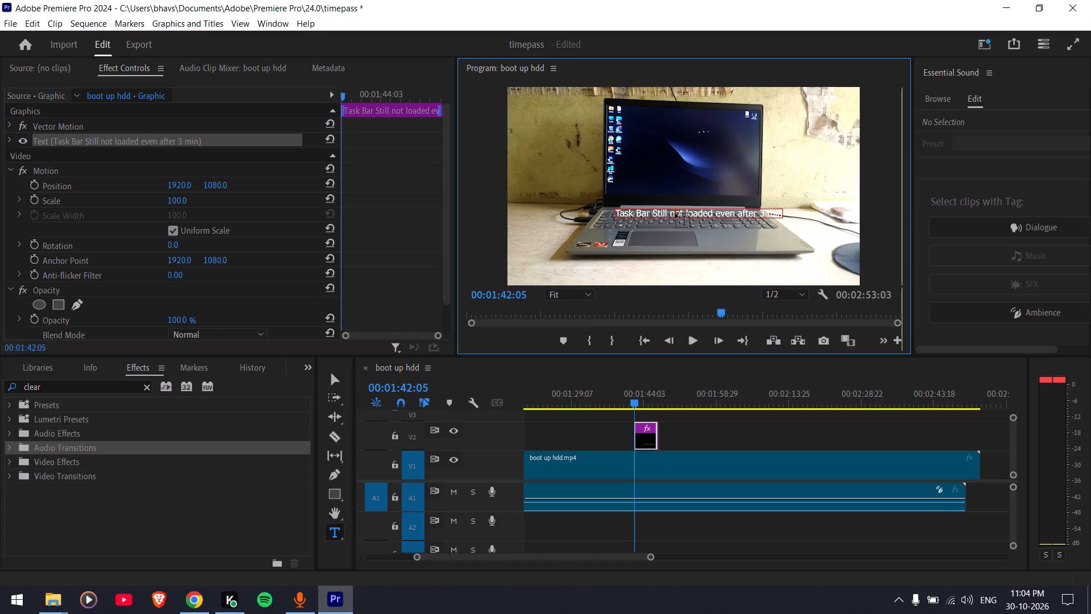
click(8, 138)
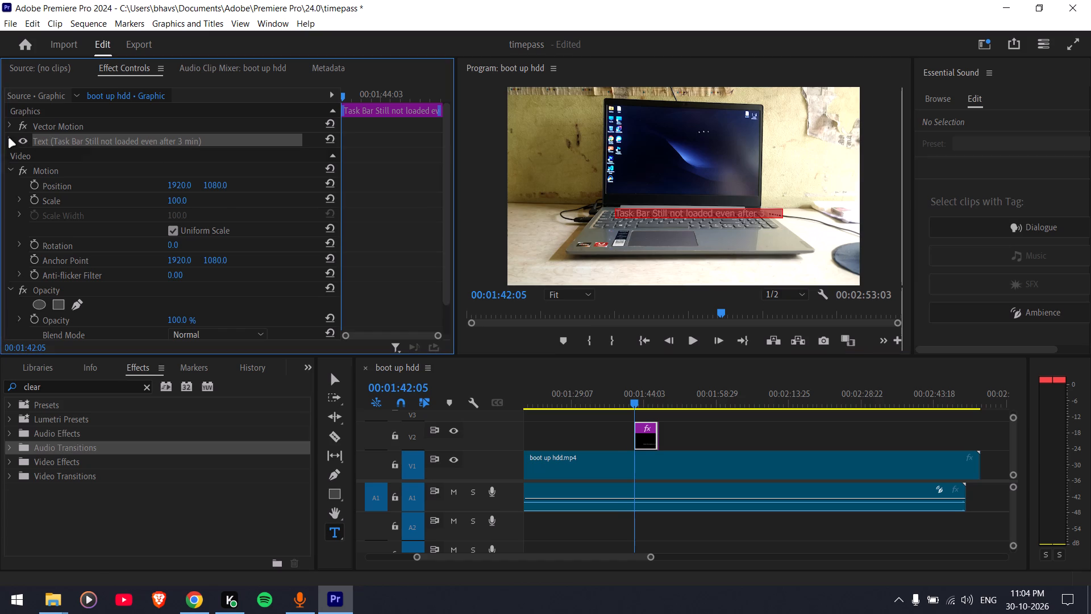
click(63, 232)
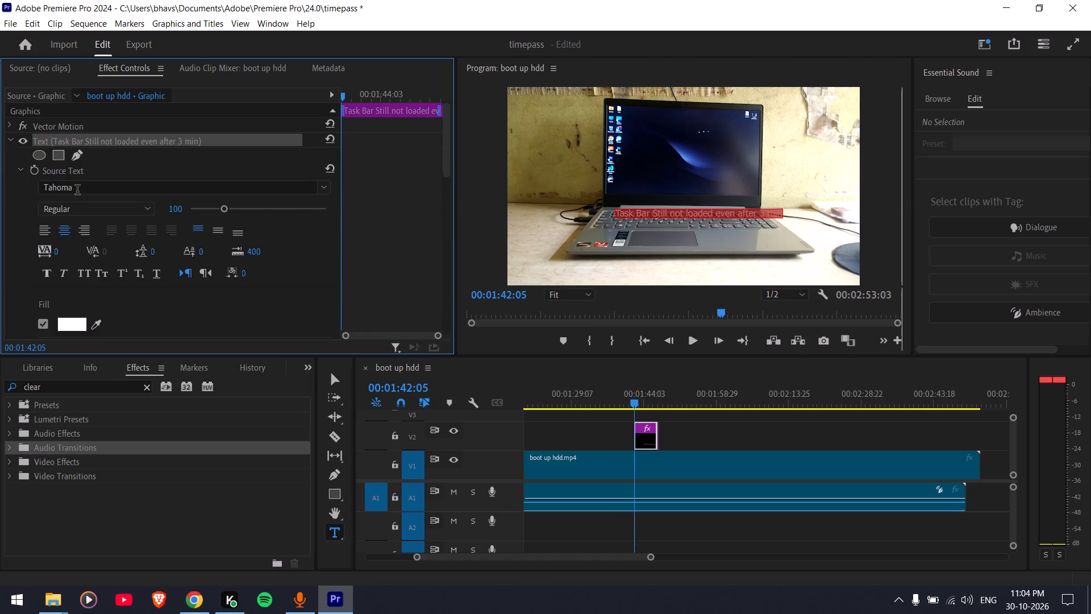
click(80, 189)
text(gotham)
click(124, 244)
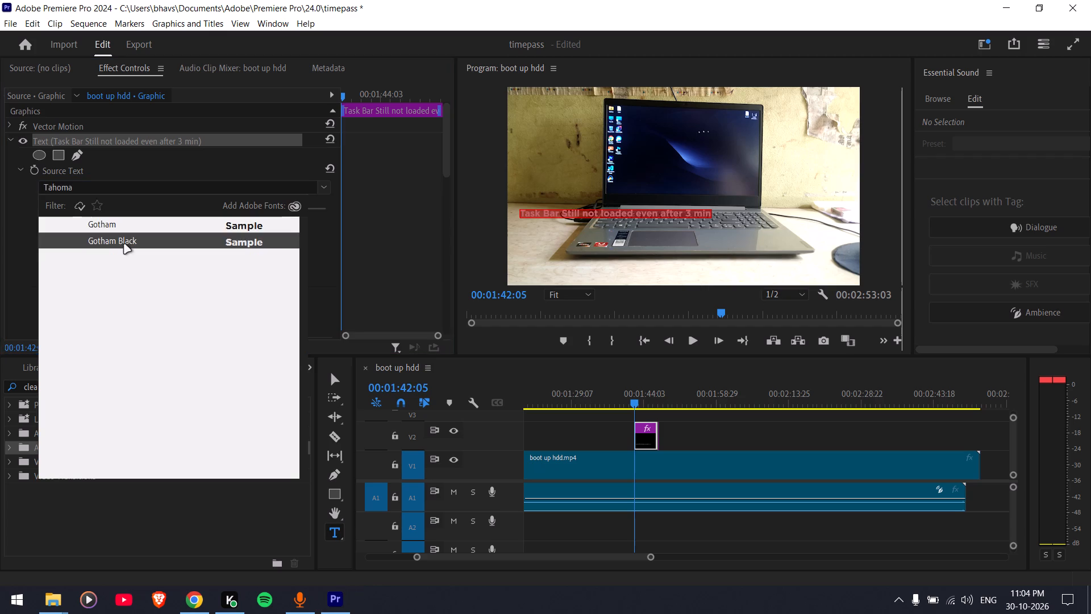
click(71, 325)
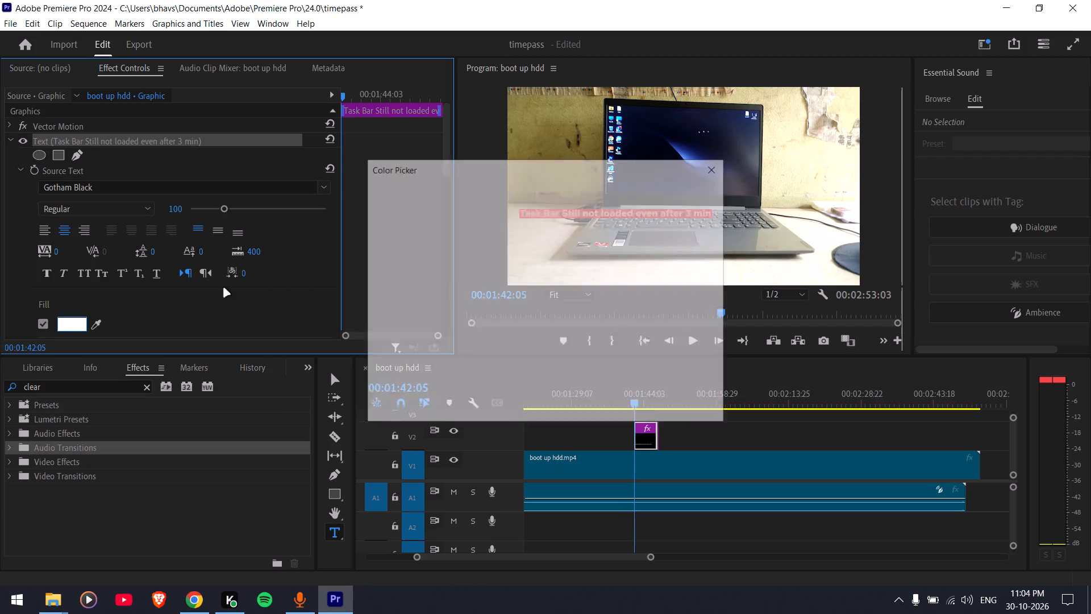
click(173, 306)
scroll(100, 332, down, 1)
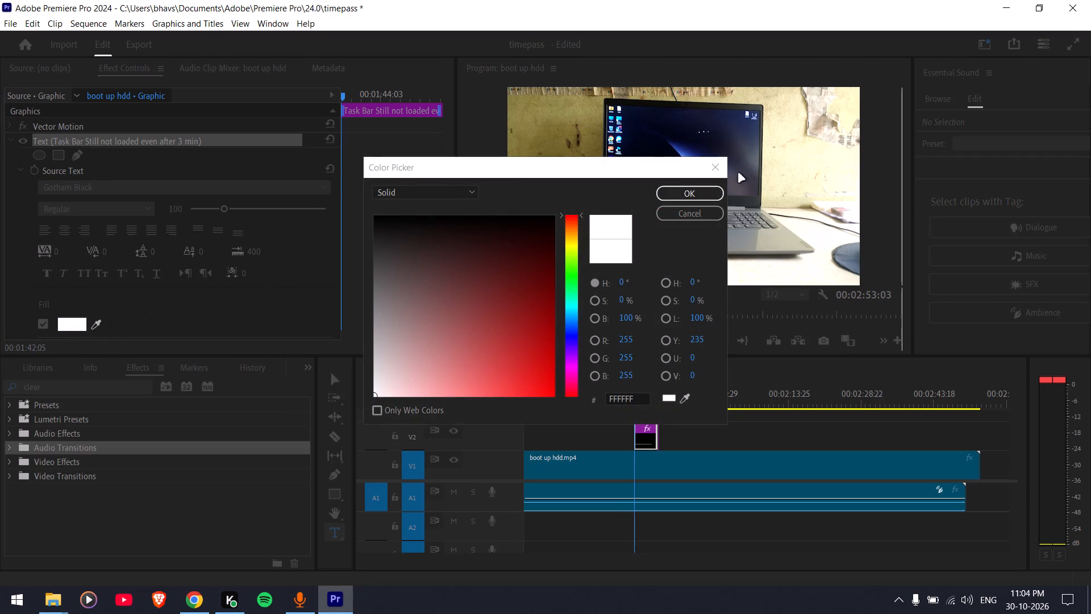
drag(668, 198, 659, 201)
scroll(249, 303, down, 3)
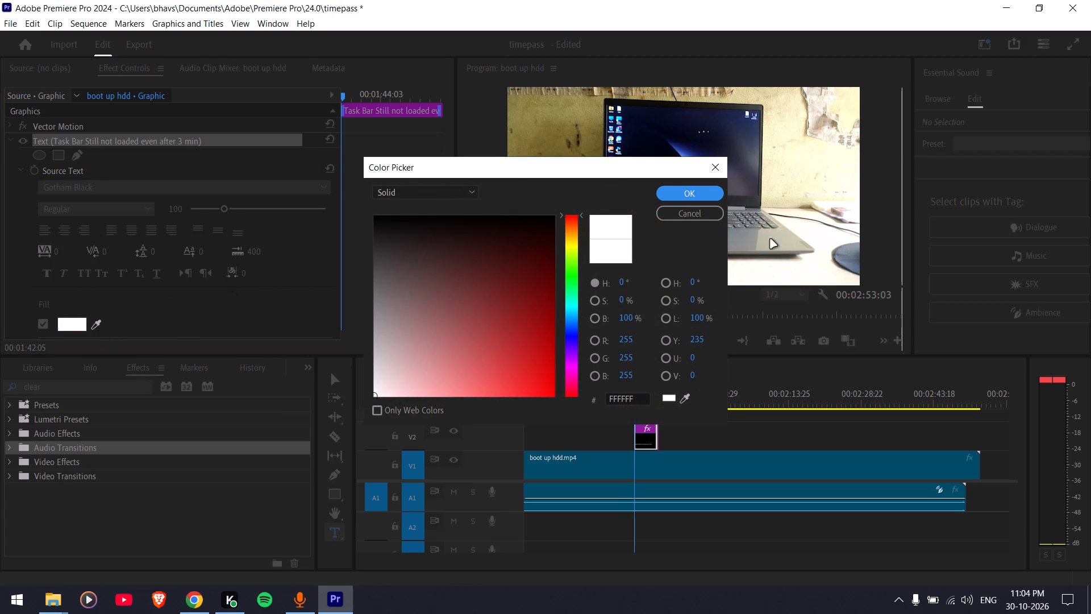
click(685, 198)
Enable the caption's background and set its colour to yellow FFF000.
scroll(196, 318, down, 3)
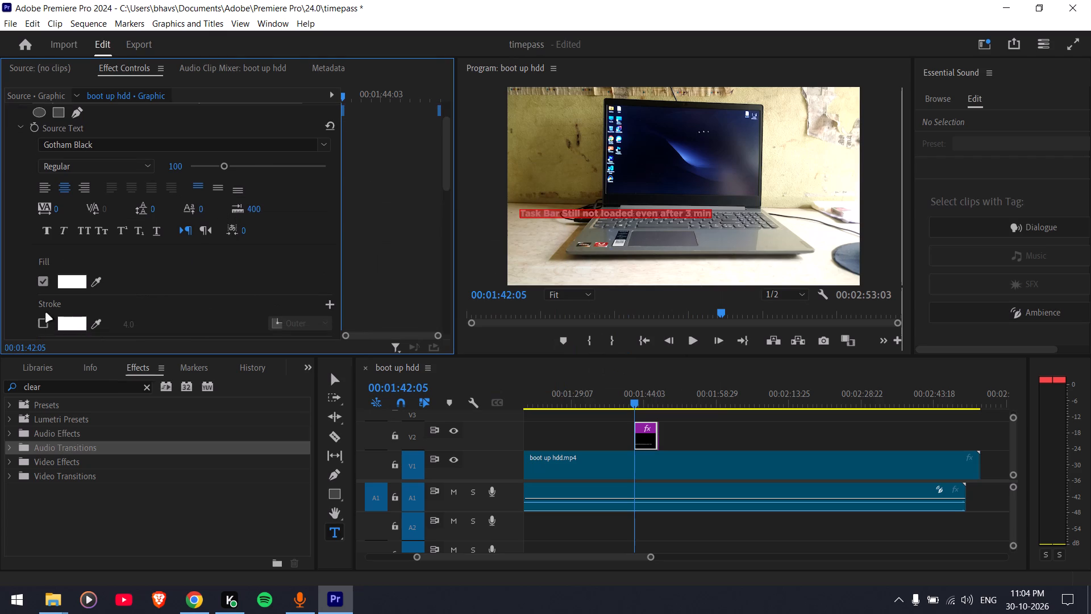
scroll(42, 322, down, 5)
click(44, 293)
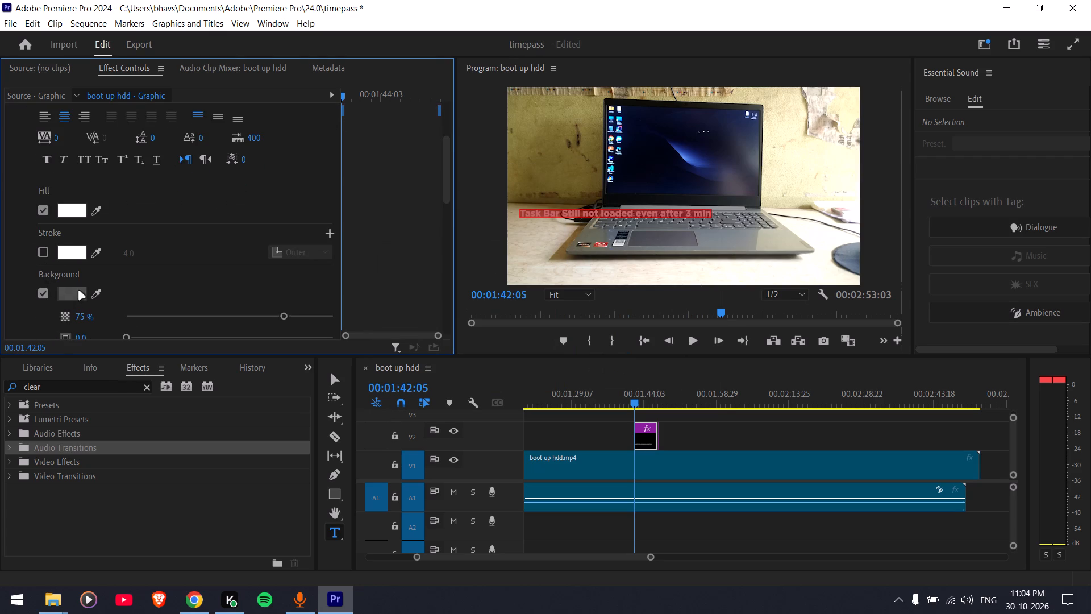
click(80, 291)
click(579, 238)
click(574, 237)
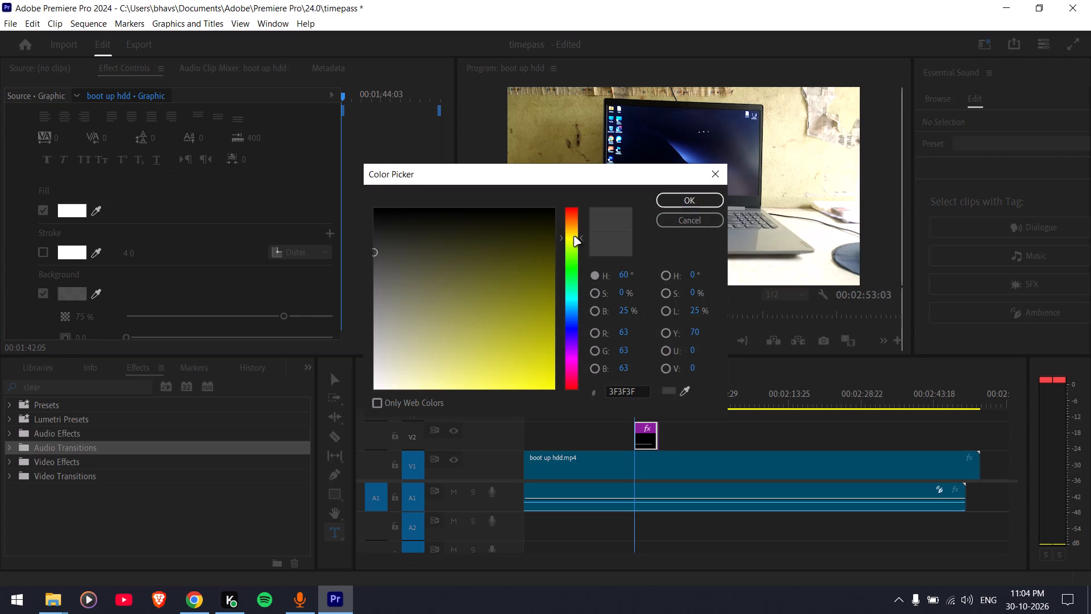
drag(513, 306, 593, 449)
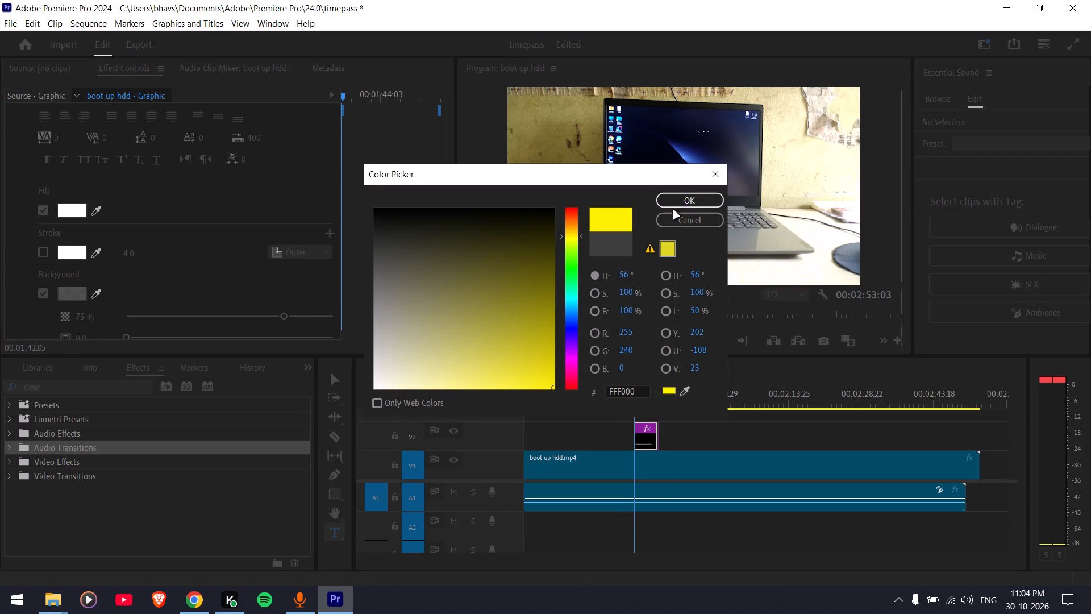
click(673, 204)
Set the caption background's opacity to 100 % and its size to 11.0.
scroll(170, 308, down, 1)
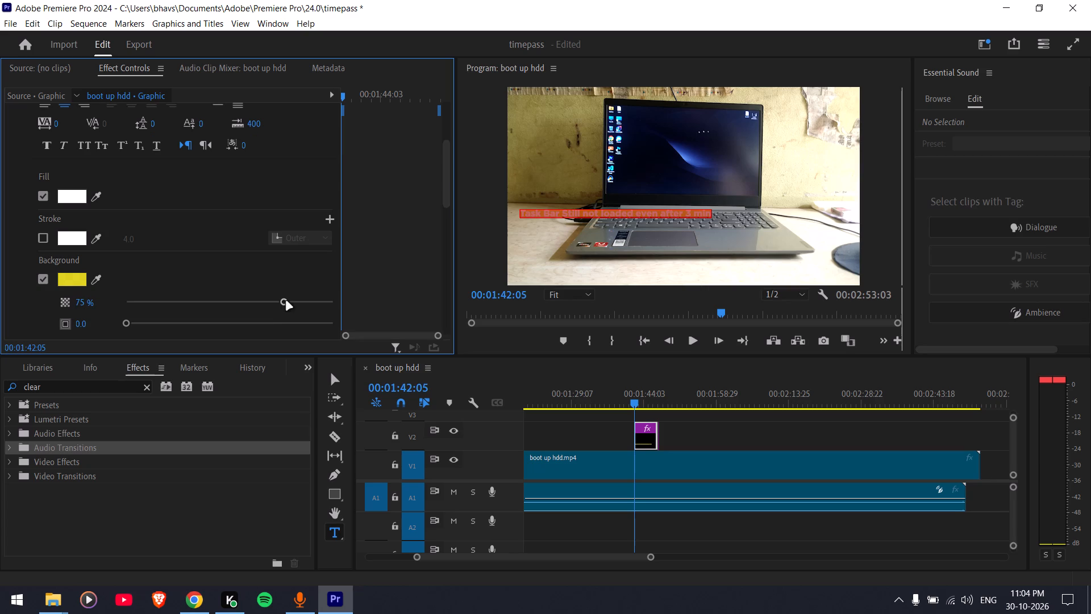
drag(286, 300, 378, 300)
scroll(228, 322, down, 2)
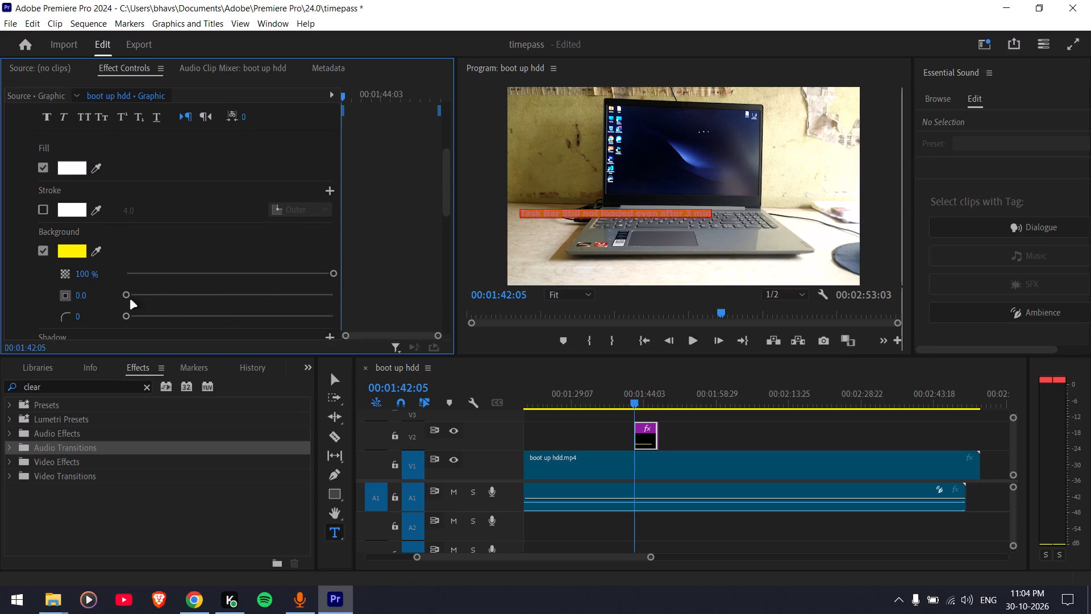
drag(128, 293, 150, 291)
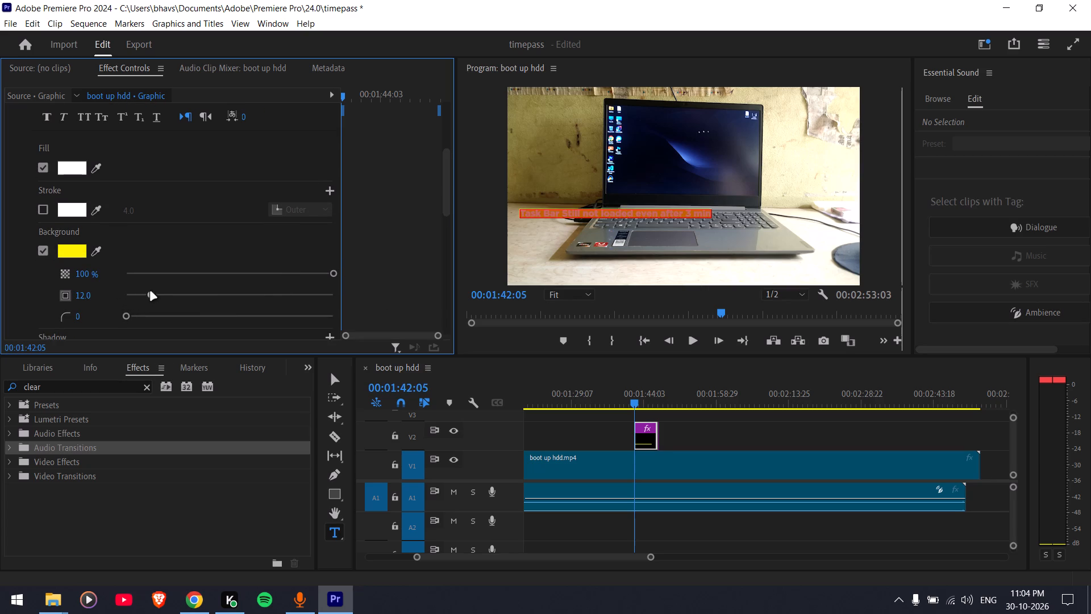
drag(150, 291, 148, 291)
click(38, 293)
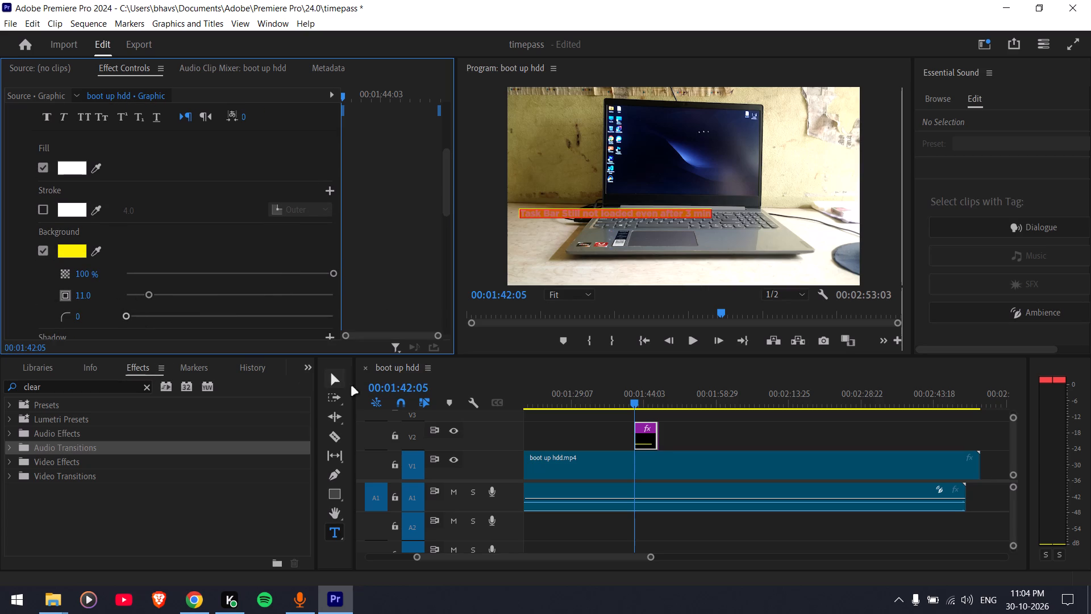
With the Selection tool active, set the caption text's fill colour to black.
click(343, 377)
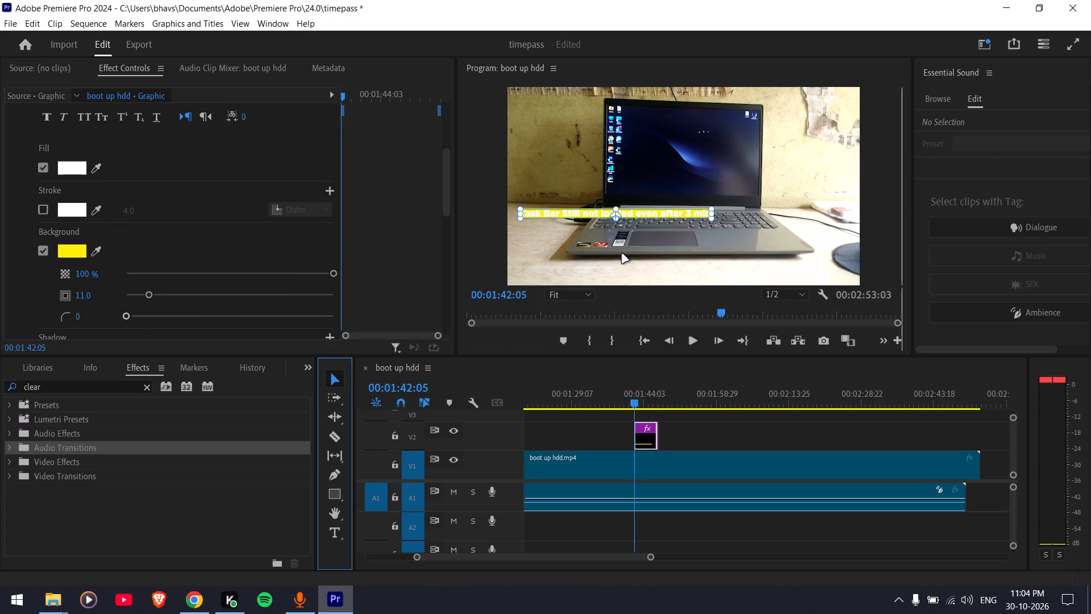
click(76, 172)
drag(547, 269, 327, 222)
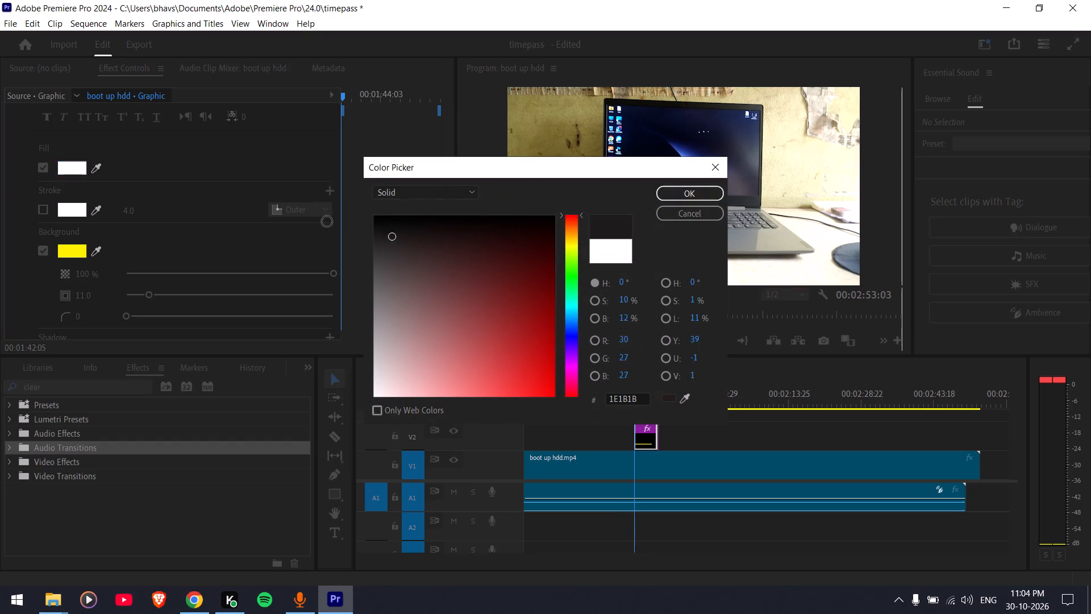
drag(327, 222, 297, 212)
click(696, 188)
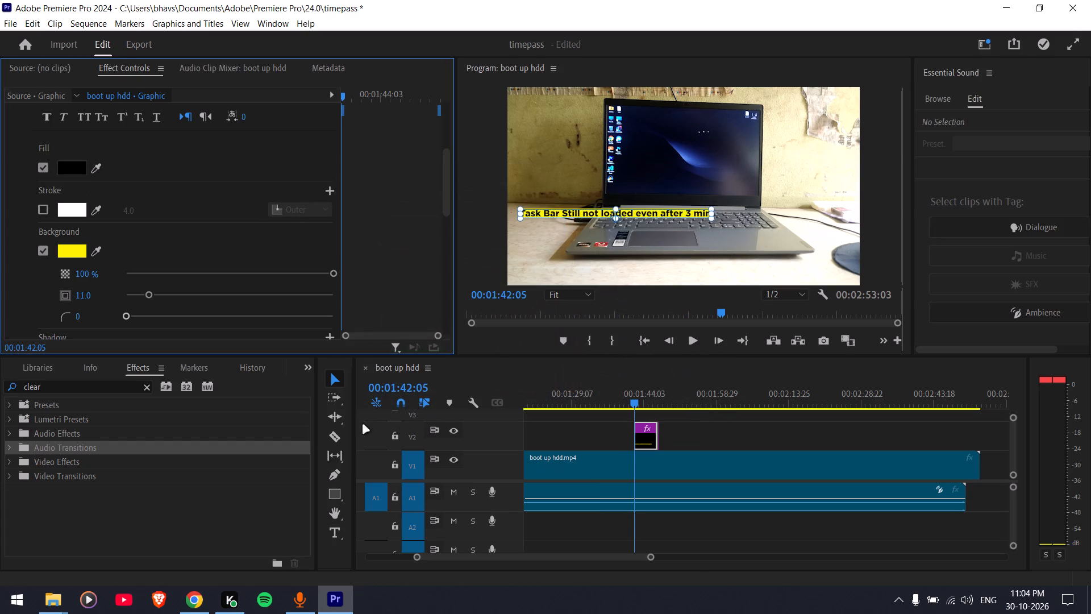
Set the corner radius of the caption's yellow background to 20.
click(505, 383)
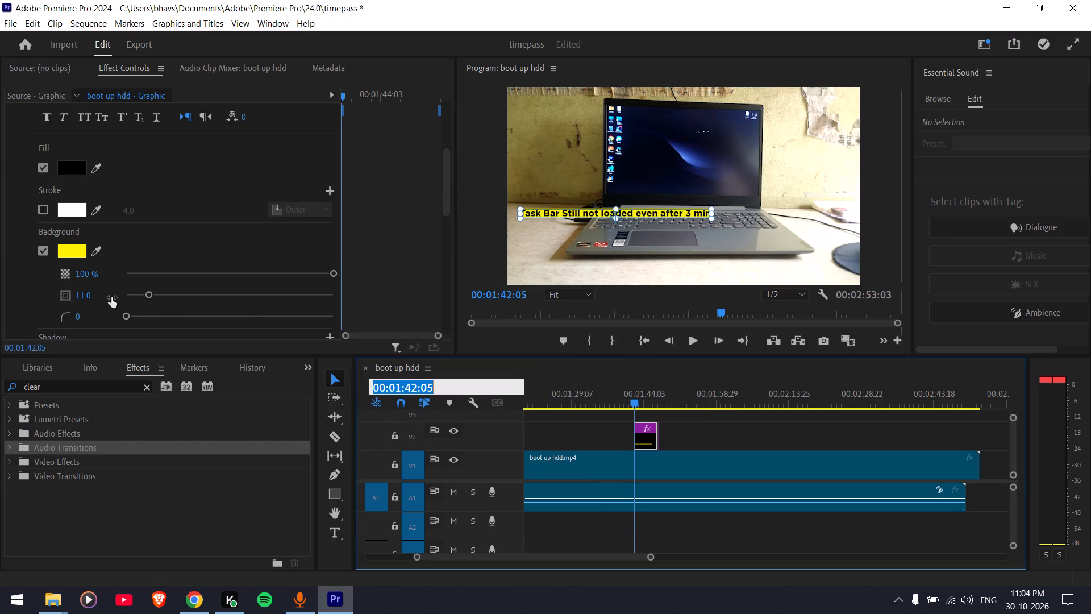
click(76, 316)
text(20)
key(Return)
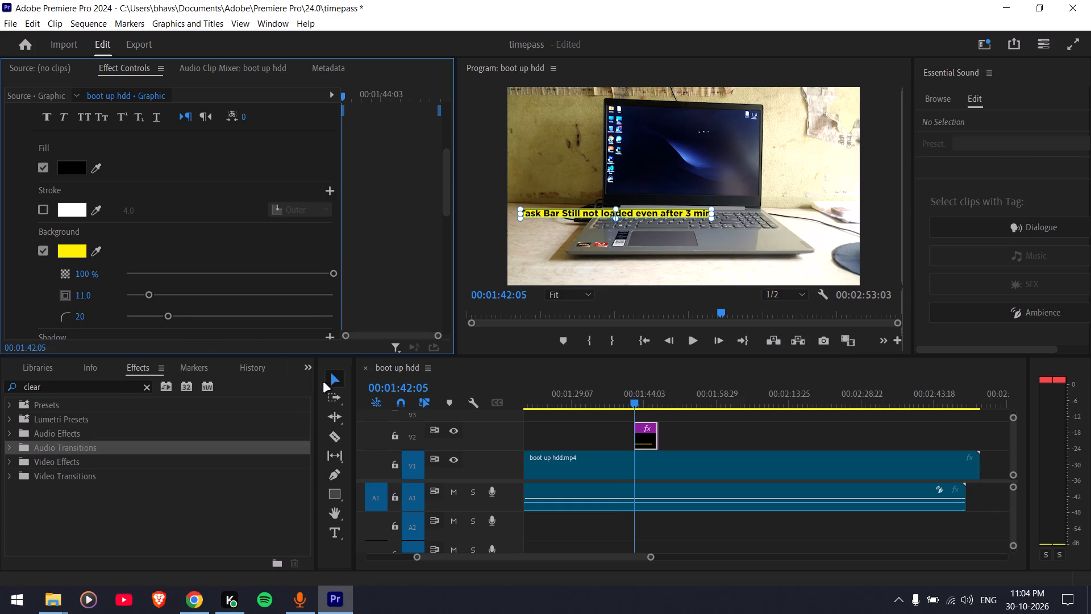
click(323, 383)
click(531, 374)
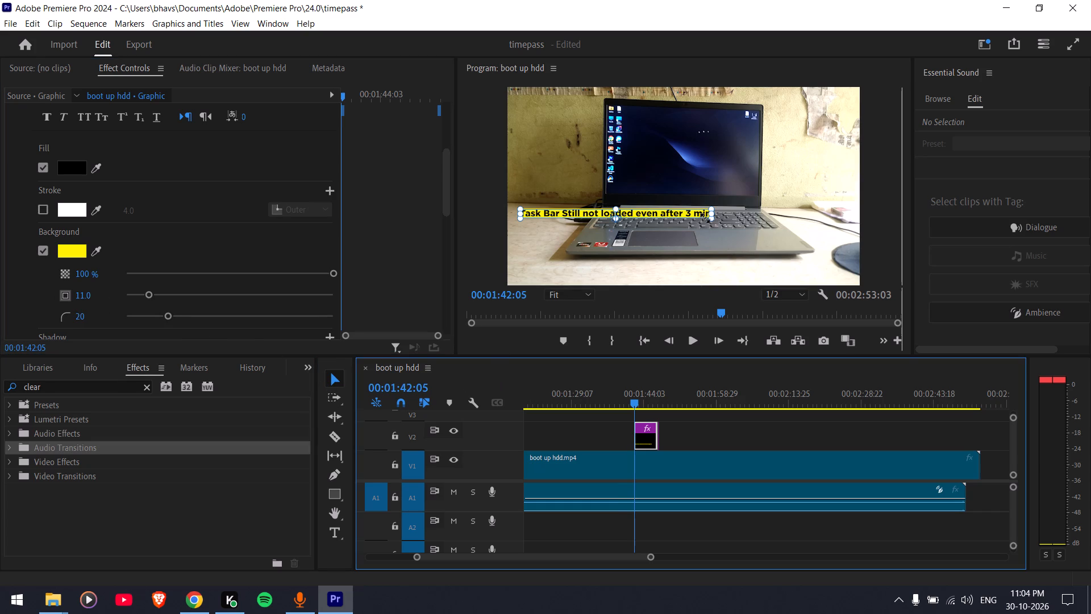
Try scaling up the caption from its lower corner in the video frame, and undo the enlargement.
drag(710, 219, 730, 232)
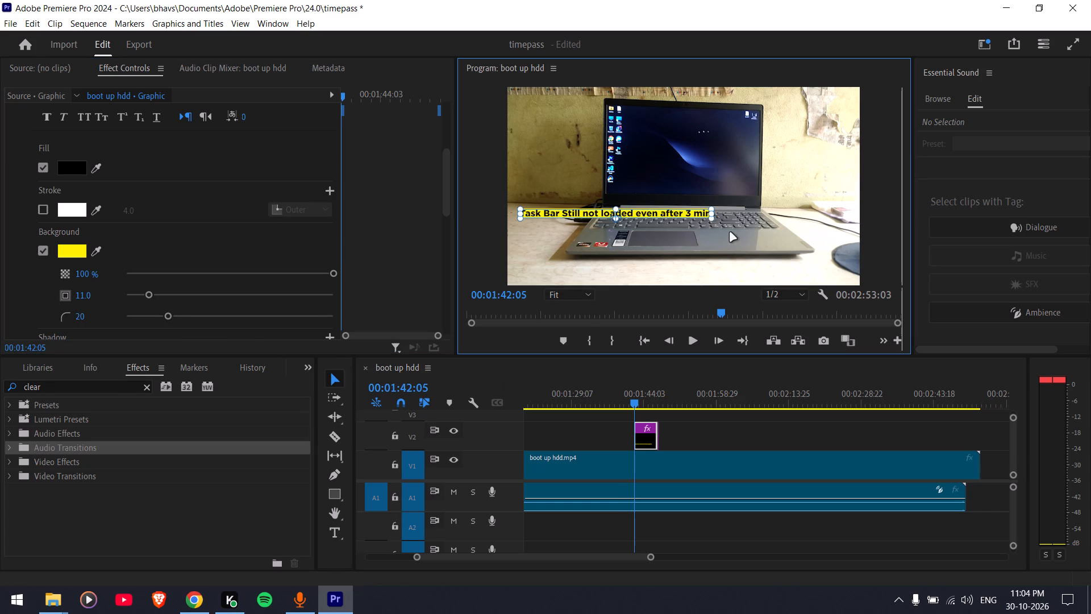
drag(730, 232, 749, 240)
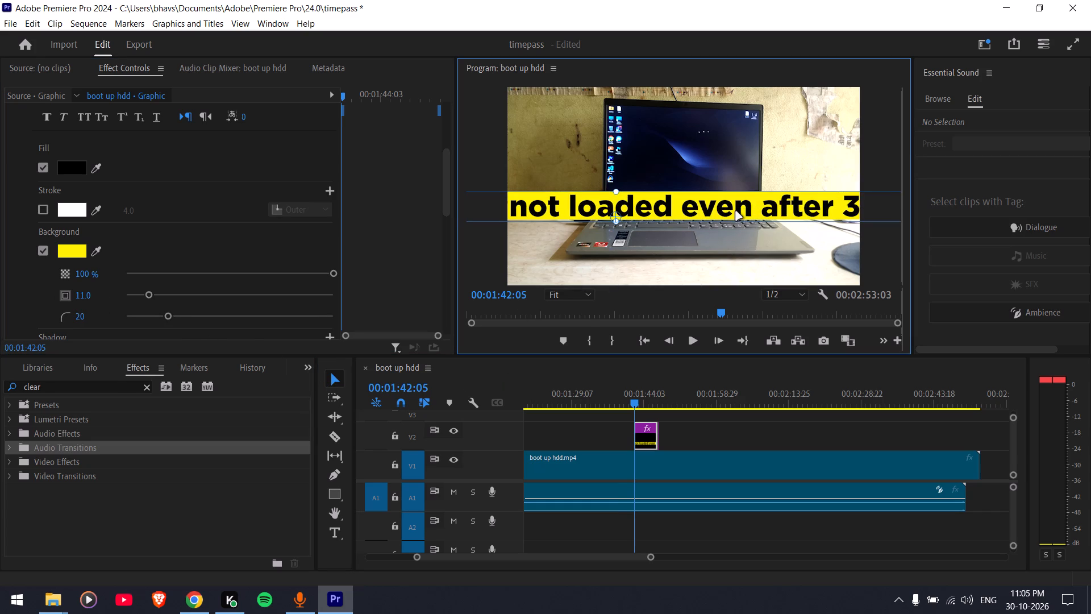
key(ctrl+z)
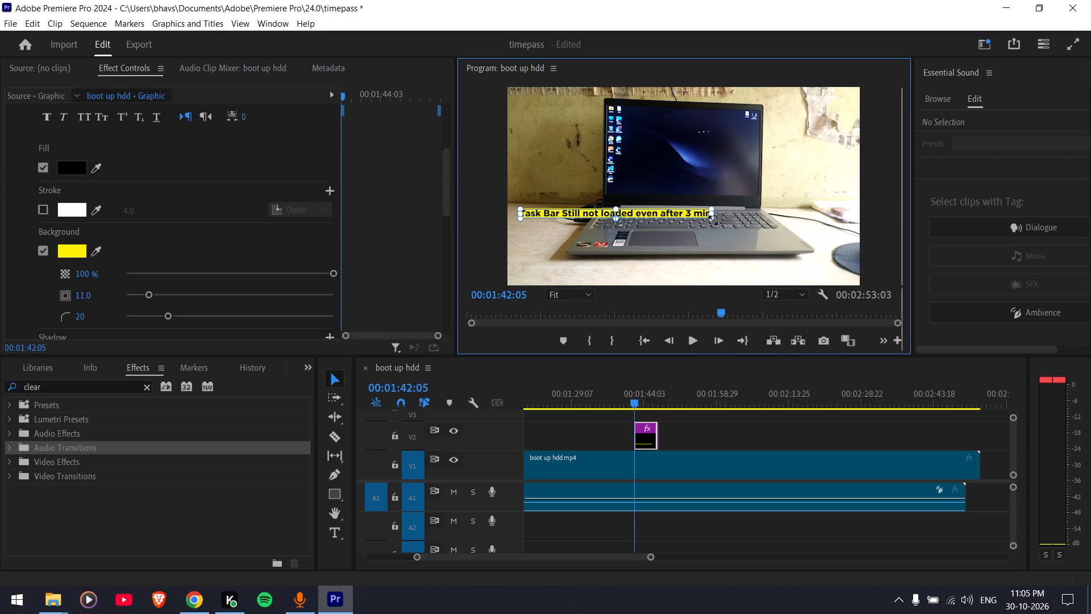
Enlarge the caption moderately and reposition it across the laptop's keyboard, roughly centred in the frame.
alt+drag(713, 221, 727, 225)
drag(683, 208, 729, 234)
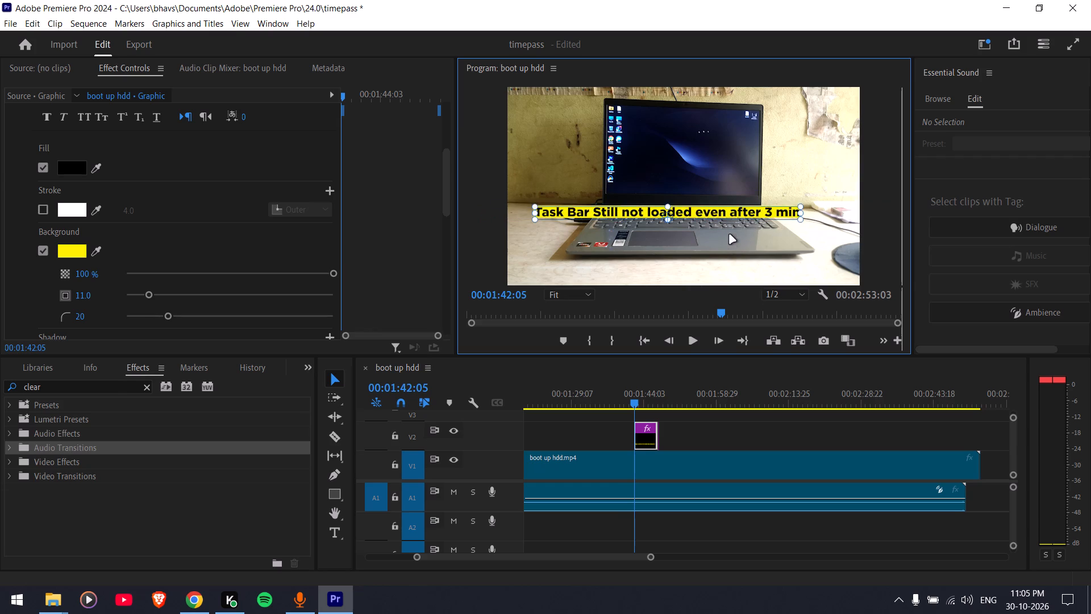
drag(729, 234, 725, 225)
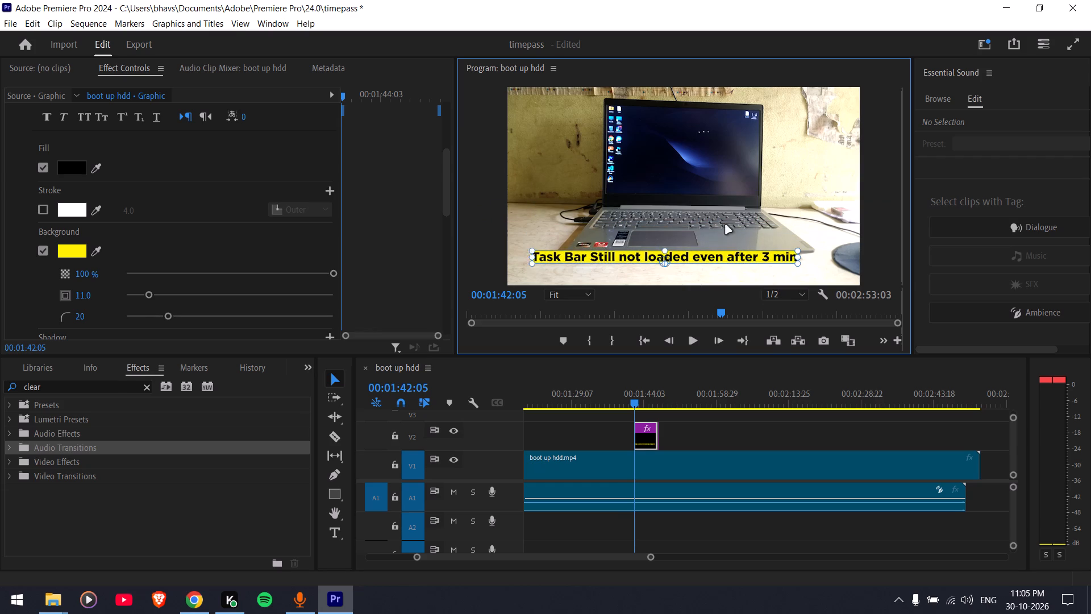
drag(725, 225, 730, 209)
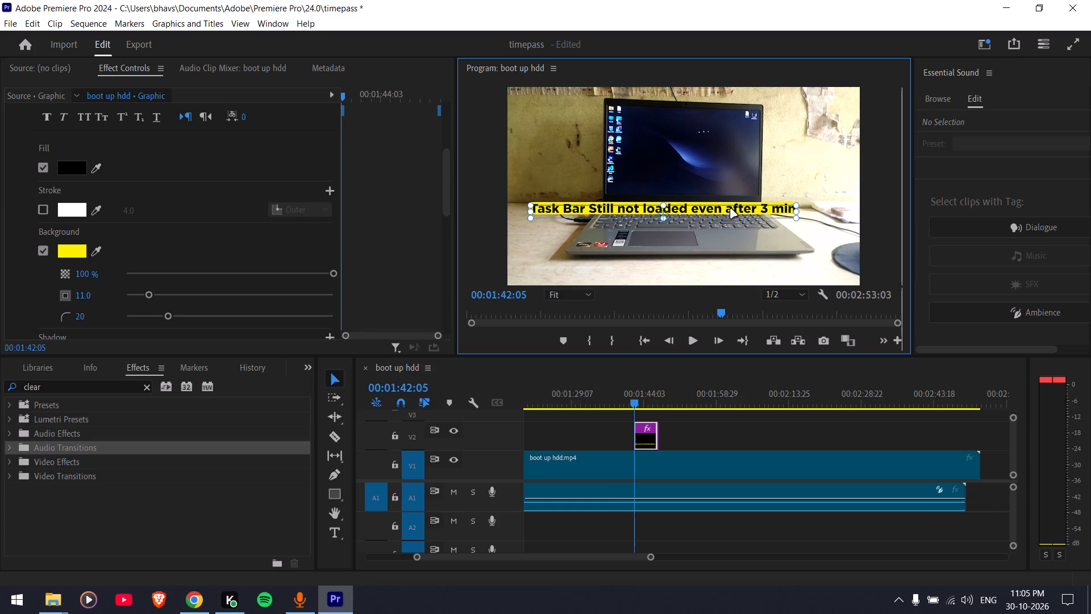
drag(730, 209, 729, 219)
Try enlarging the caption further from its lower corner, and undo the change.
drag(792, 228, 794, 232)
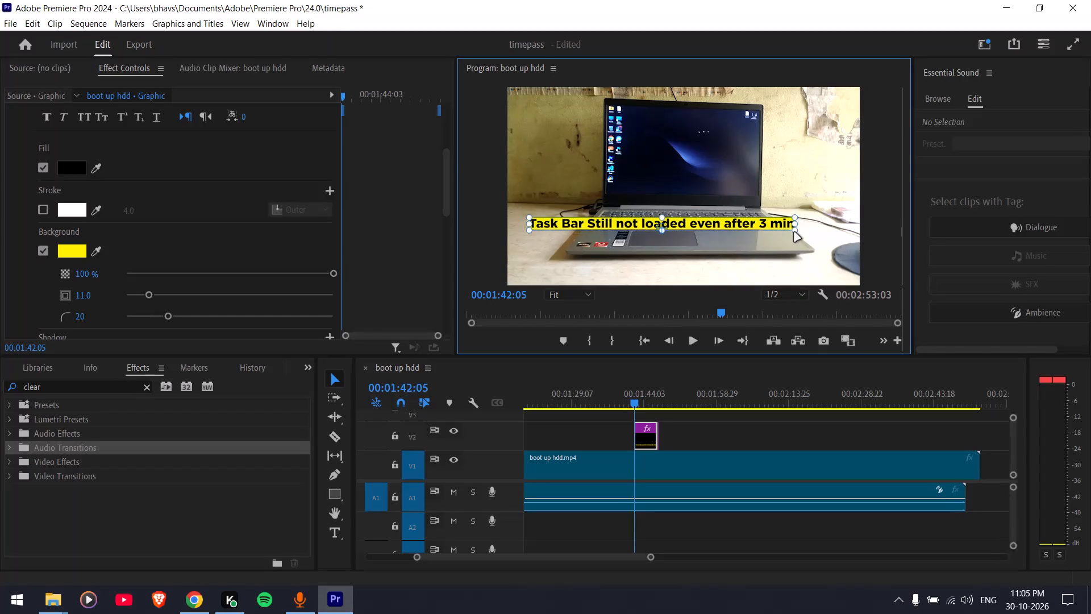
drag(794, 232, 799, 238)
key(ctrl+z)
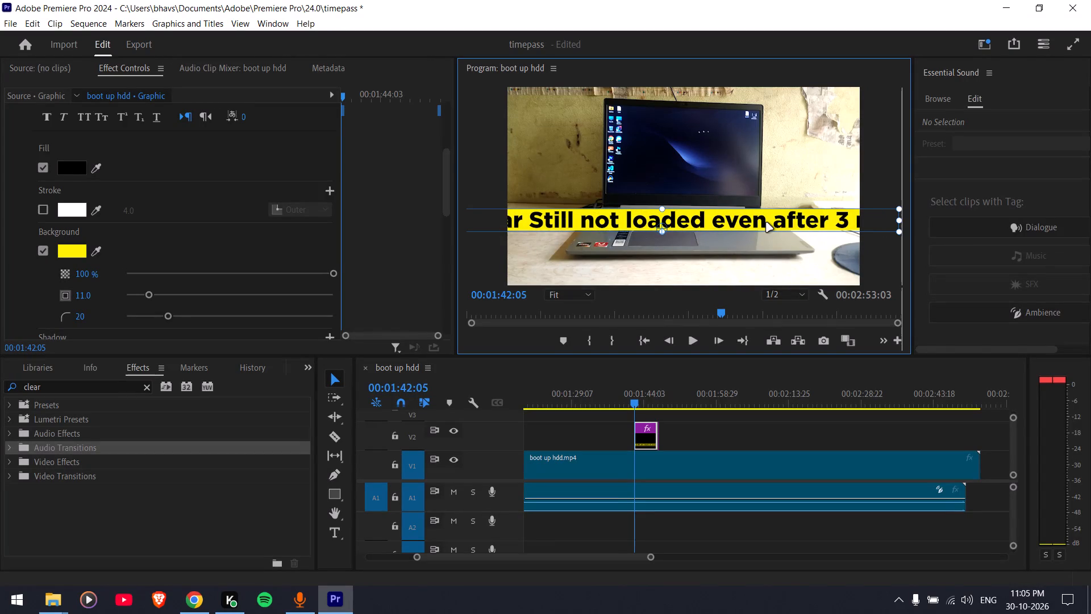
Scale the caption so its whole text spans nearly the full frame width over the laptop's keyboard.
alt+click(792, 229)
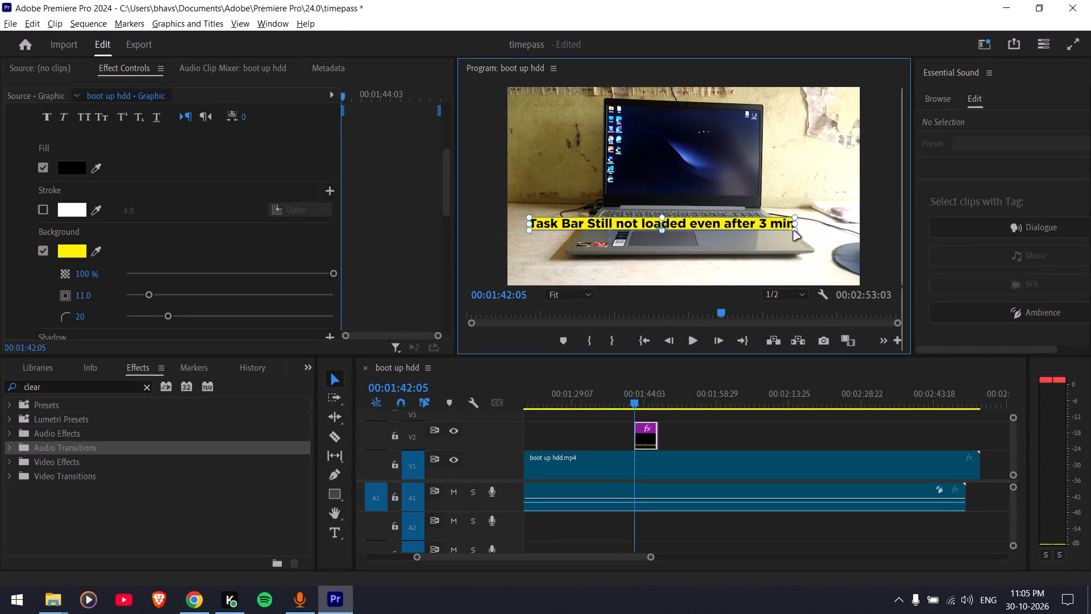
drag(766, 222, 776, 225)
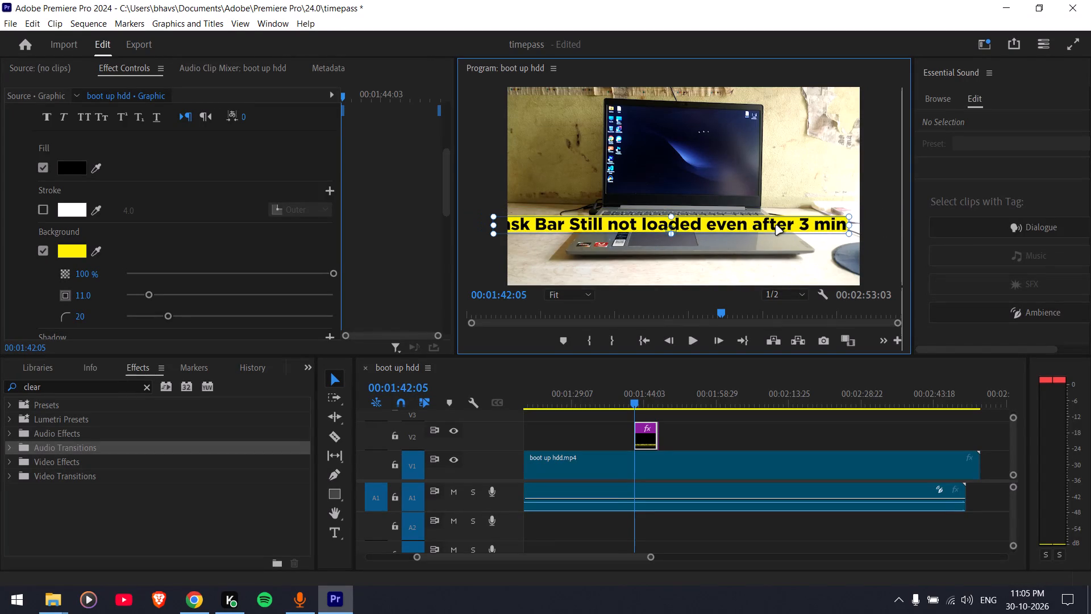
drag(776, 225, 786, 228)
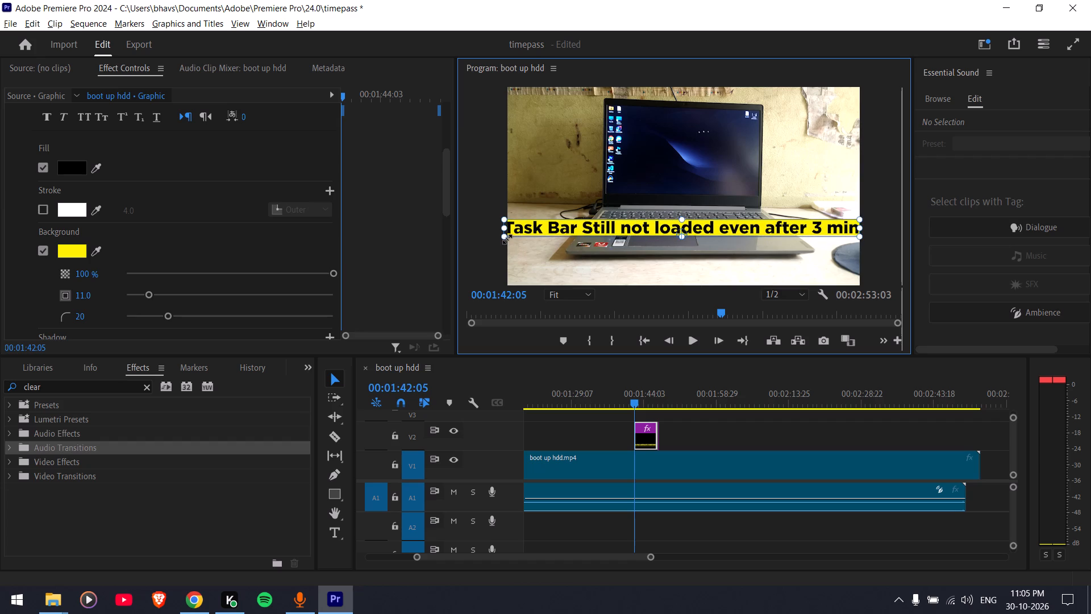
alt+click(506, 238)
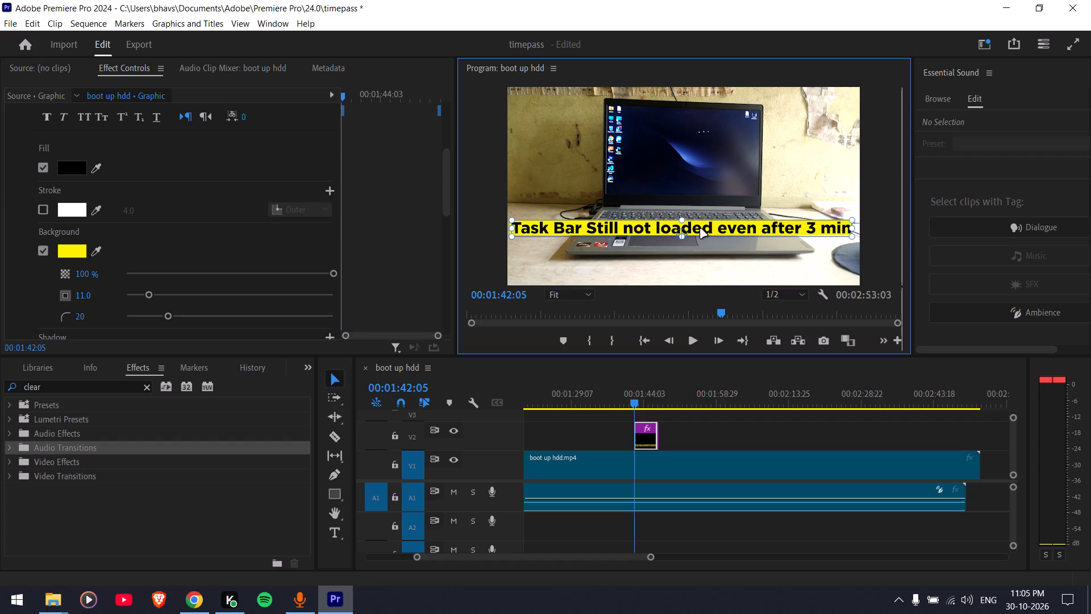
Shift the caption slightly lower, across the top of the laptop's touchpad, centre it horizontally in the frame, and deselect it.
drag(701, 229, 707, 234)
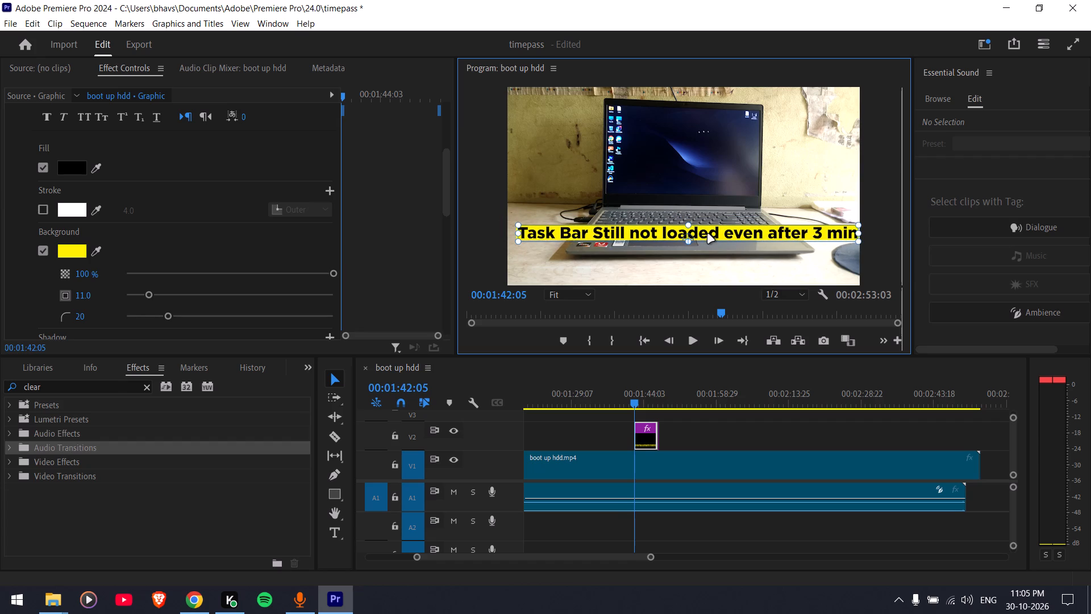
drag(707, 234, 698, 234)
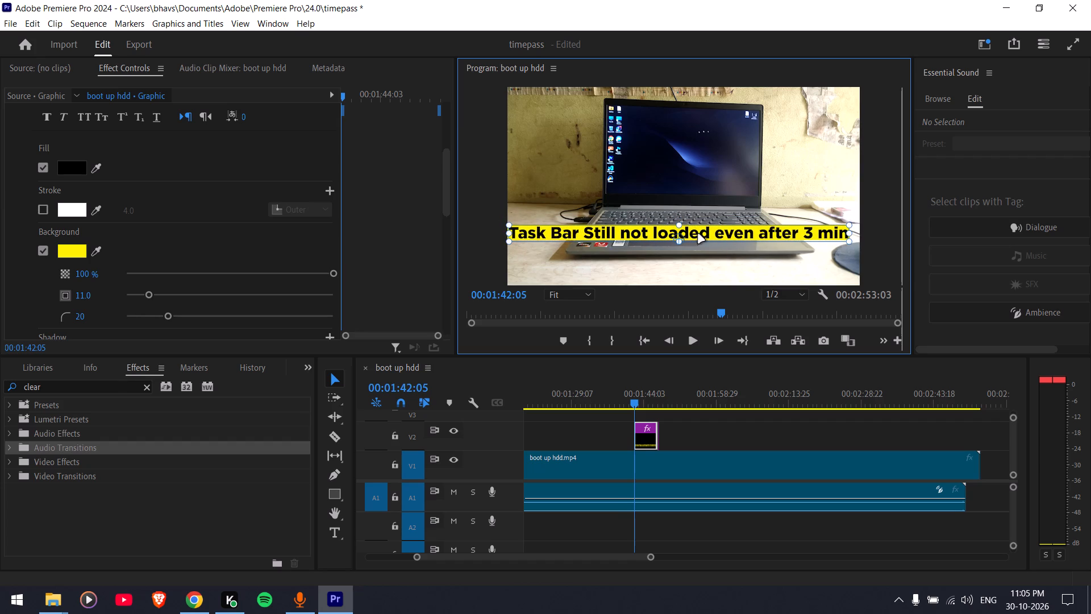
drag(698, 234, 697, 234)
click(796, 428)
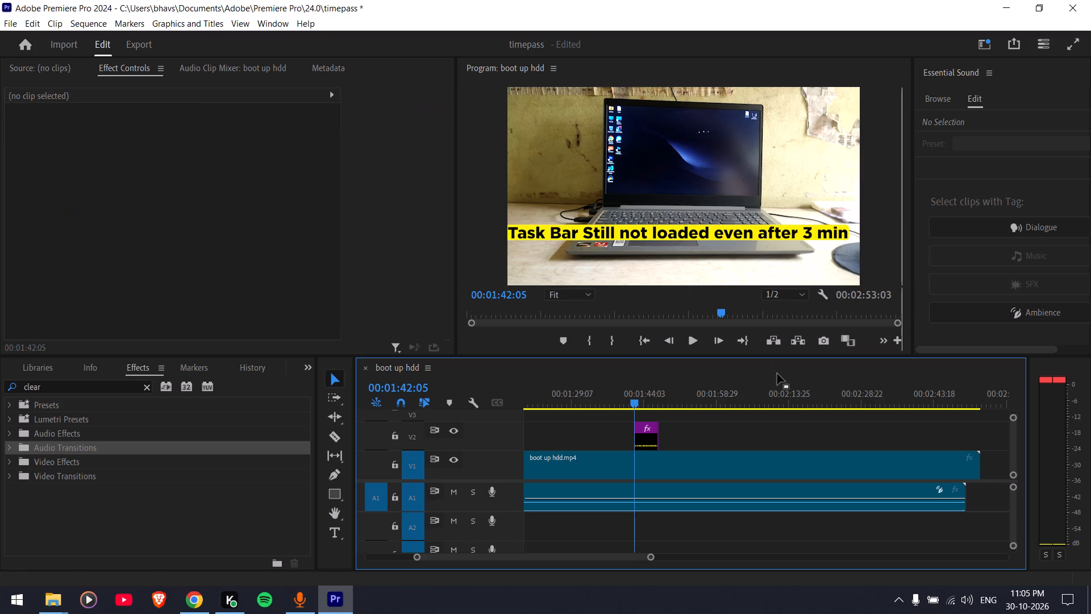
drag(735, 229, 738, 229)
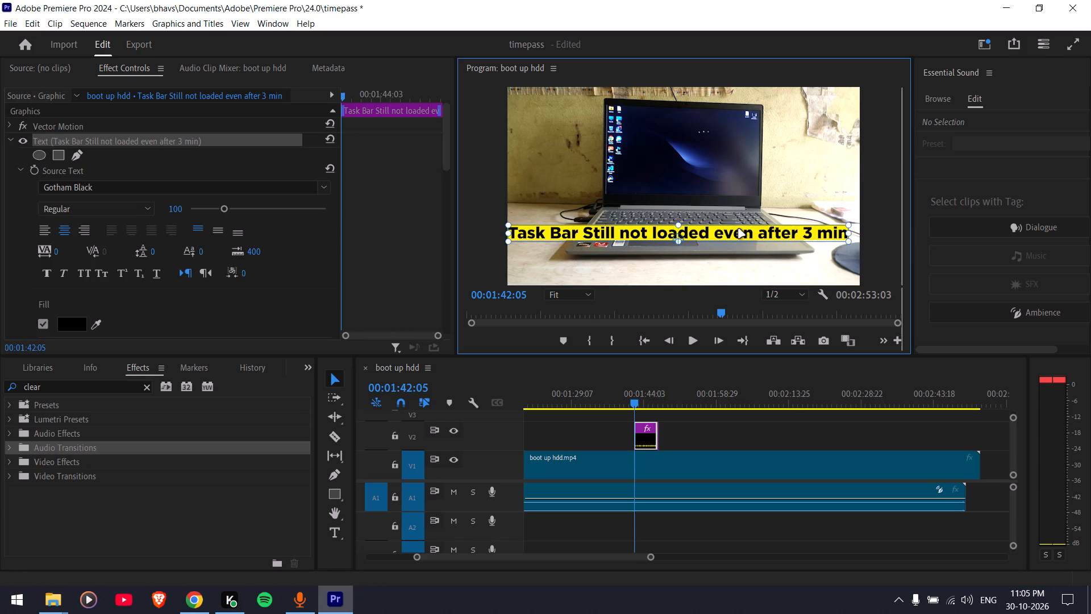
drag(738, 229, 756, 226)
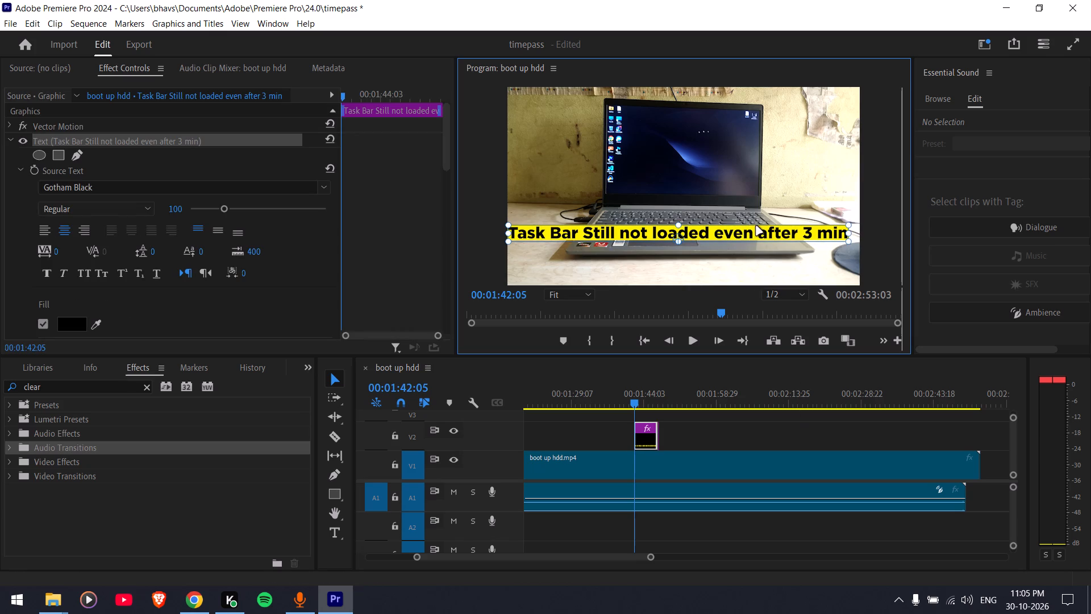
click(764, 233)
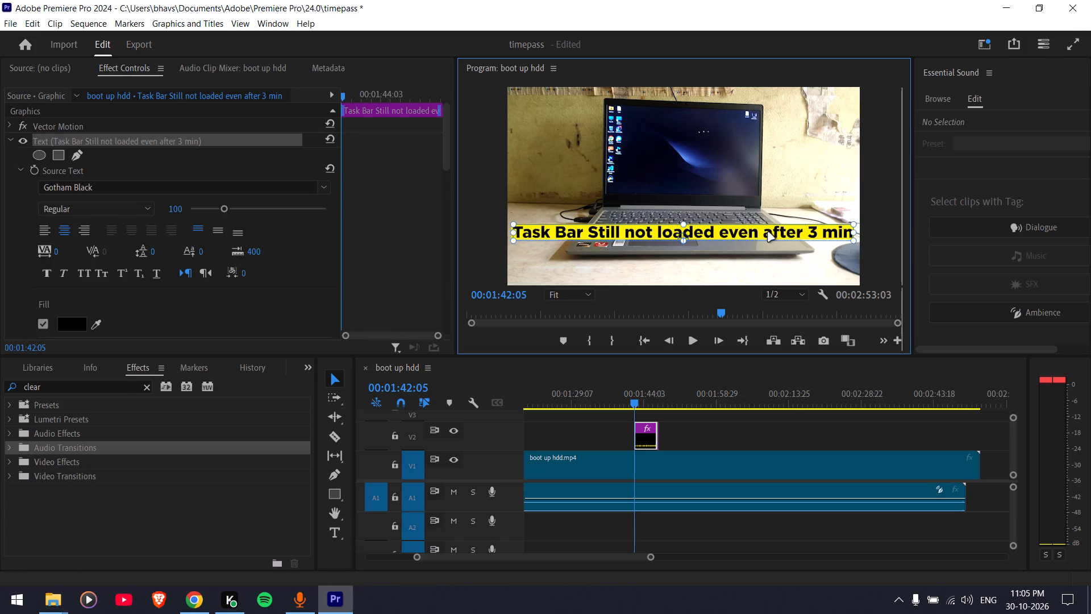
click(796, 432)
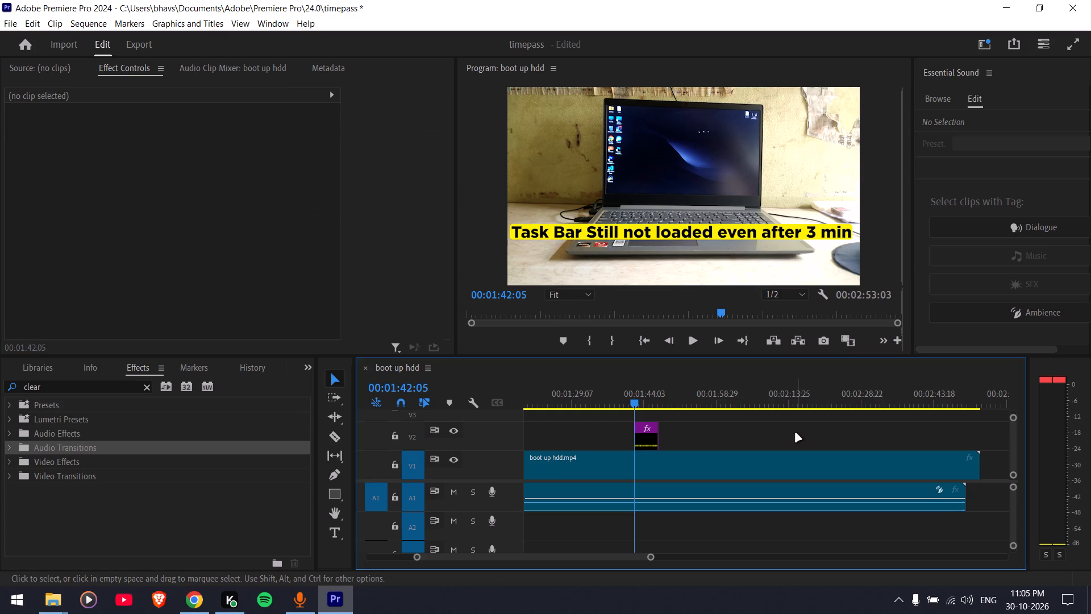
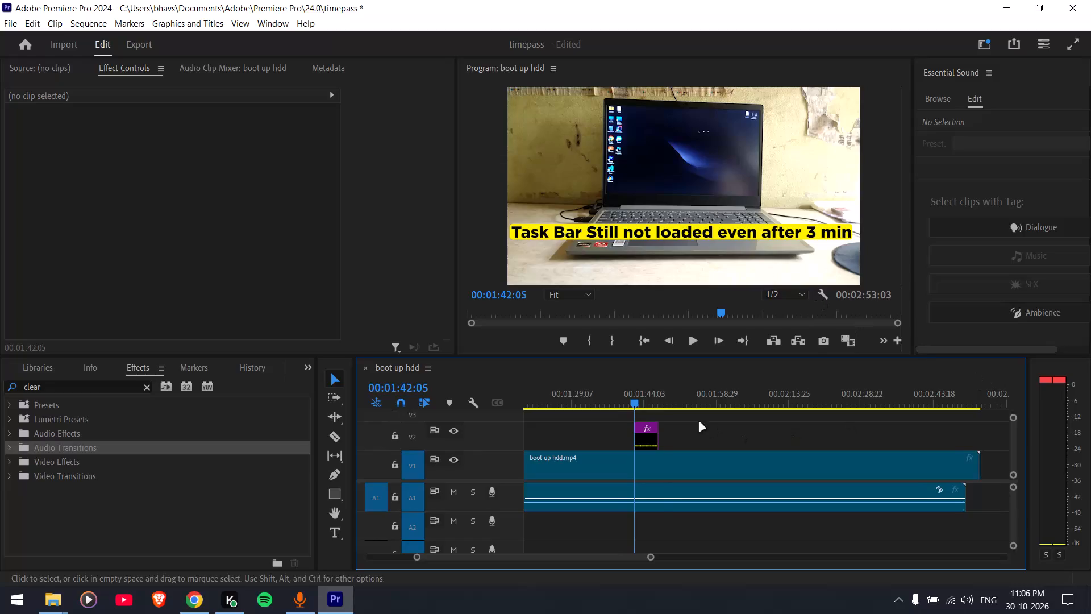
Play back the sequence from just before the caption starts, around 00:01:41, to review the caption's appearance.
click(665, 403)
click(634, 393)
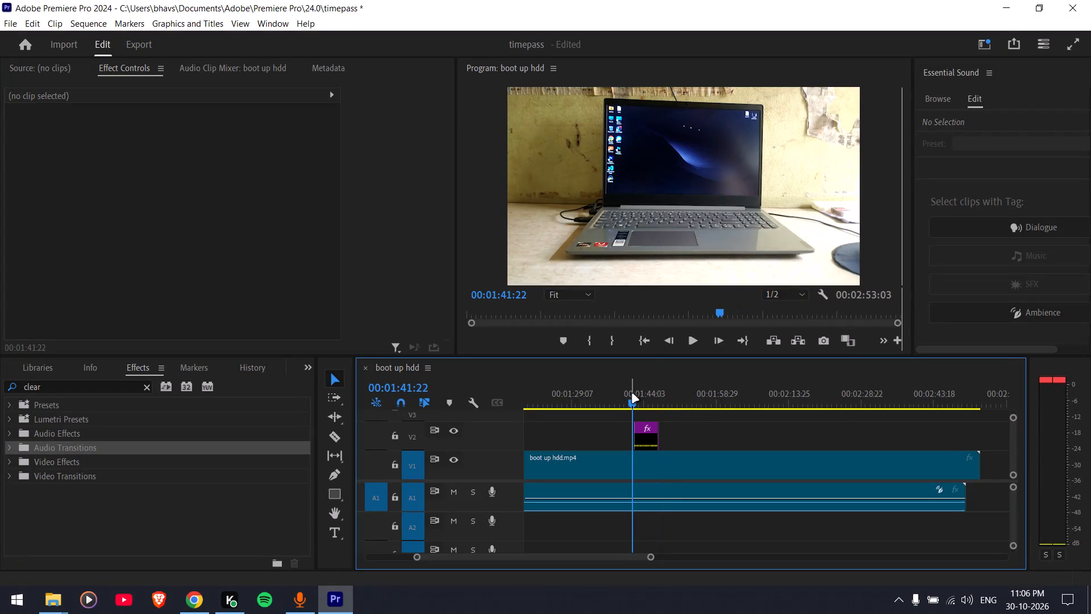
key(space)
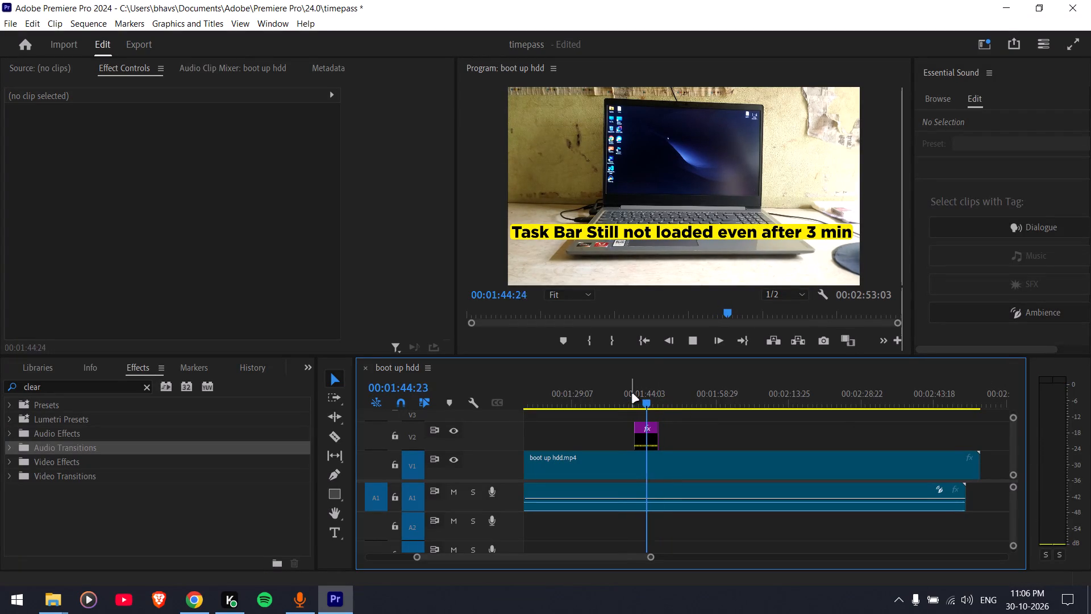
key(space)
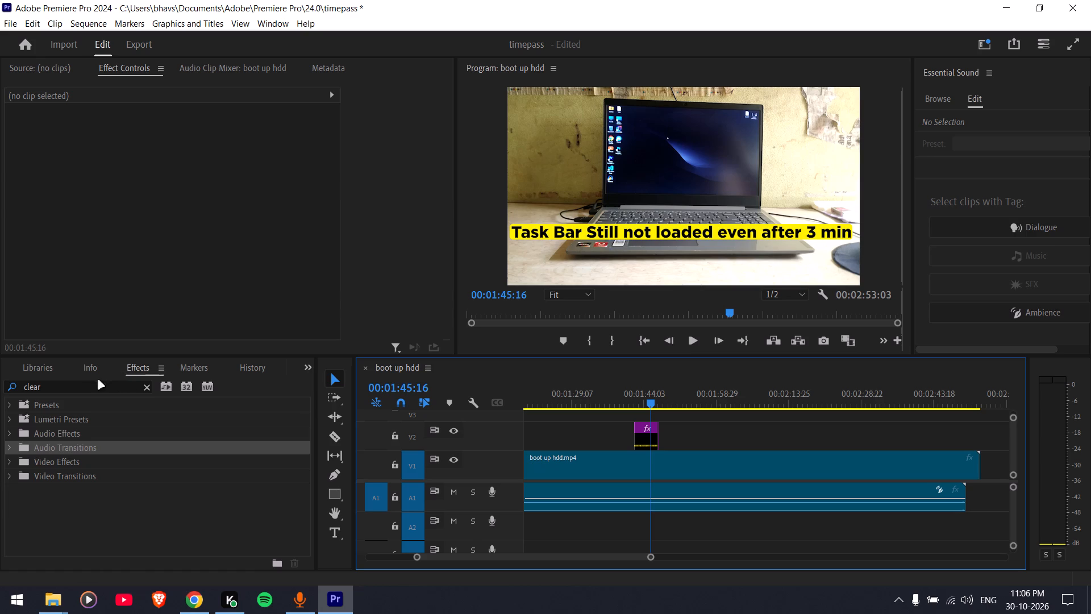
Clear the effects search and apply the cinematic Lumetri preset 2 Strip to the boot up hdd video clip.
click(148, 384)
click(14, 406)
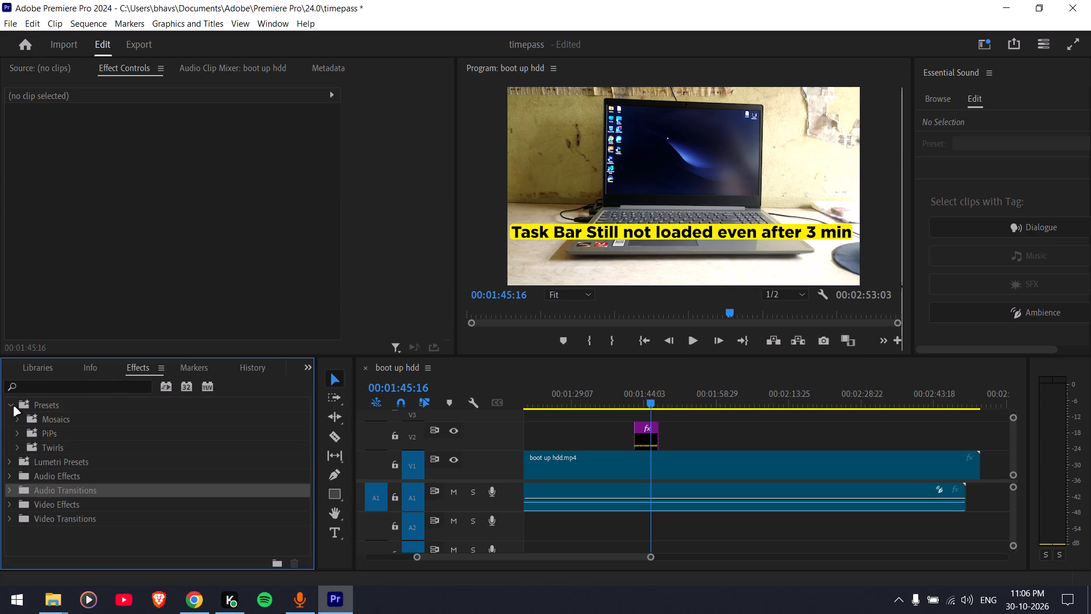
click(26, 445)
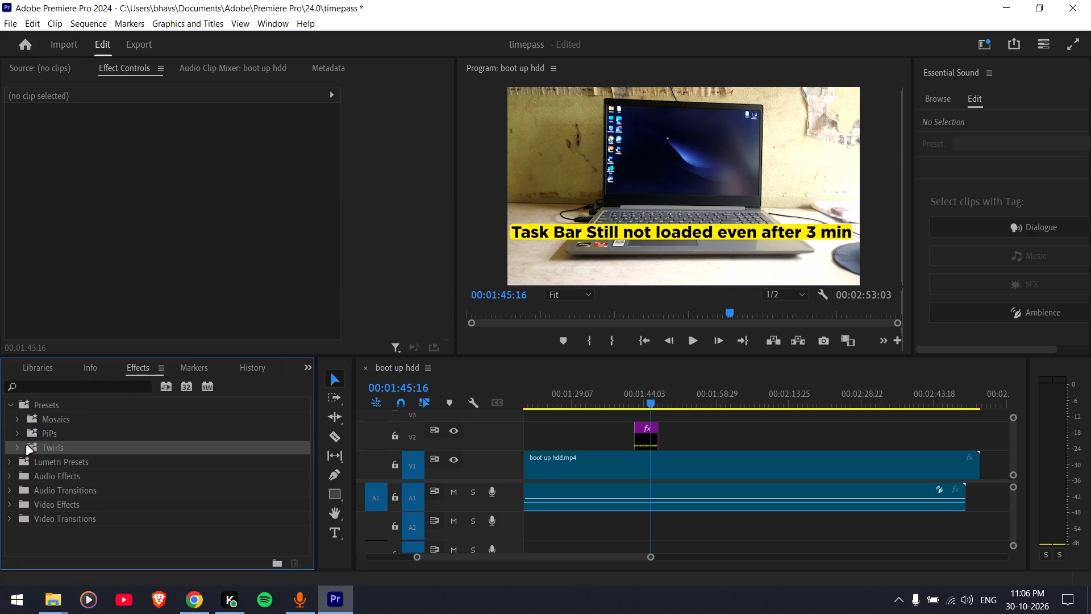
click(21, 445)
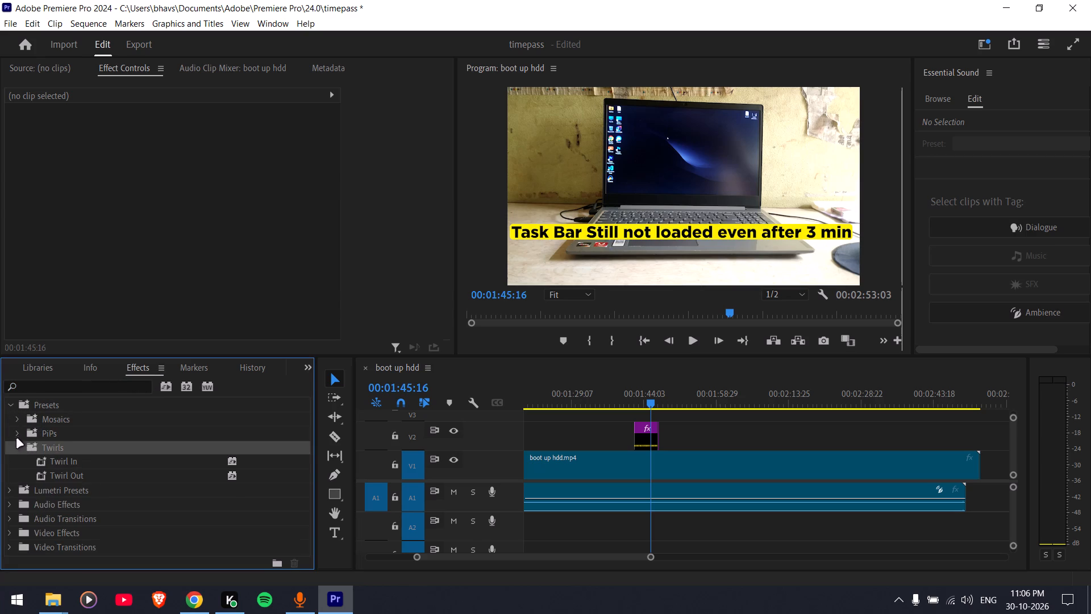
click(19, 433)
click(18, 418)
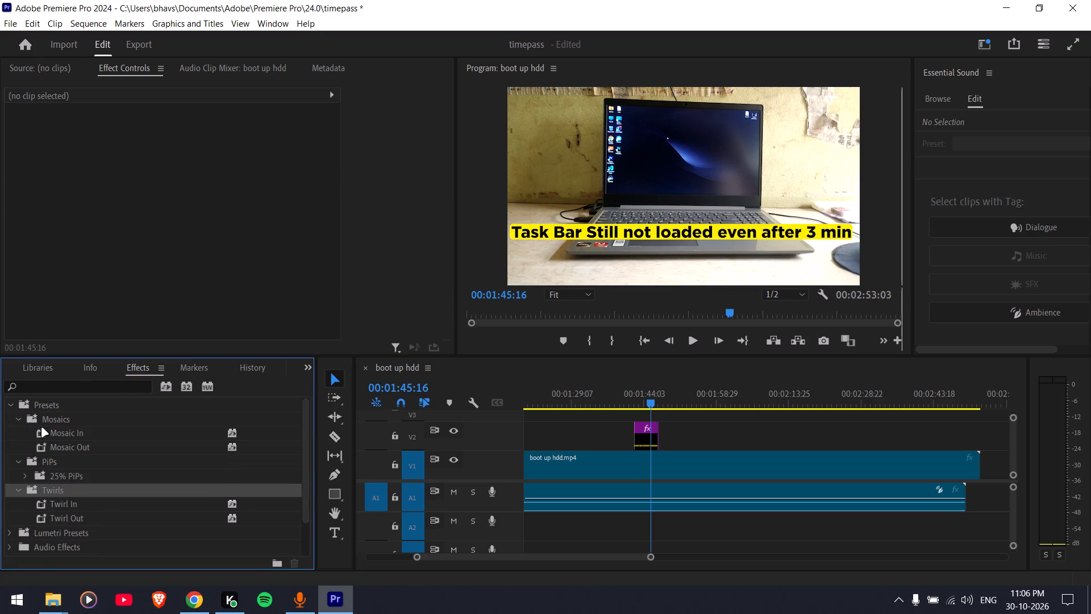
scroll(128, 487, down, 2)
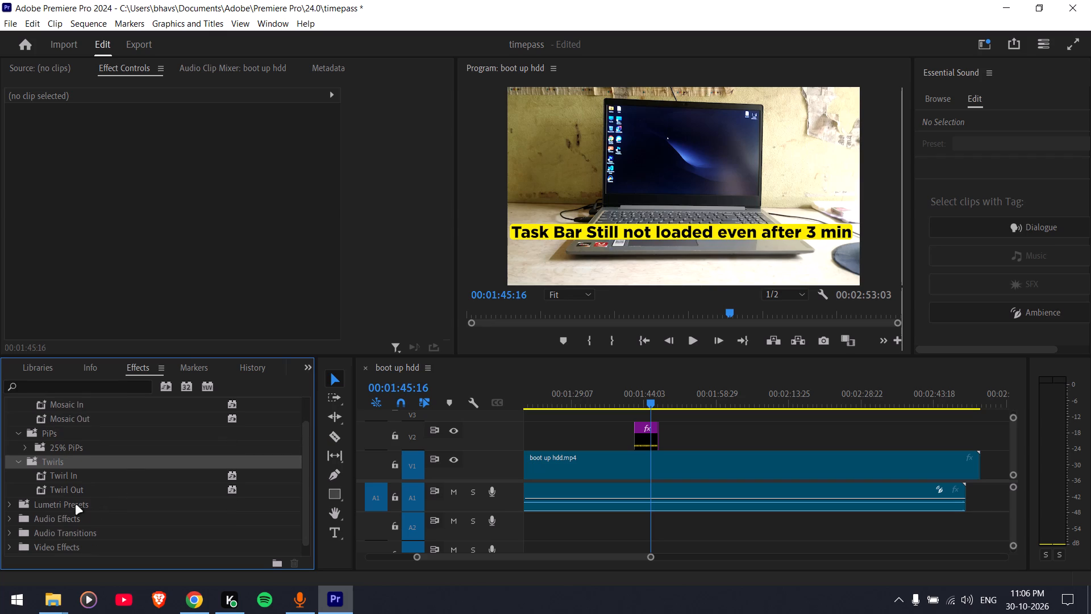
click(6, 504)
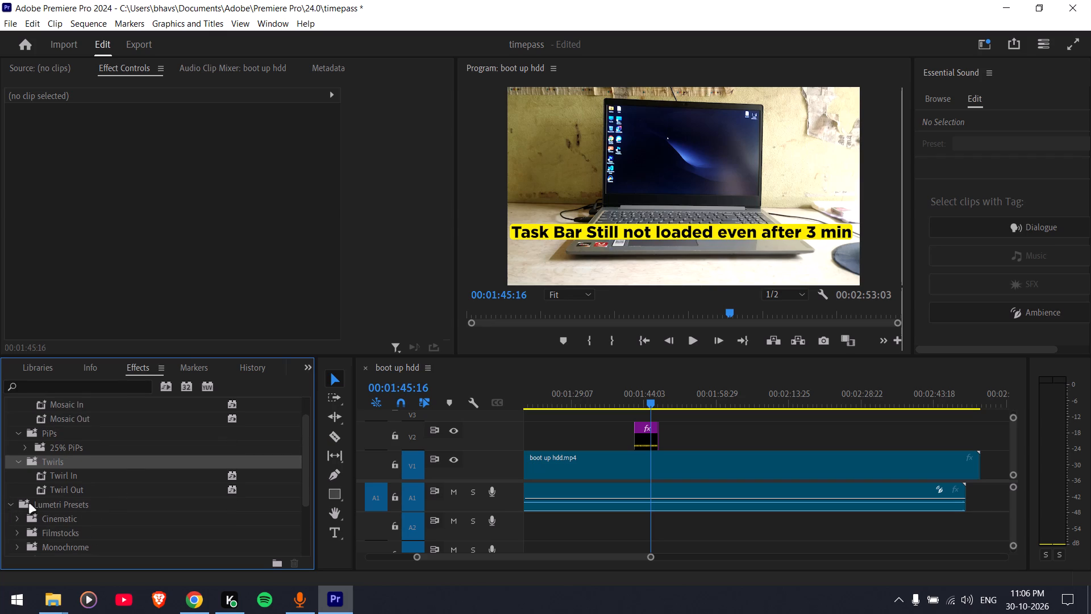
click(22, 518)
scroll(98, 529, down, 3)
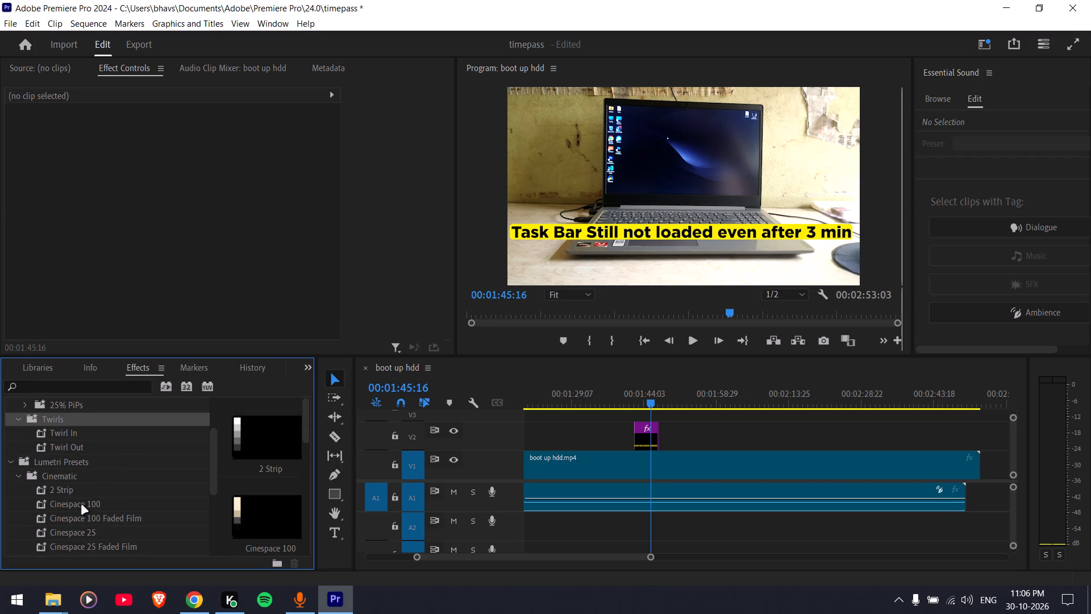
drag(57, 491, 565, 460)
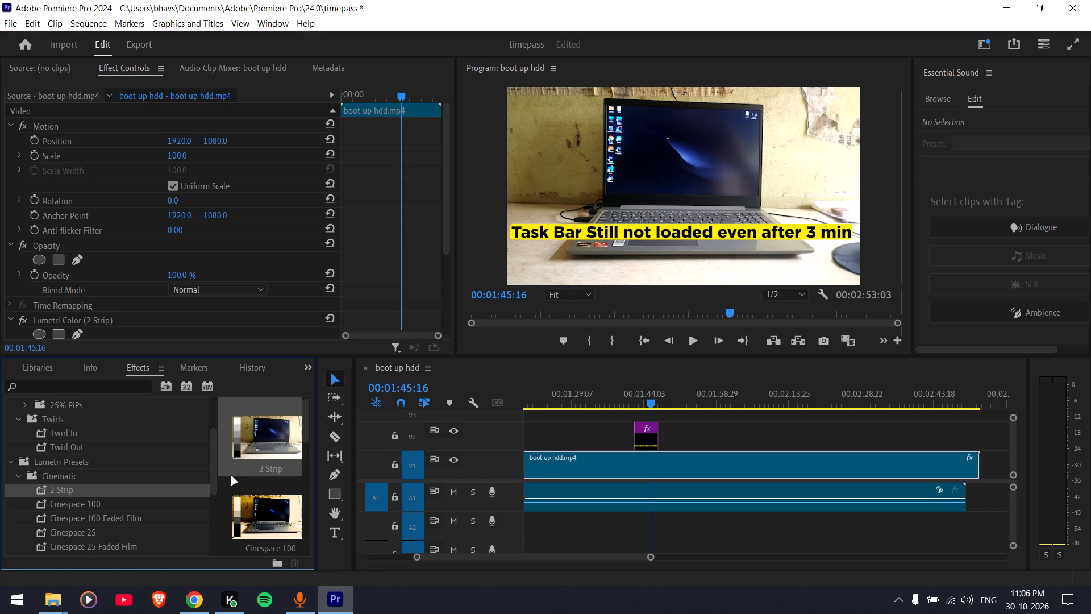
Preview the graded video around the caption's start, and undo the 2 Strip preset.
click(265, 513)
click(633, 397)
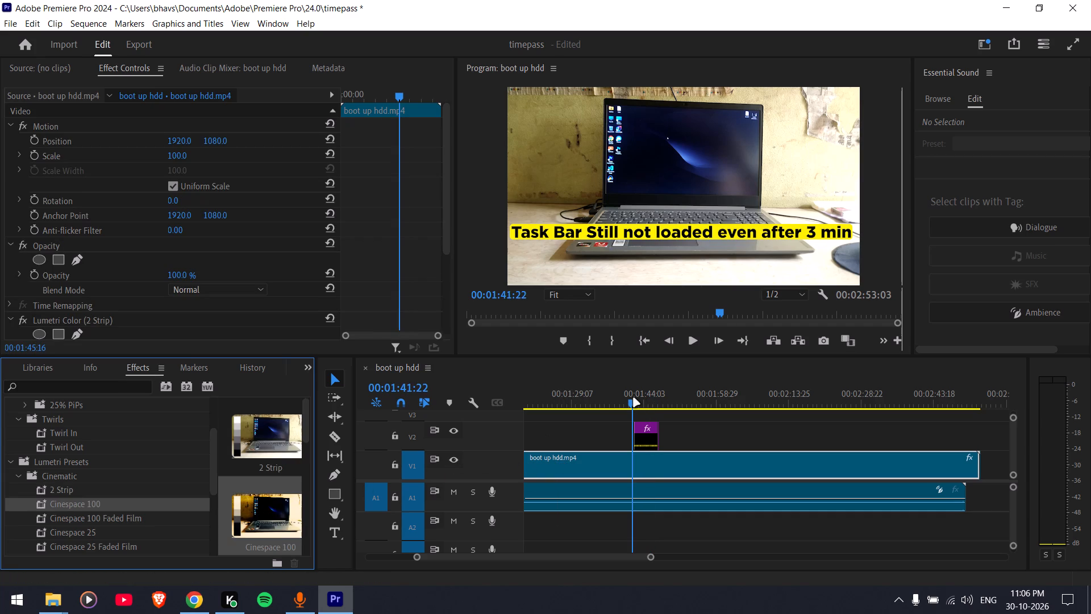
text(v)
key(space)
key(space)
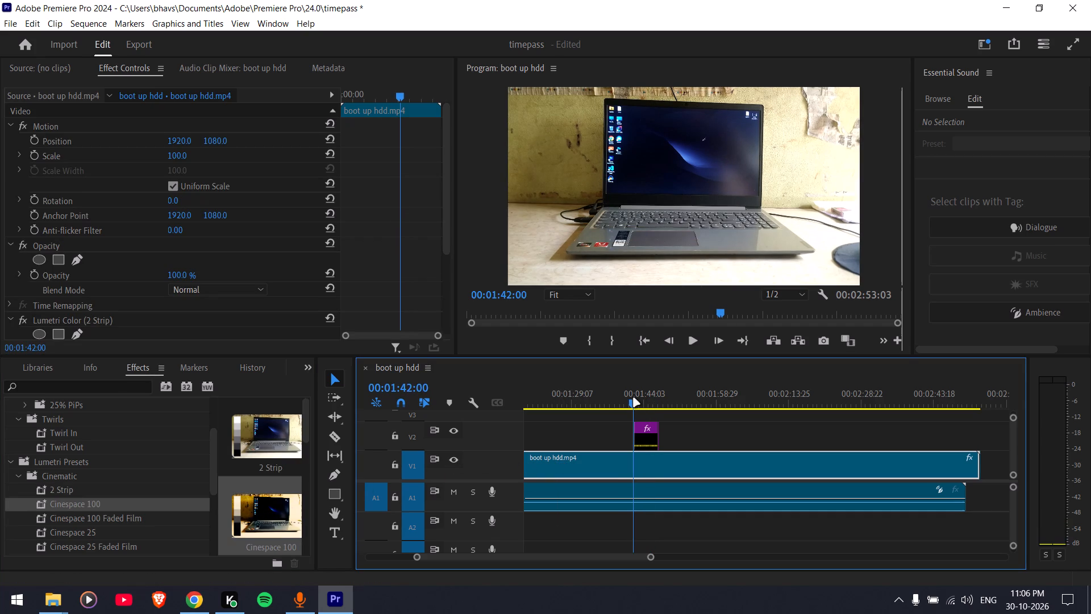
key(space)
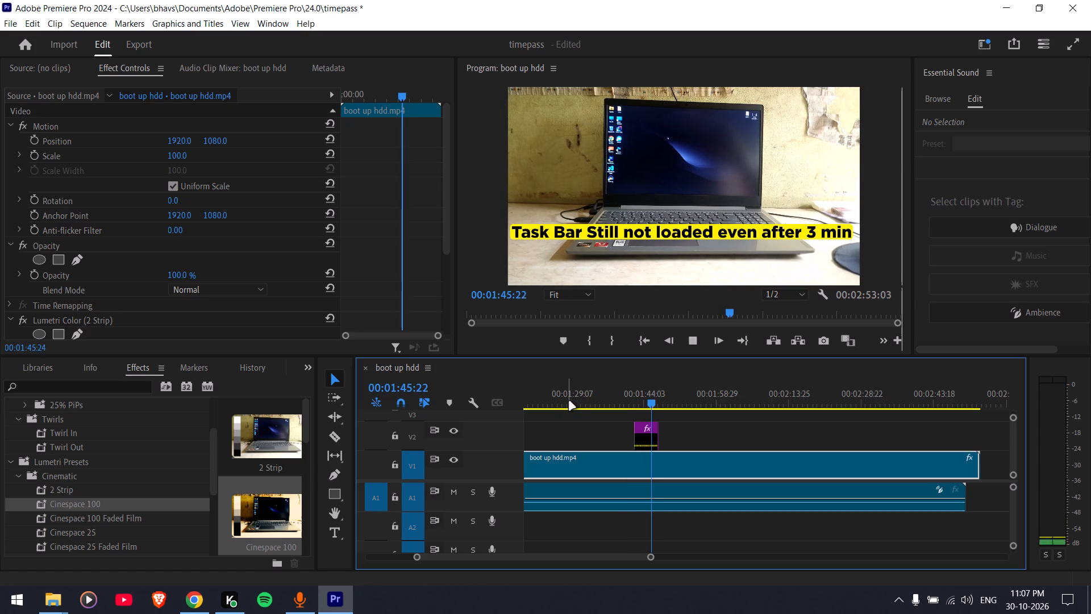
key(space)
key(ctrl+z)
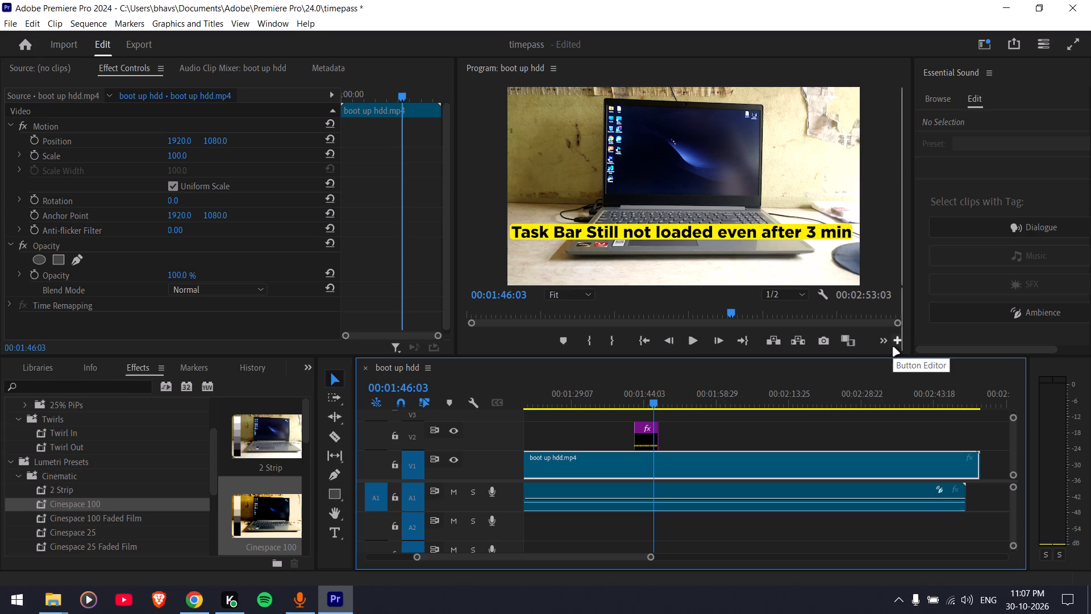
Close the Essential Sound panel.
right_click(984, 71)
click(990, 82)
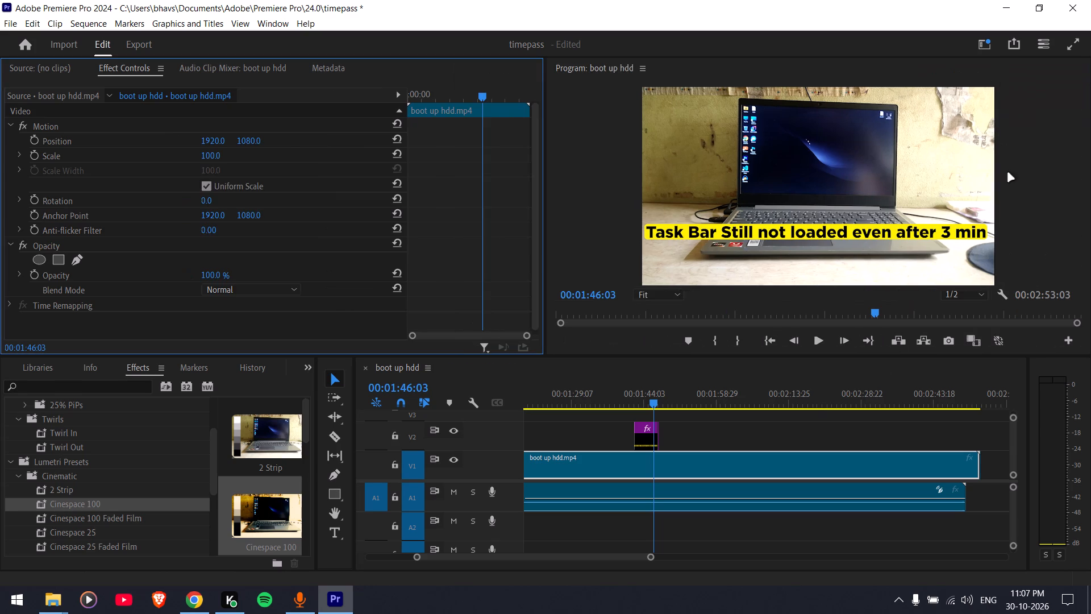
Reduce the program preview's playback resolution to 1/8 and deselect the video clip.
click(974, 298)
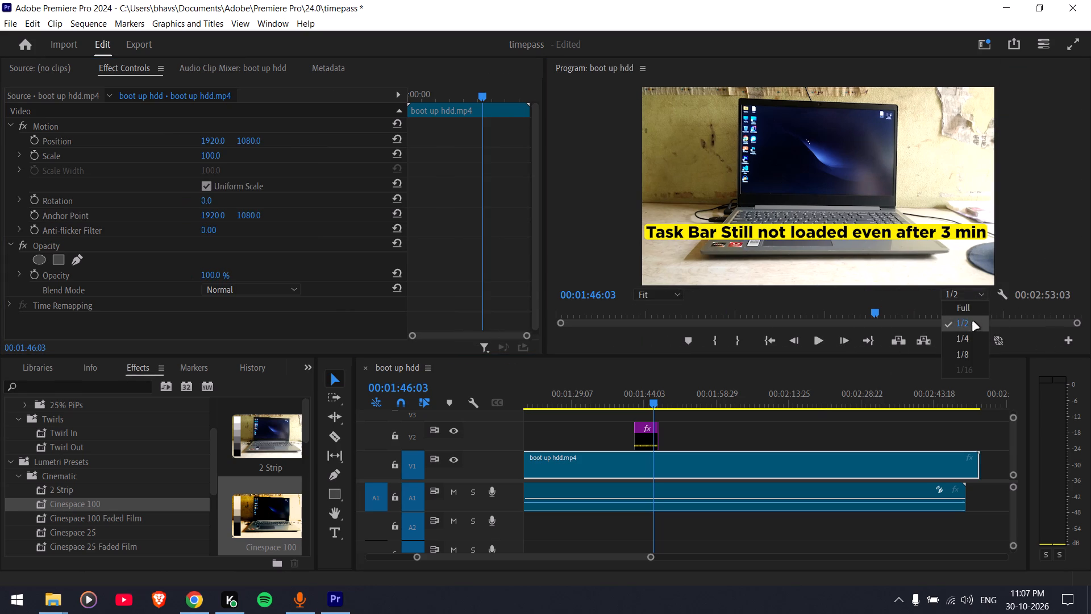
click(972, 335)
click(958, 296)
click(972, 354)
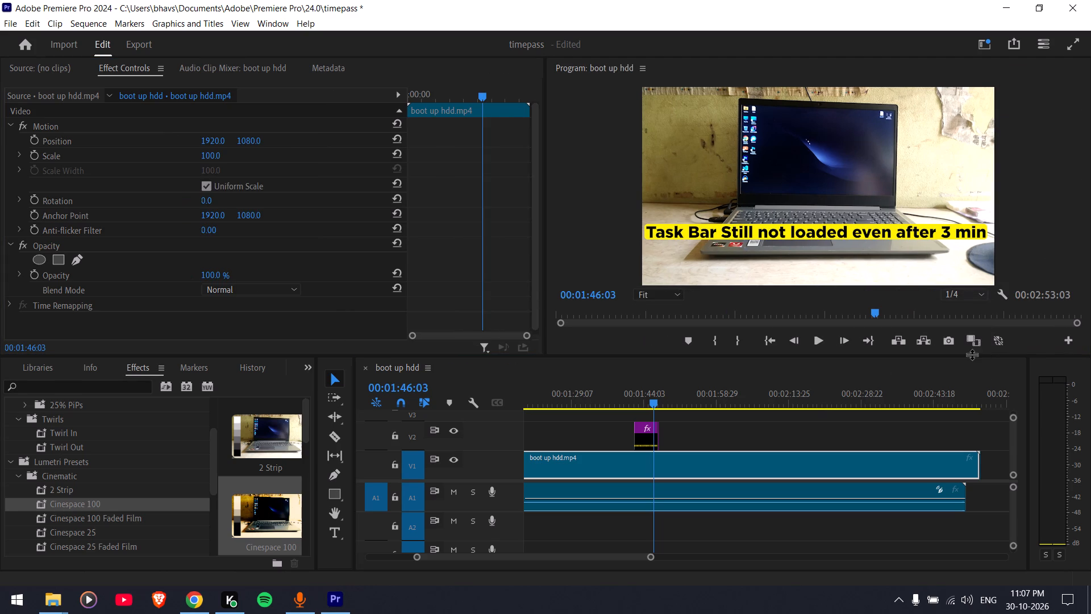
click(963, 294)
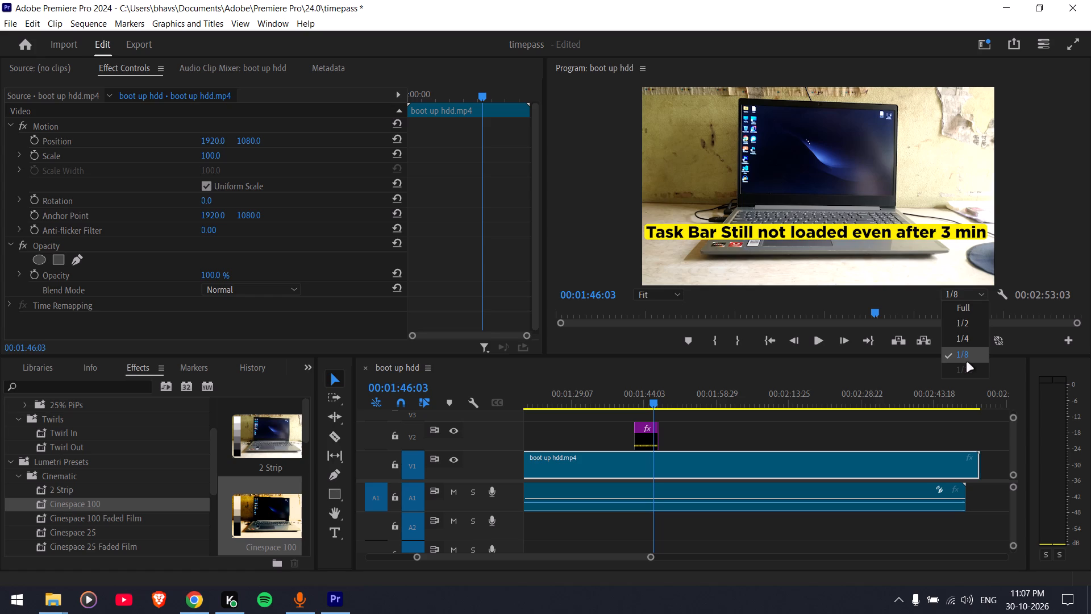
click(857, 545)
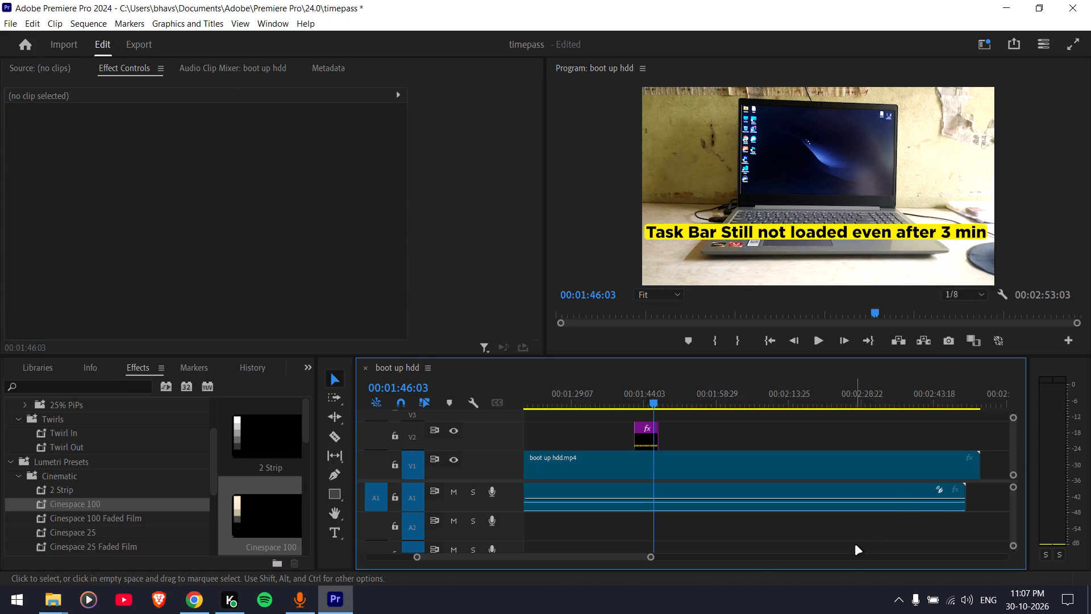
Extend the caption clip's start back to shortly after the A2 voice-over ends, and preview the lengthened caption around 00:01:12.
scroll(757, 546, up, 2)
scroll(628, 516, up, 9)
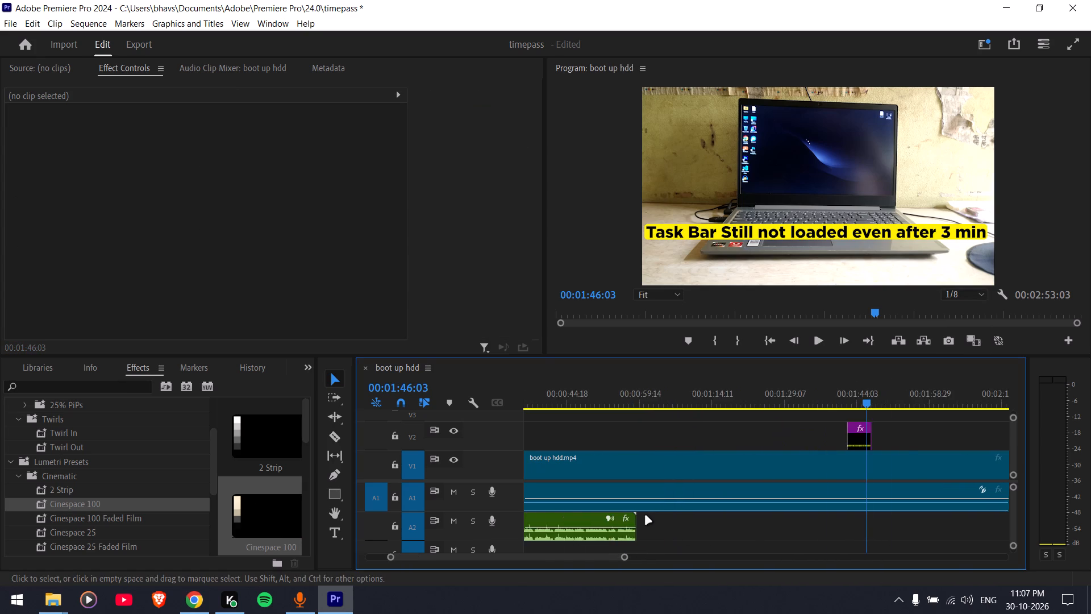
scroll(645, 515, up, 1)
drag(887, 437, 801, 437)
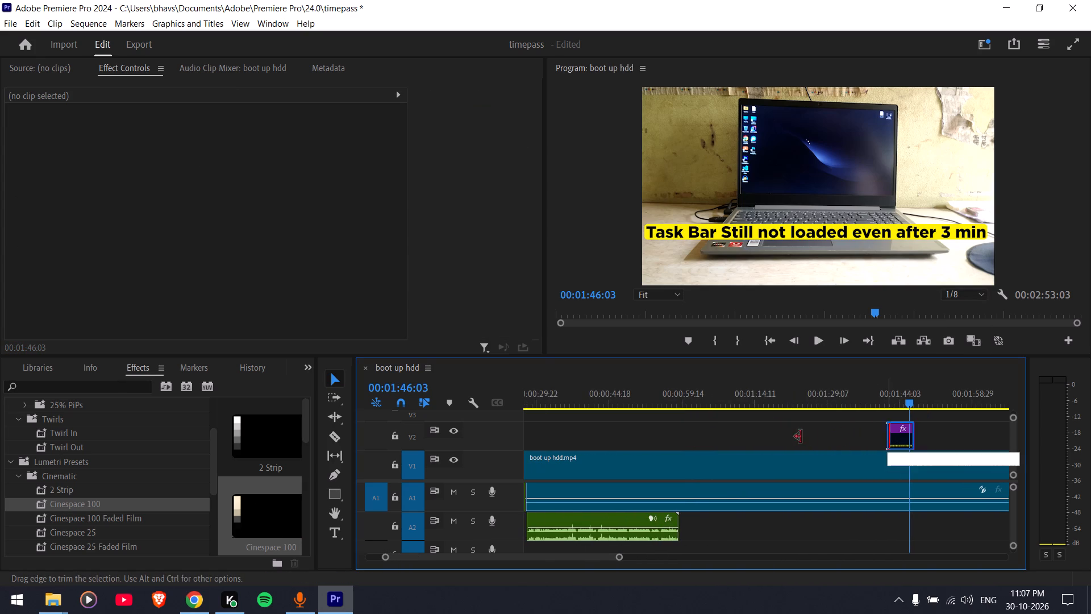
drag(801, 437, 694, 437)
click(787, 550)
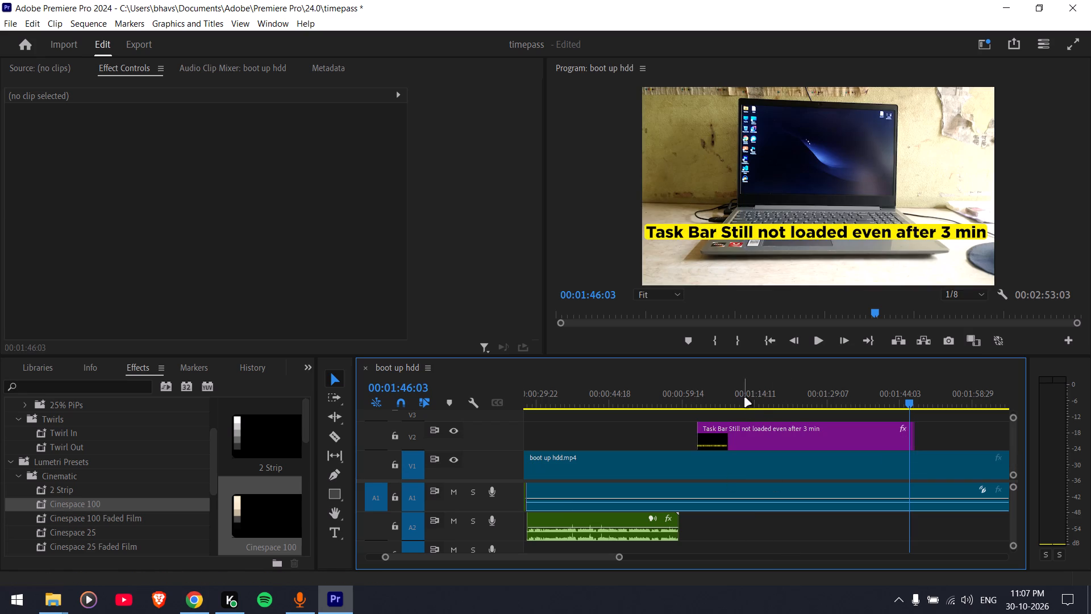
drag(744, 397, 736, 395)
key(space)
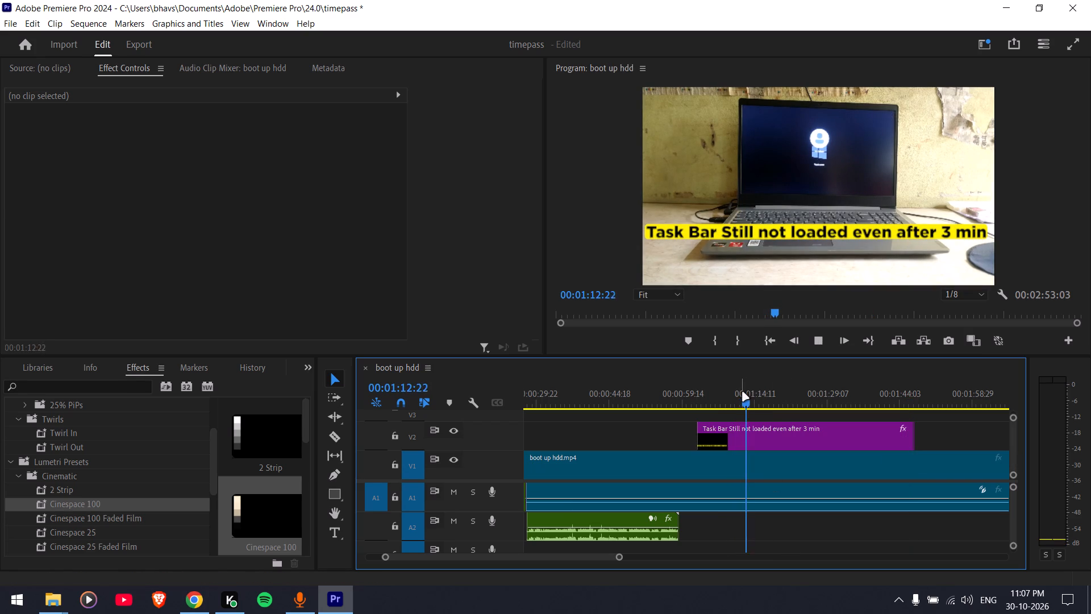
key(space)
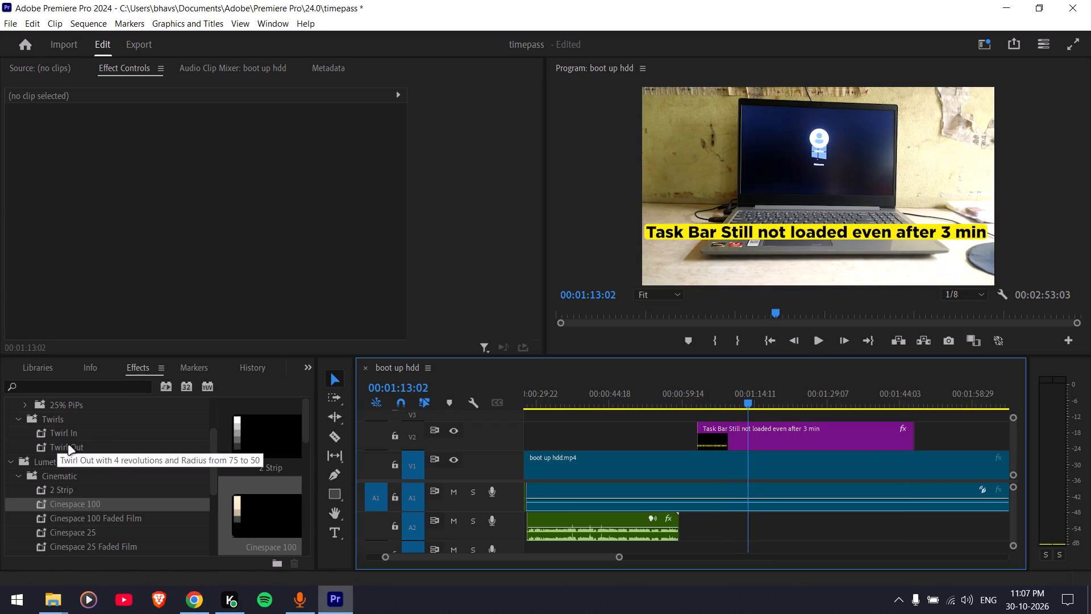
Find the Alpha Glow effect among the Stylize video effects and apply it to the caption clip on V2.
scroll(68, 445, up, 1)
scroll(68, 445, down, 16)
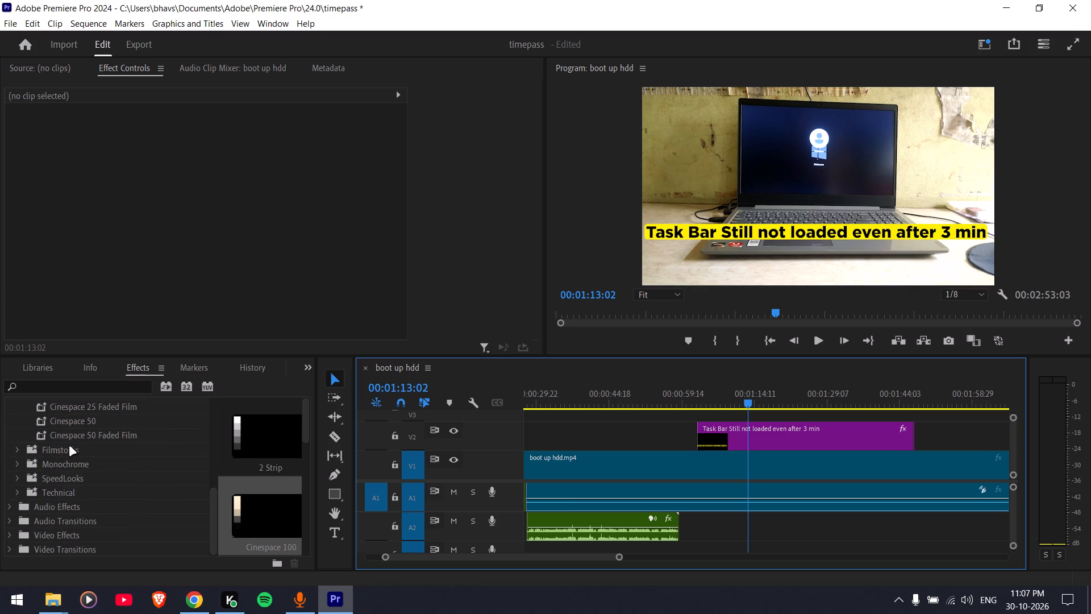
click(10, 536)
scroll(23, 533, down, 4)
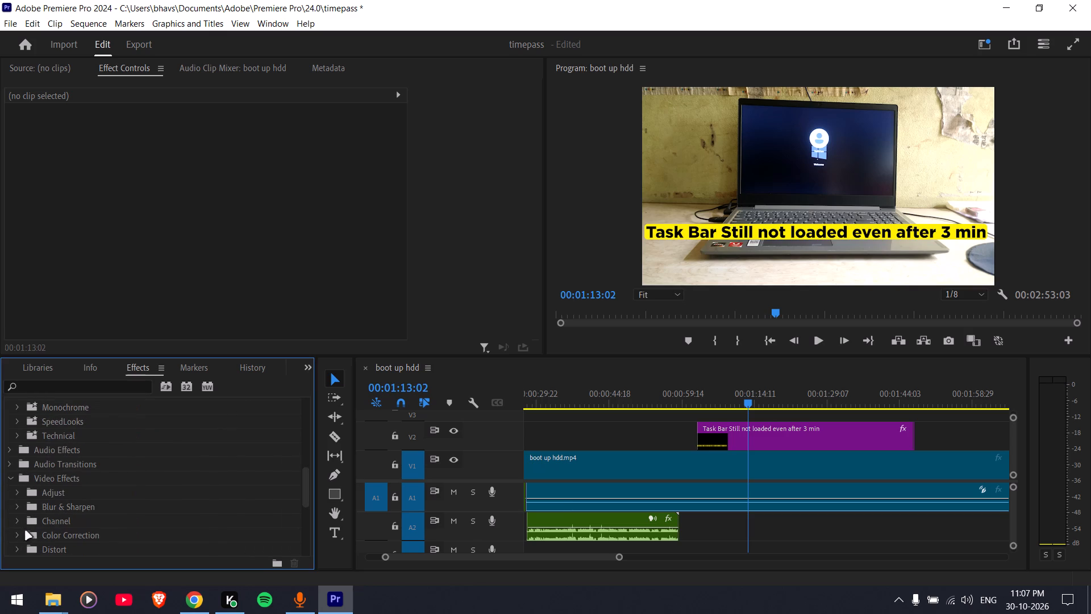
scroll(26, 494, down, 4)
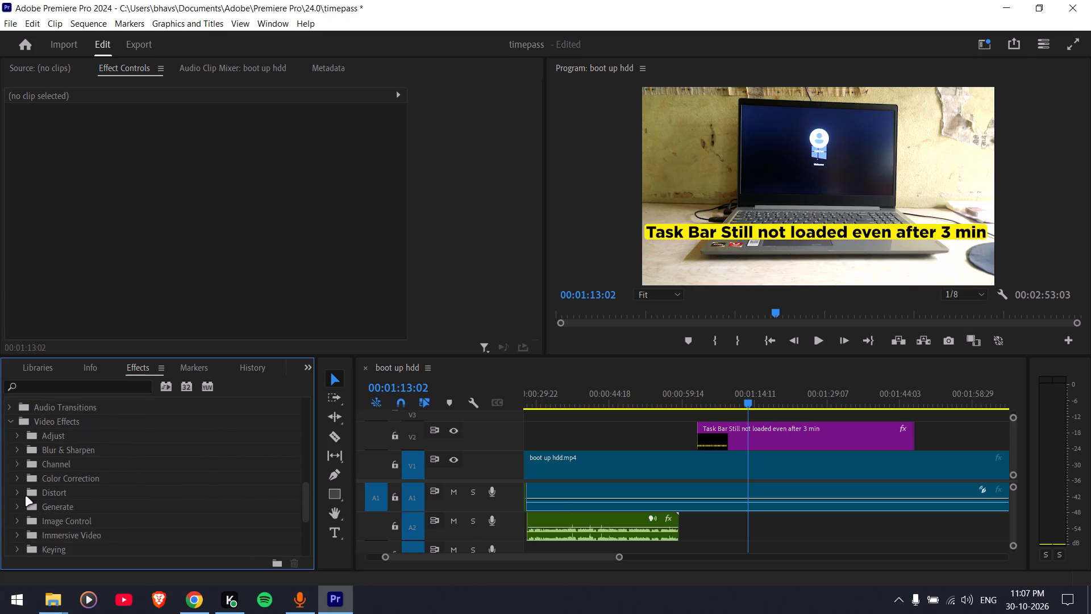
scroll(26, 496, down, 2)
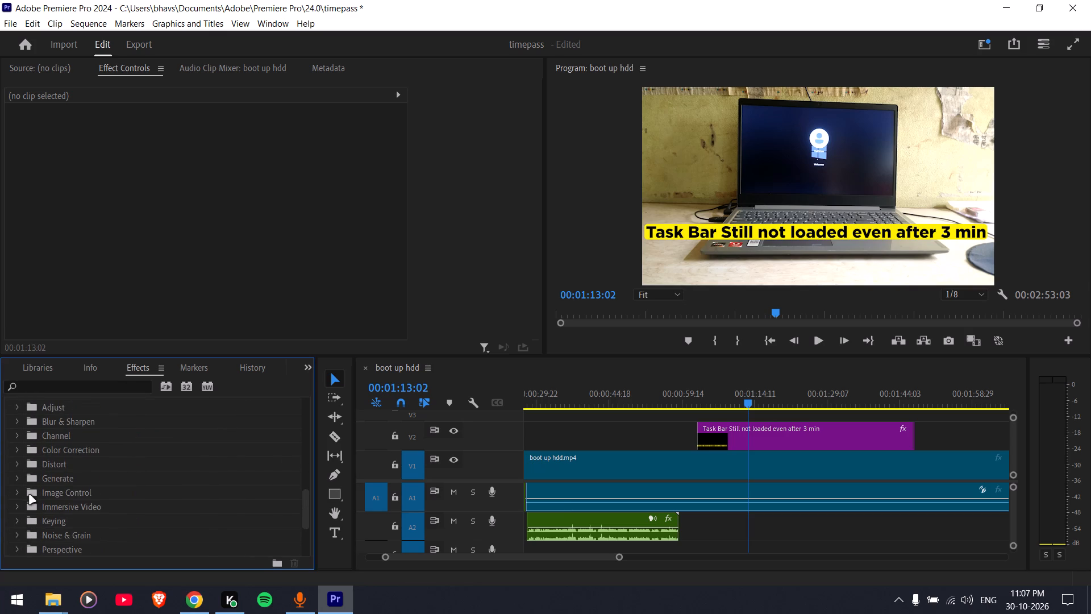
click(20, 494)
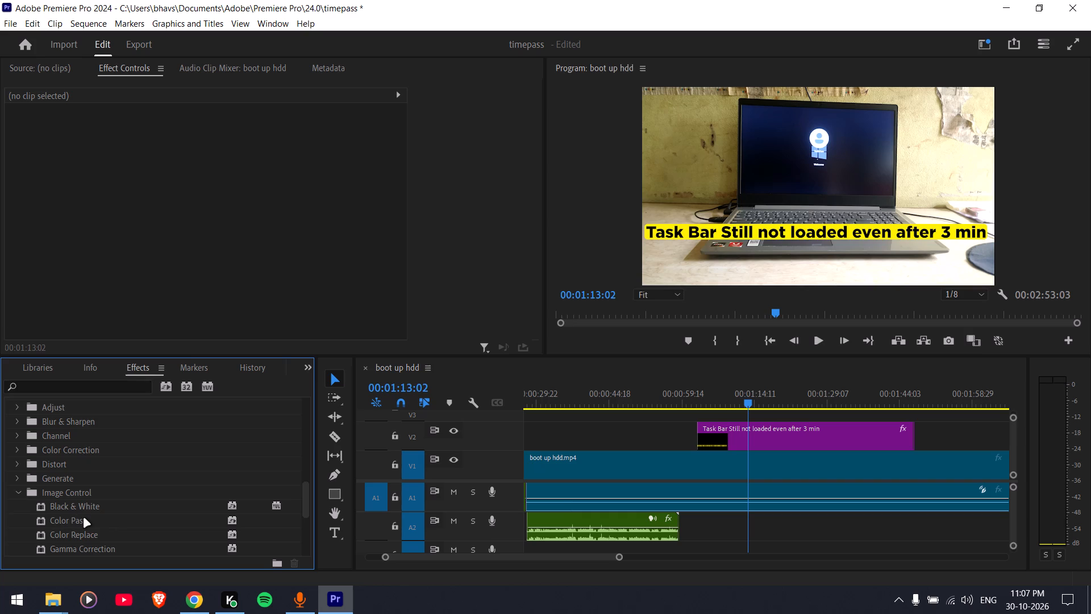
scroll(83, 519, down, 4)
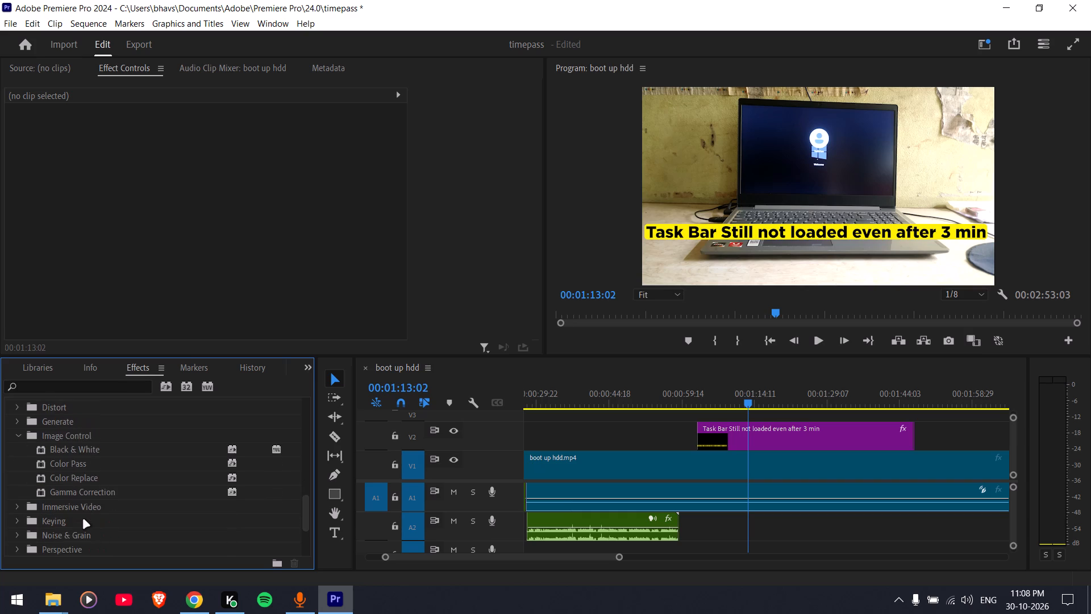
scroll(83, 519, down, 5)
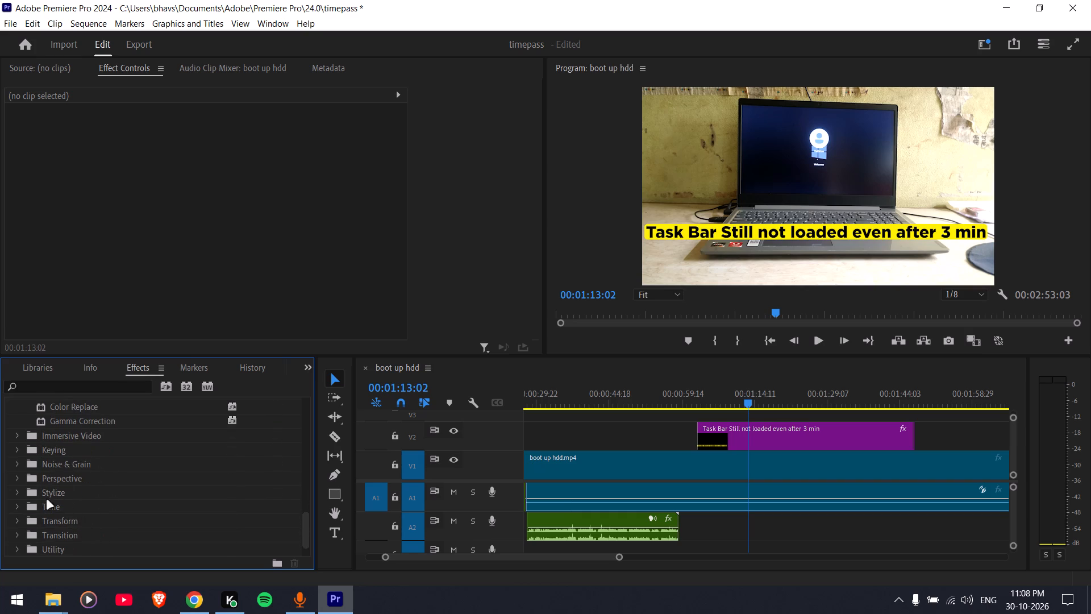
click(28, 495)
click(20, 495)
scroll(132, 496, down, 3)
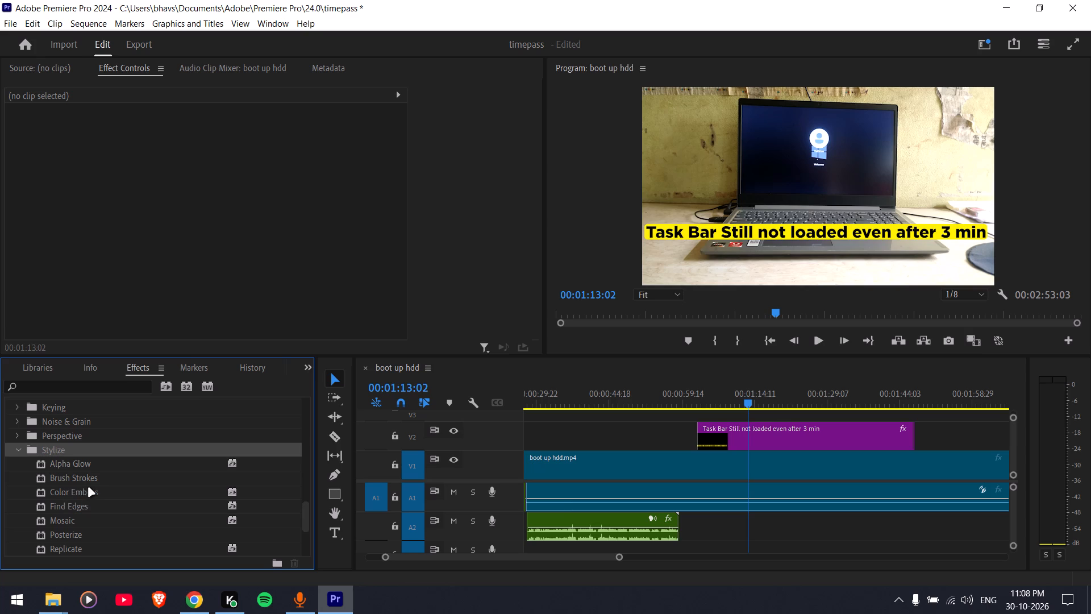
drag(78, 464, 219, 438)
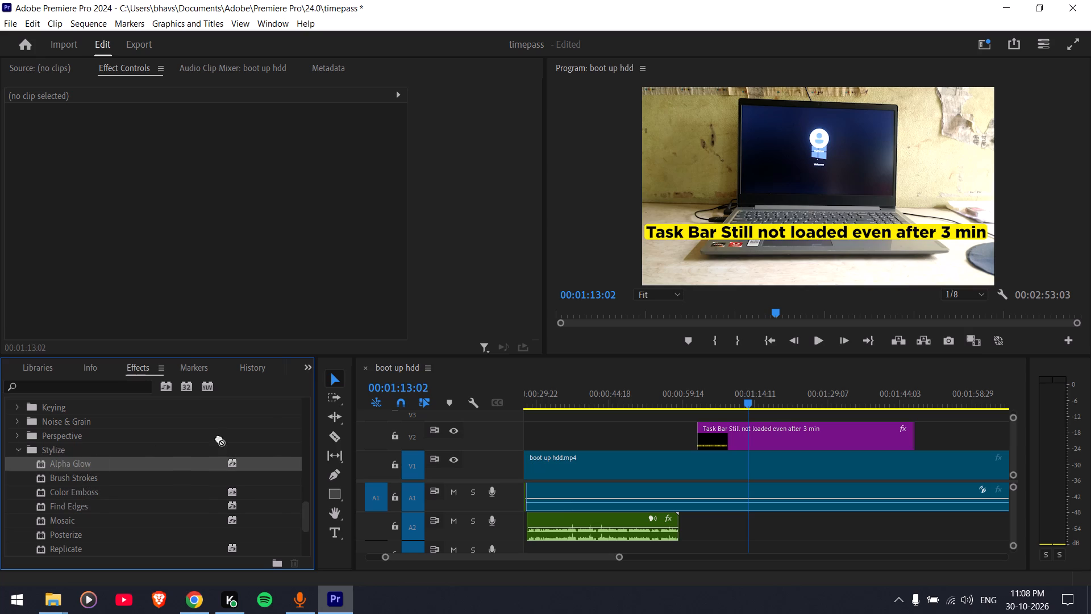
drag(219, 438, 749, 428)
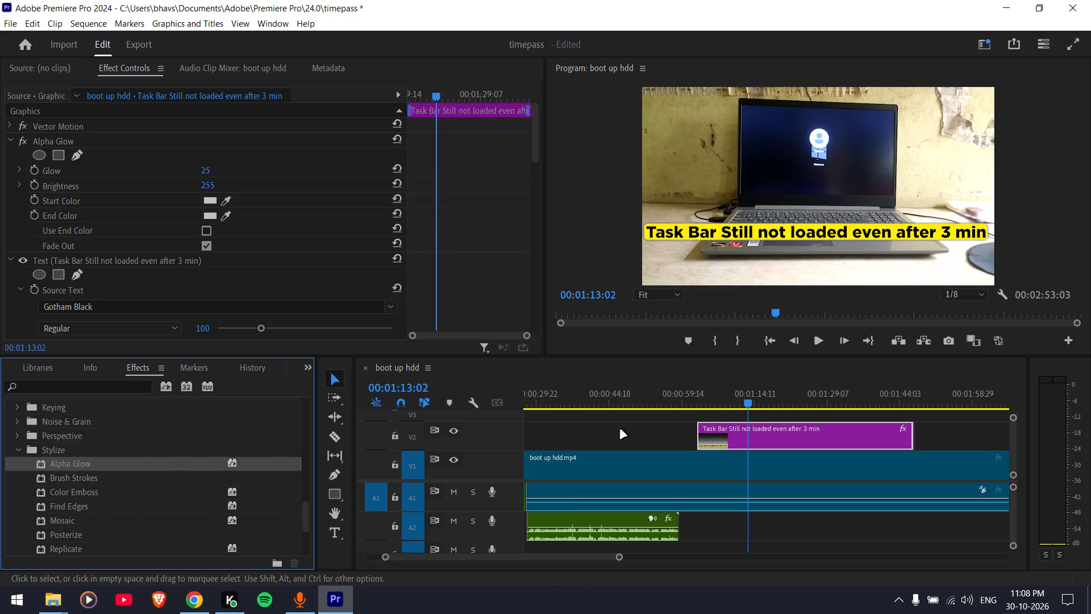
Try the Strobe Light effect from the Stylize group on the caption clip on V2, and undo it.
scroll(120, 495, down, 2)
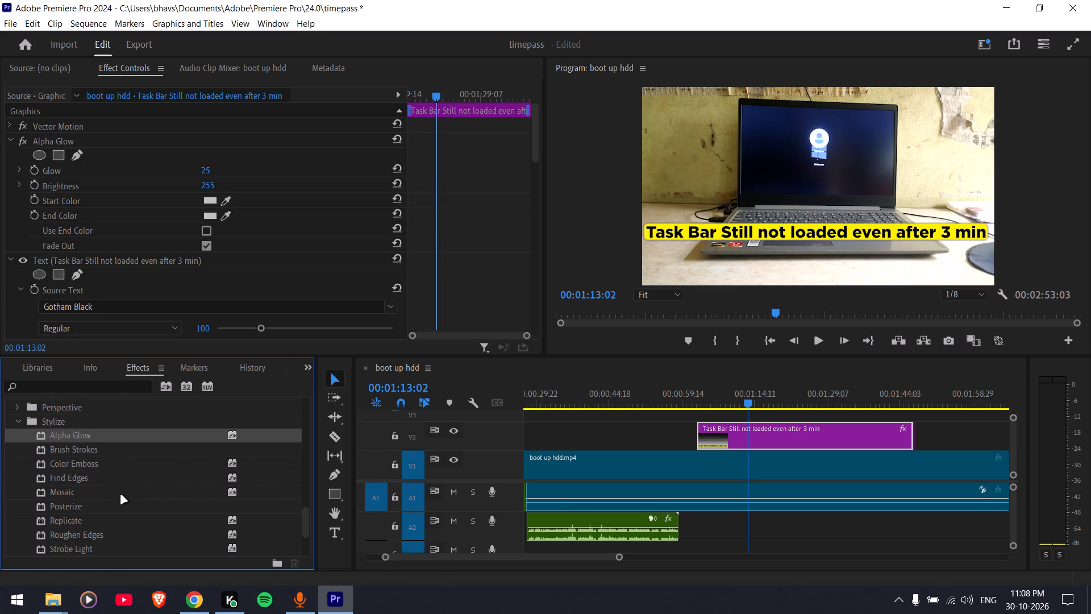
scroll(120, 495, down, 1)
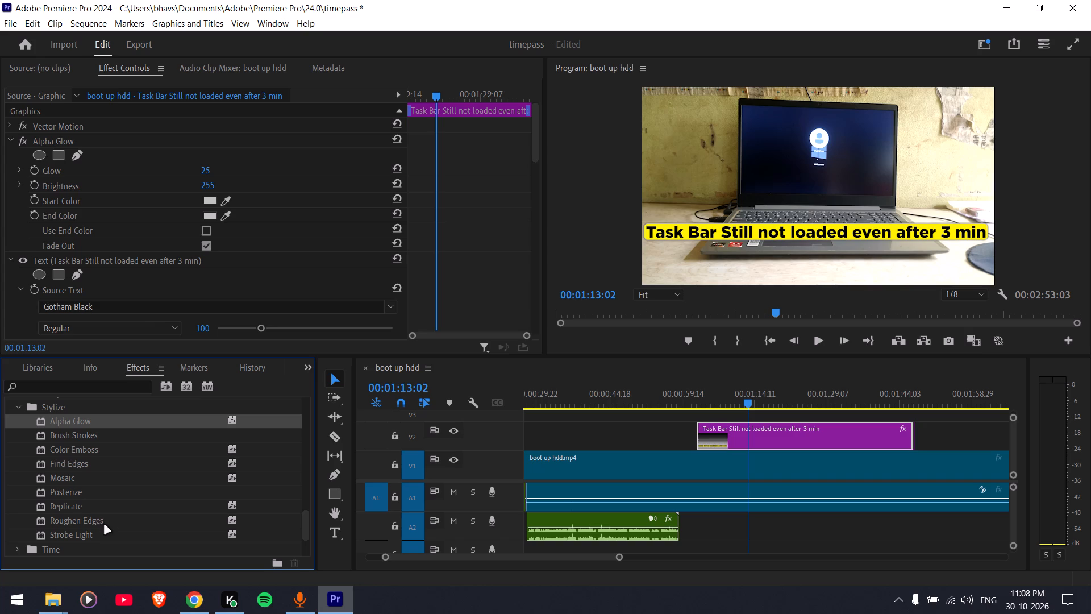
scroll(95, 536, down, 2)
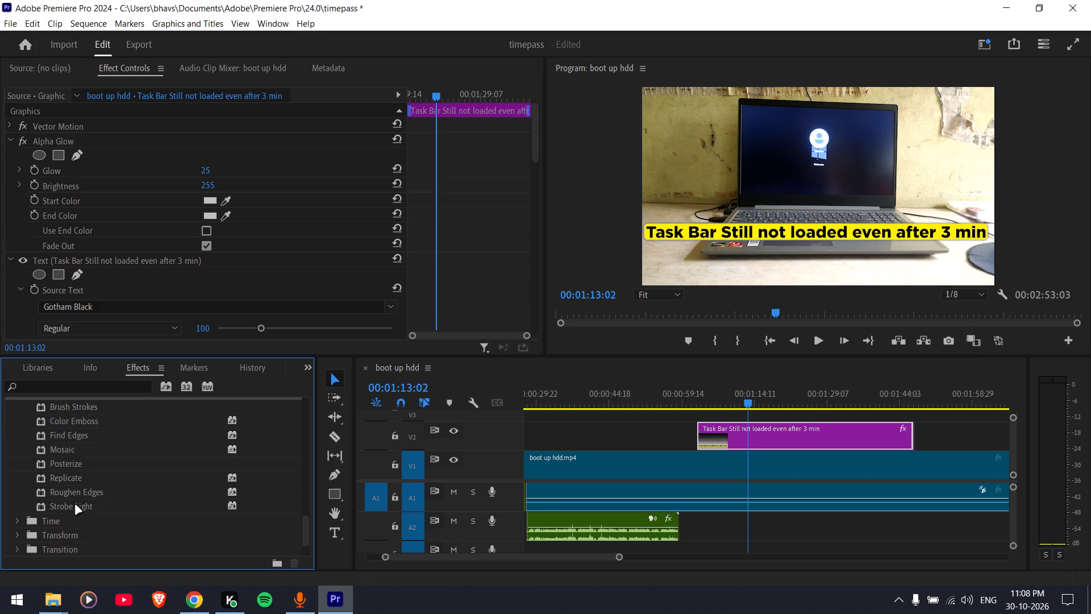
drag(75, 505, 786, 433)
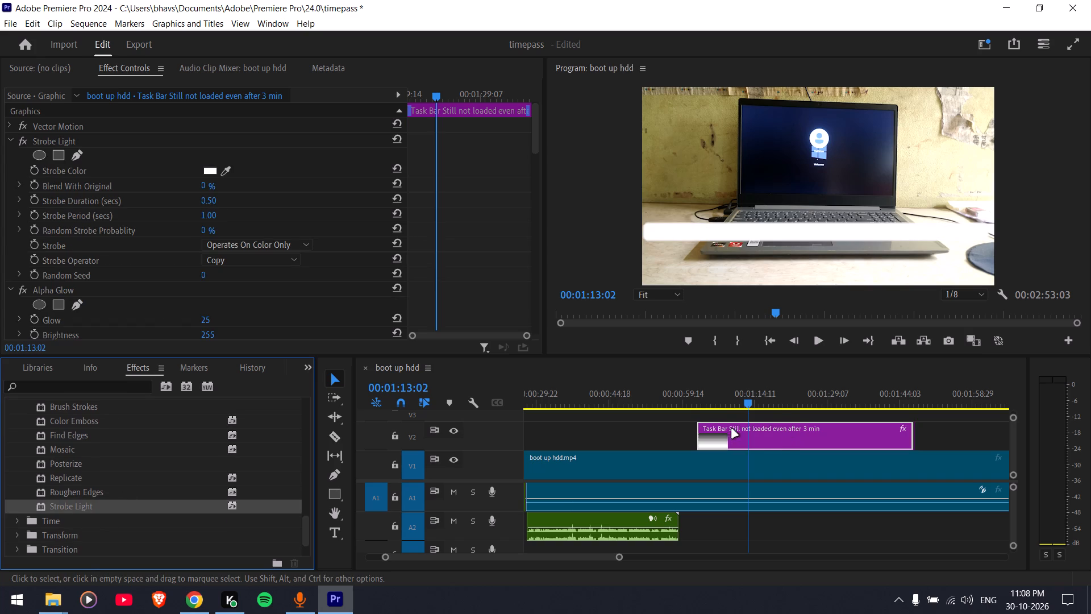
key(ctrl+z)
Apply the Simple Text effect from the Video effects group to the V2 caption clip and try selecting its default text in the preview.
scroll(144, 545, down, 4)
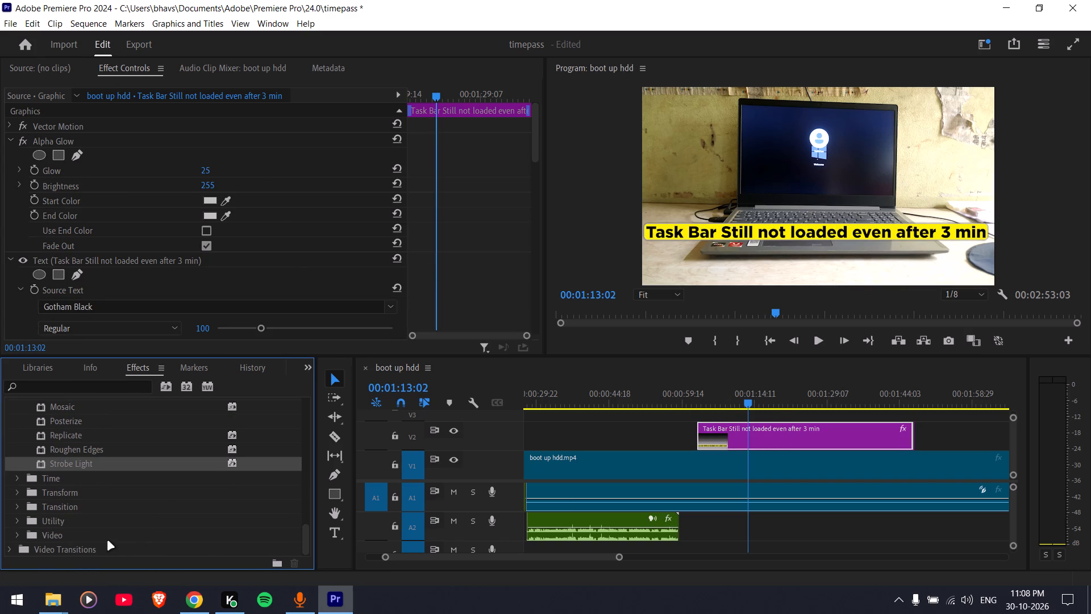
scroll(107, 541, down, 3)
click(22, 535)
scroll(106, 530, down, 4)
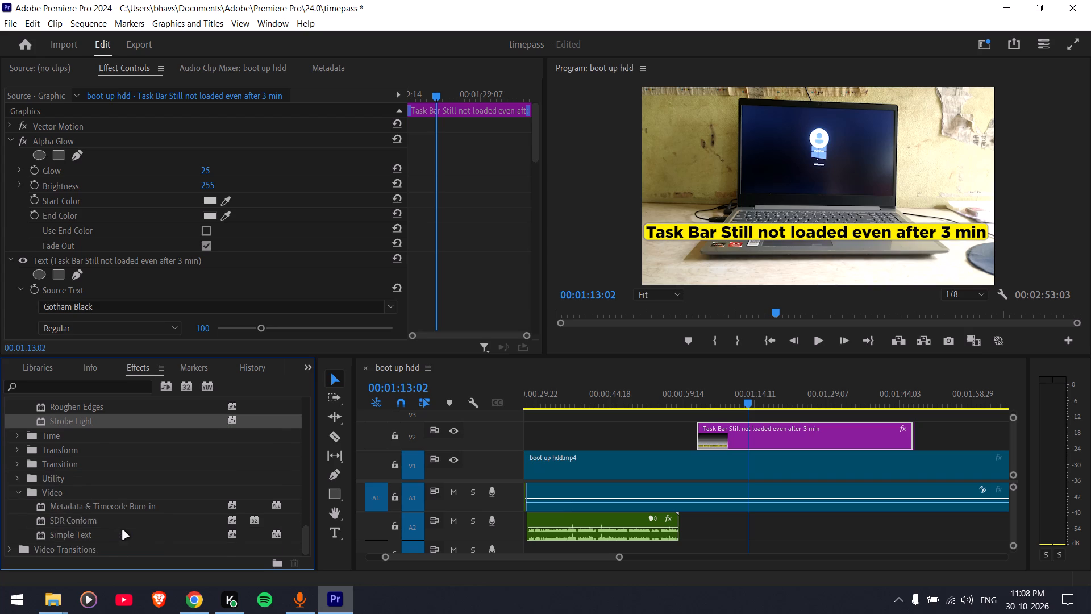
drag(70, 534, 673, 413)
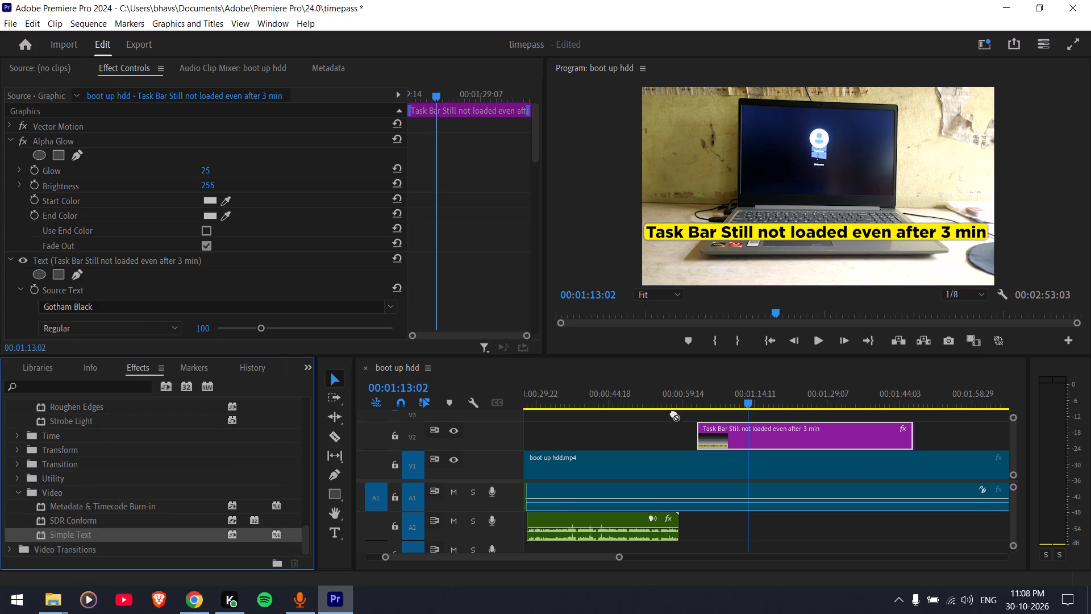
drag(673, 413, 639, 427)
drag(121, 534, 506, 445)
drag(506, 445, 767, 429)
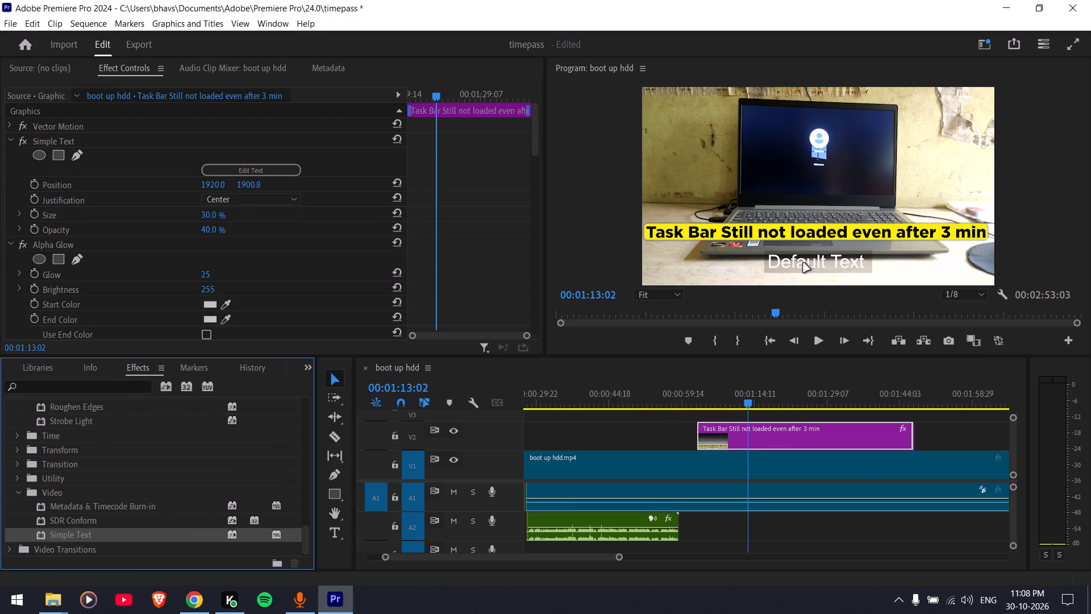
double_click(803, 263)
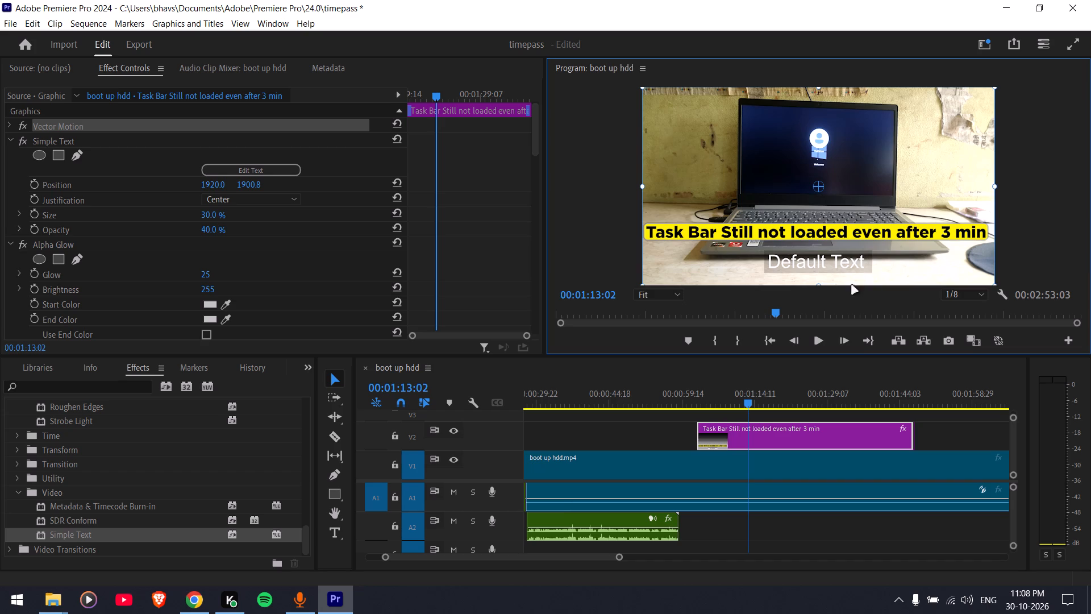
Preview frames between about 00:00:33 and 00:01:33 to check the sequence before and during the caption clip.
double_click(851, 397)
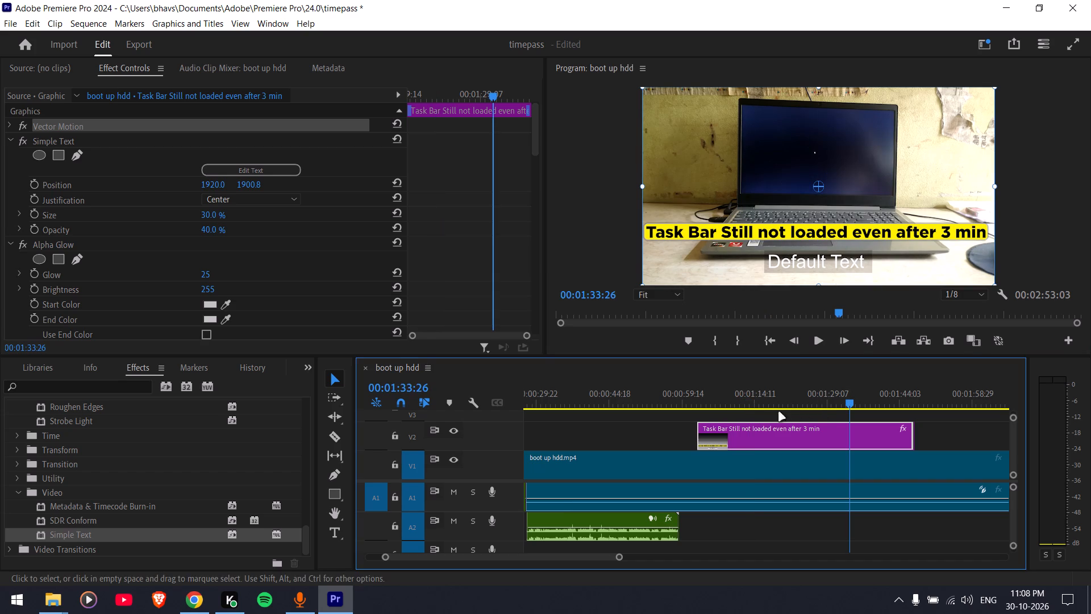
click(710, 391)
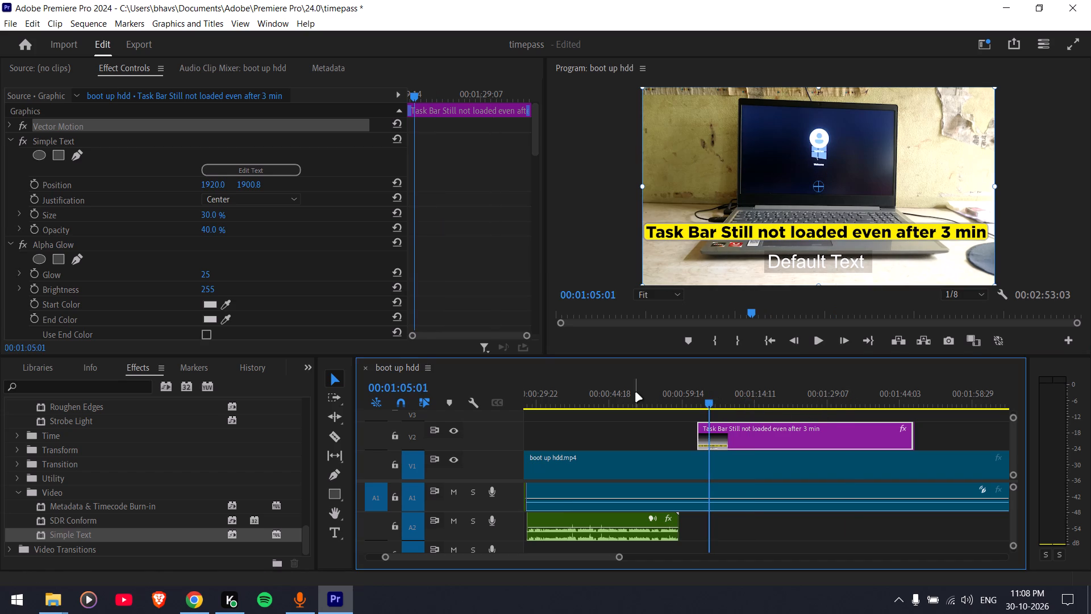
click(635, 392)
click(593, 401)
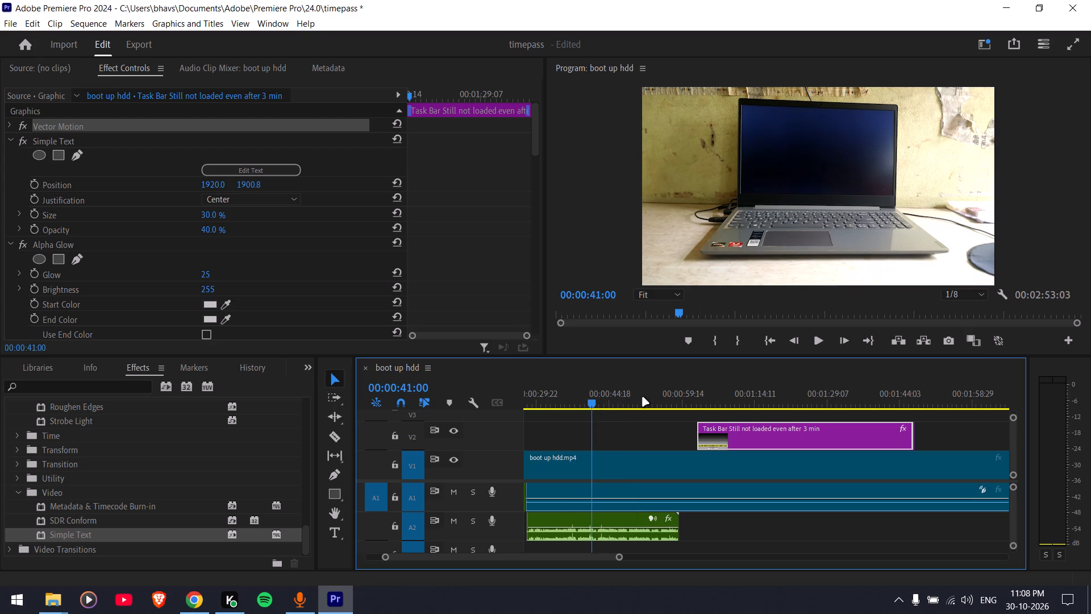
click(643, 397)
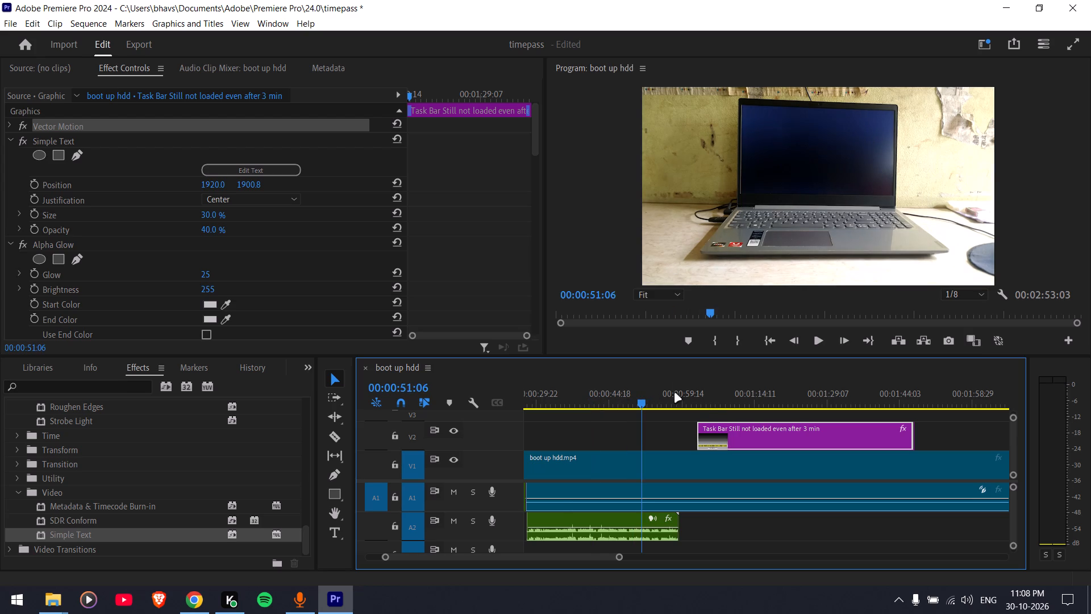
click(705, 406)
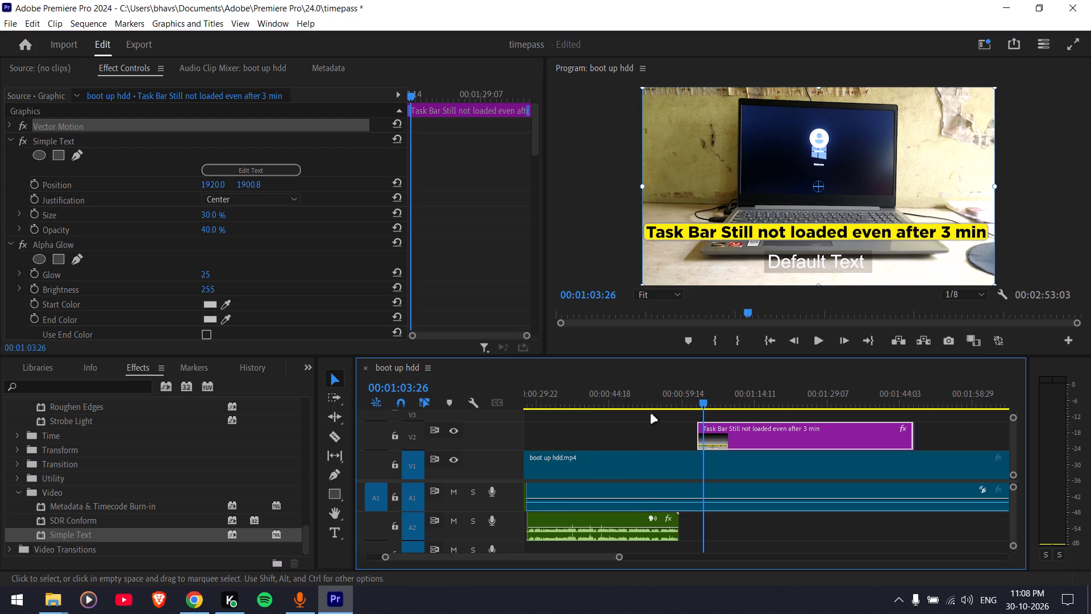
click(558, 399)
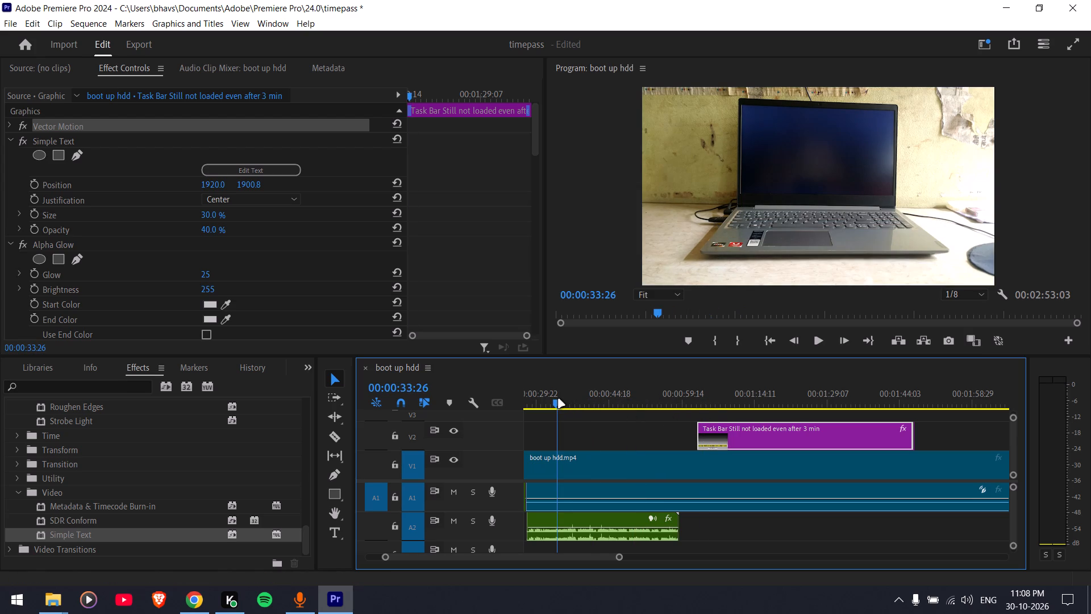
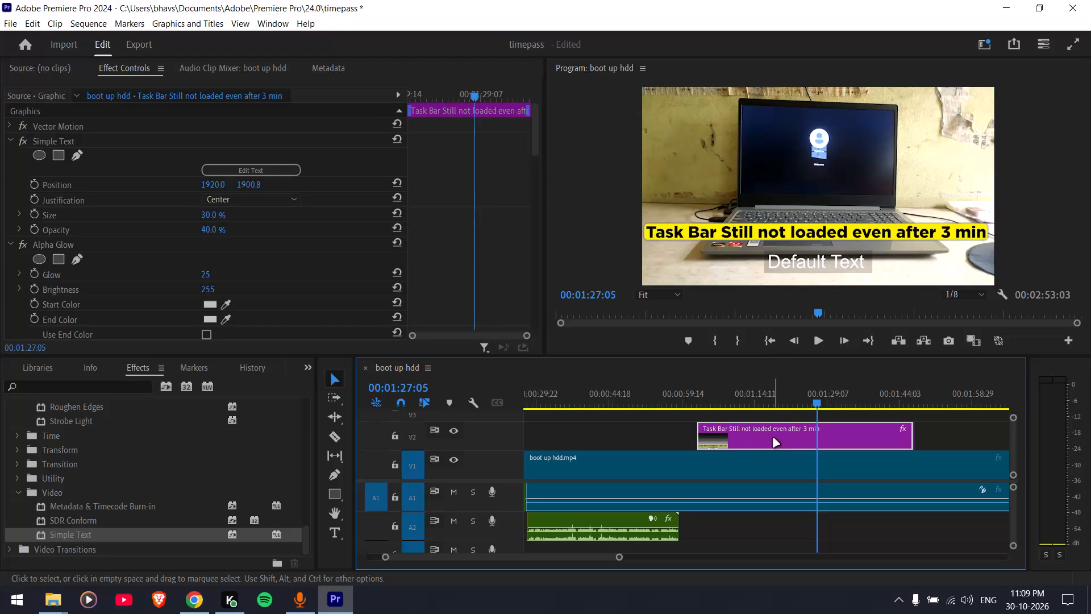
Toggle the Windows Night light setting and return to the timeline.
scroll(178, 509, down, 6)
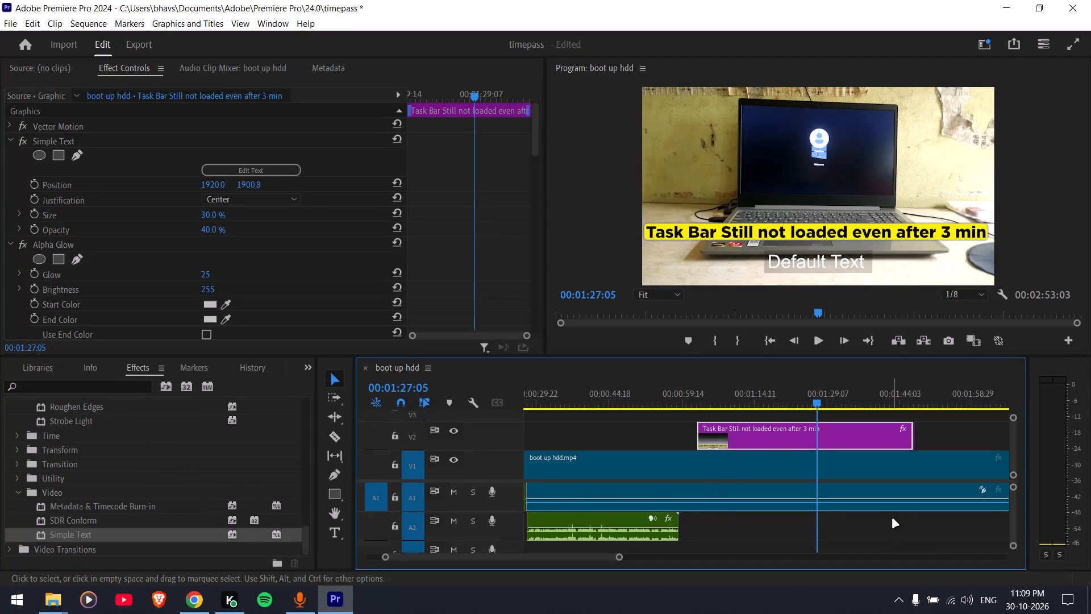
click(1065, 600)
click(841, 462)
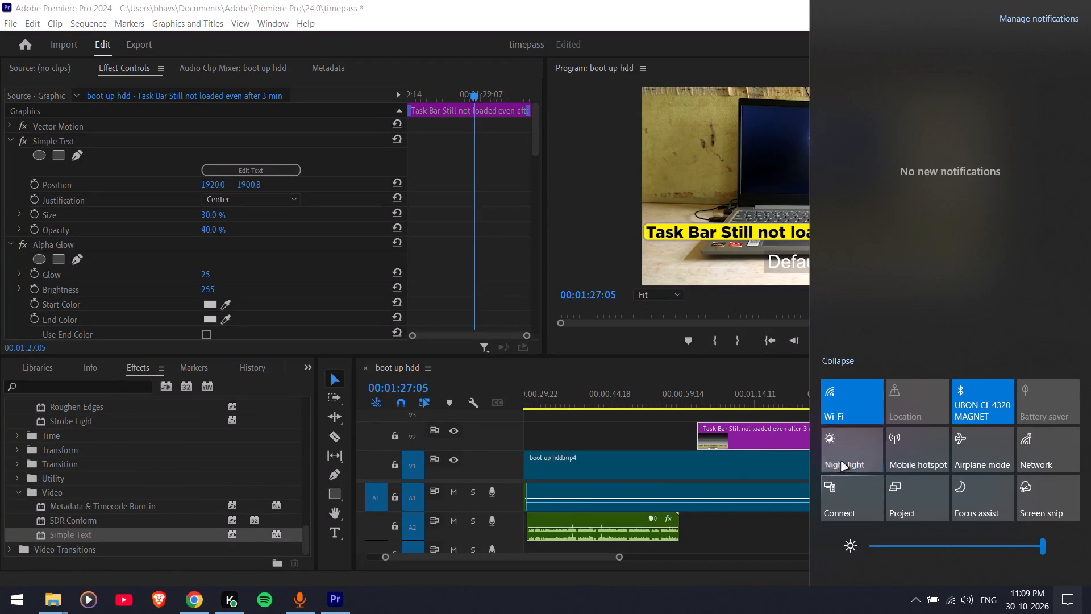
click(740, 529)
Preview the sequence frame at about 00:00:36, before the caption clip starts.
scroll(648, 477, down, 5)
scroll(648, 477, up, 8)
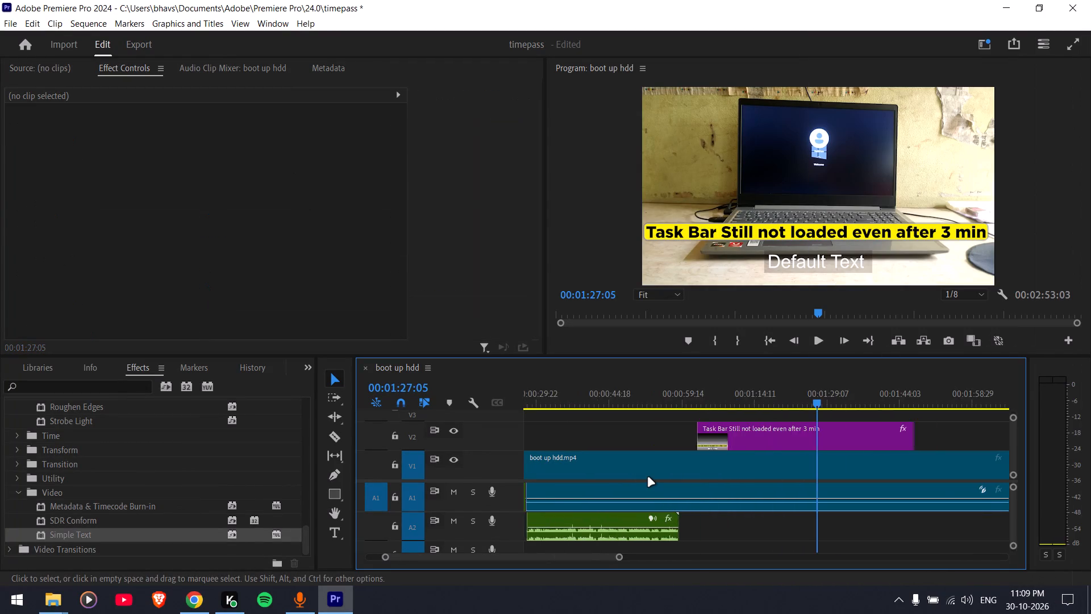
scroll(648, 477, up, 6)
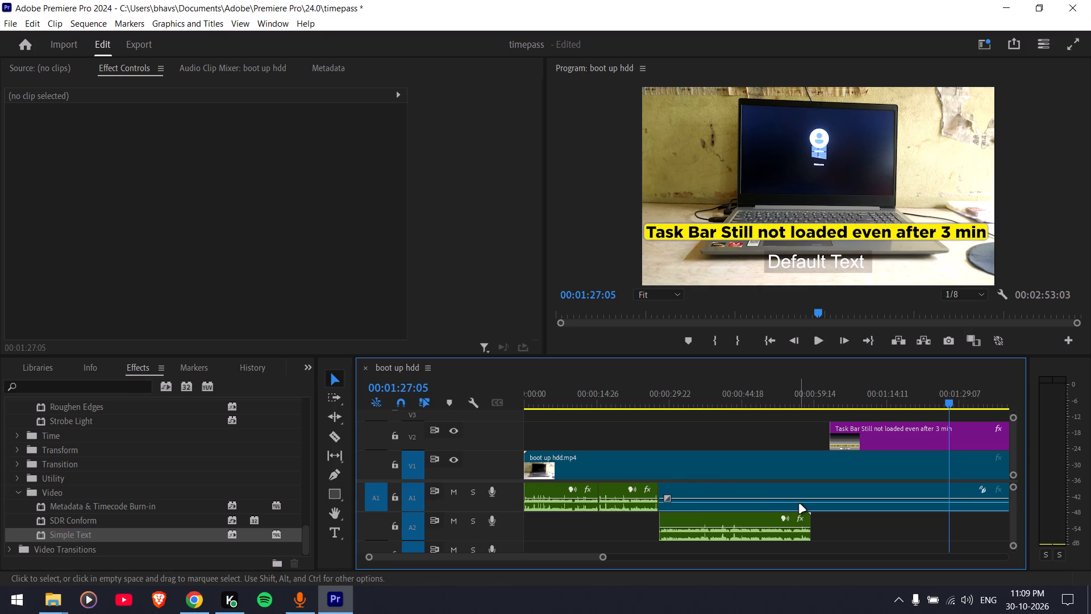
click(702, 395)
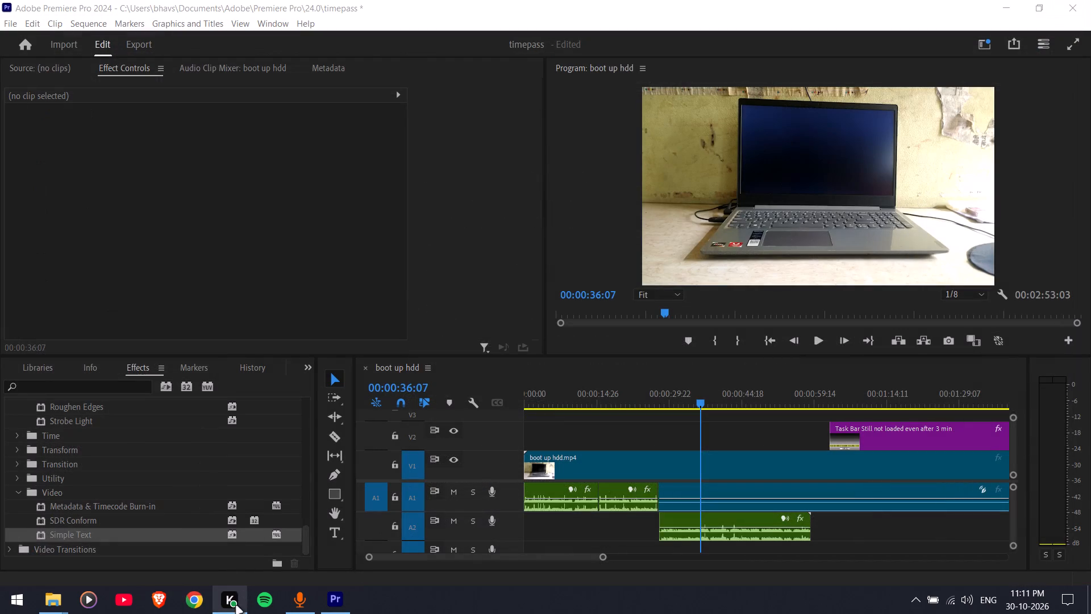
Delete the boot up hdd.mp4 audio clip from track A1, leaving the voice-over clips in place.
scroll(885, 497, up, 3)
scroll(888, 497, down, 6)
alt+scroll(831, 497, down, 5)
alt+scroll(732, 470, down, 2)
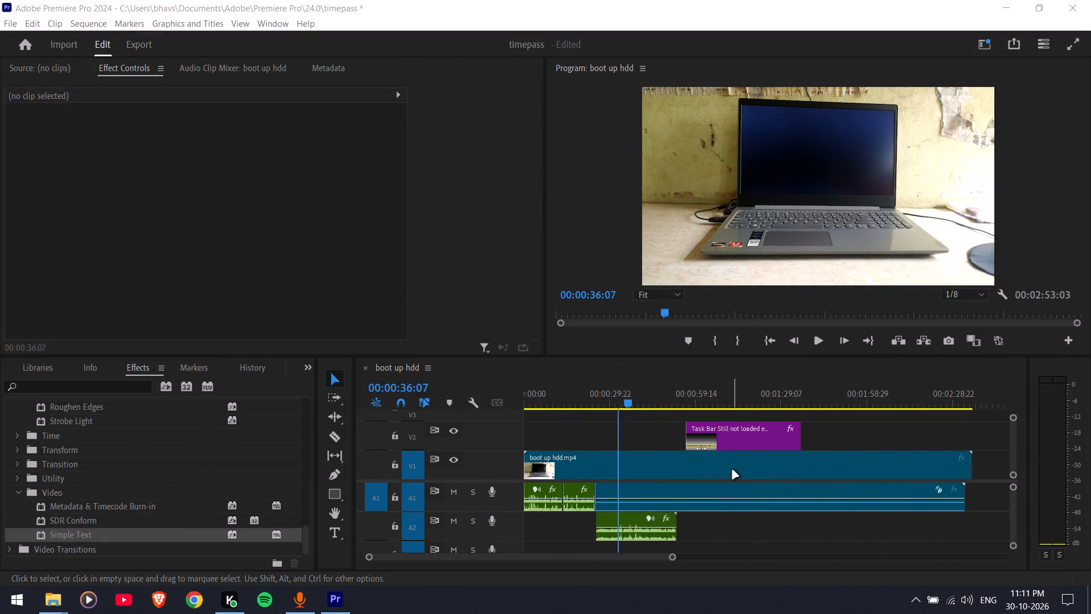
alt+scroll(732, 470, down, 2)
click(662, 392)
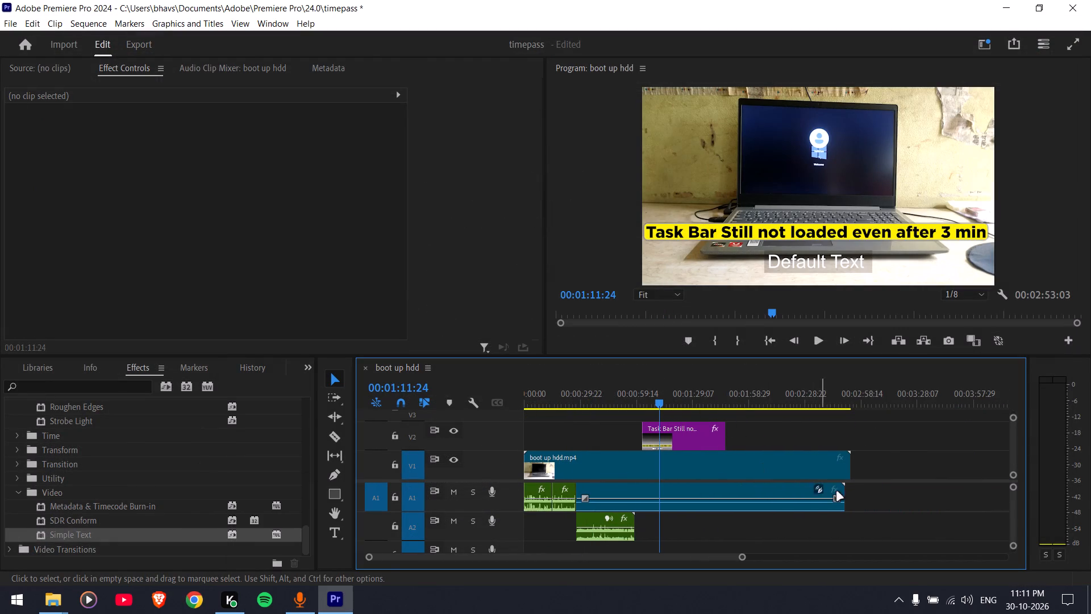
click(768, 495)
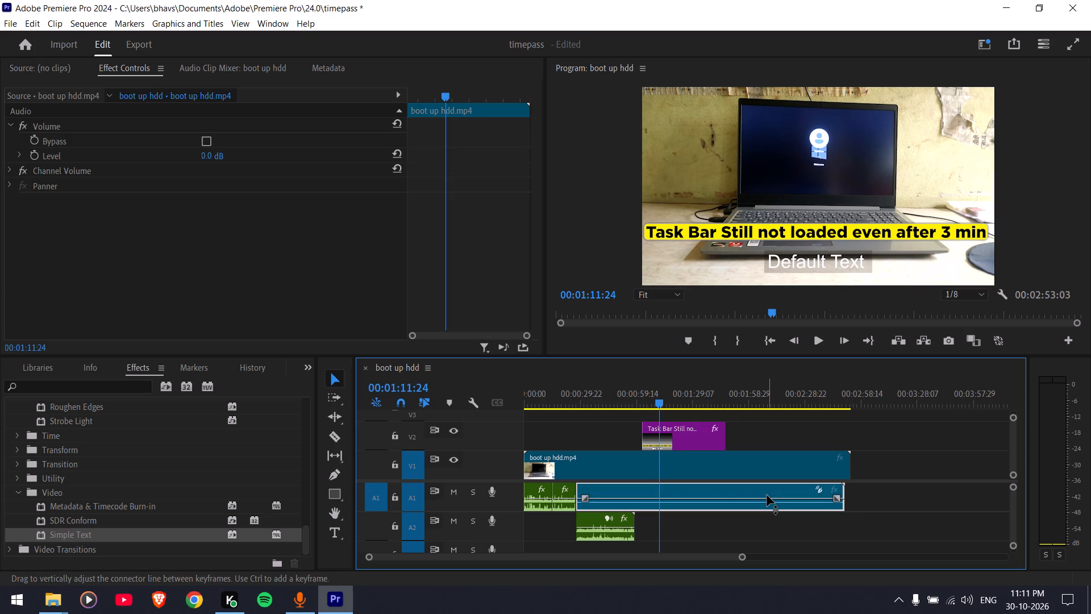
key(Delete)
Move the voice-over clip from A2 up to A1, directly after the first two voice-over clips.
drag(603, 523, 606, 499)
click(707, 518)
Play the A1 voice-over from about 00:00:26 to 00:00:27:15 to check the join before the last voice-over clip.
alt+scroll(710, 524, up, 7)
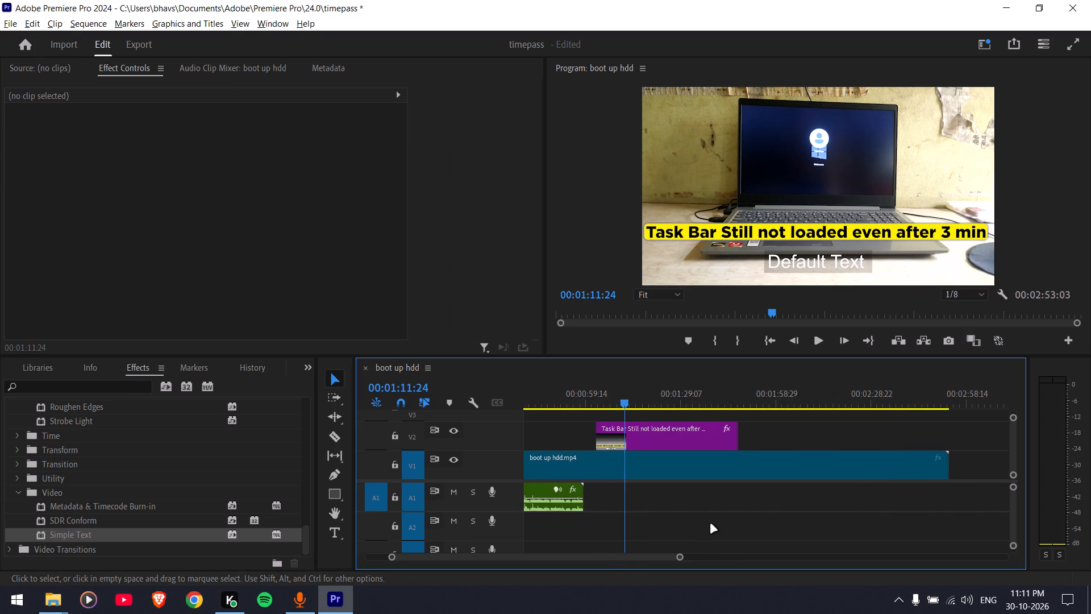
alt+scroll(710, 524, up, 1)
drag(621, 558, 545, 554)
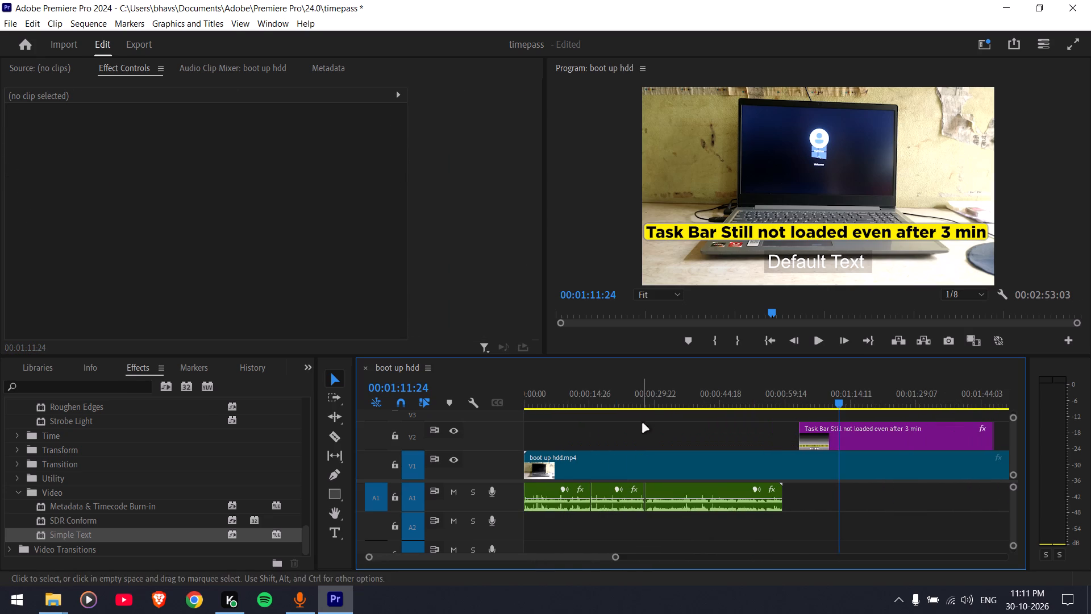
alt+scroll(650, 499, up, 12)
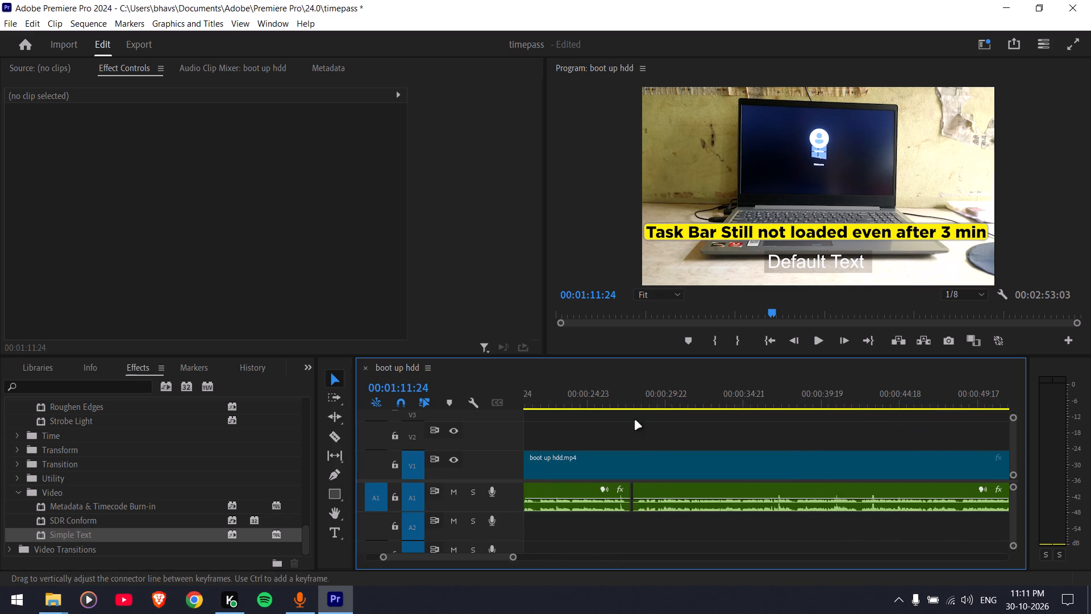
click(605, 388)
key(space)
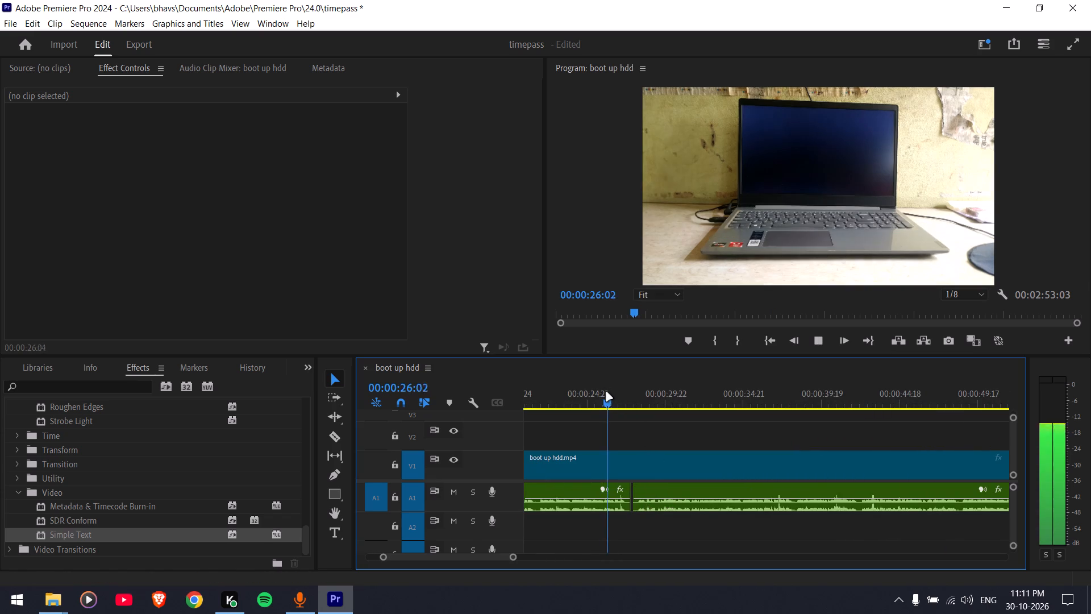
key(space)
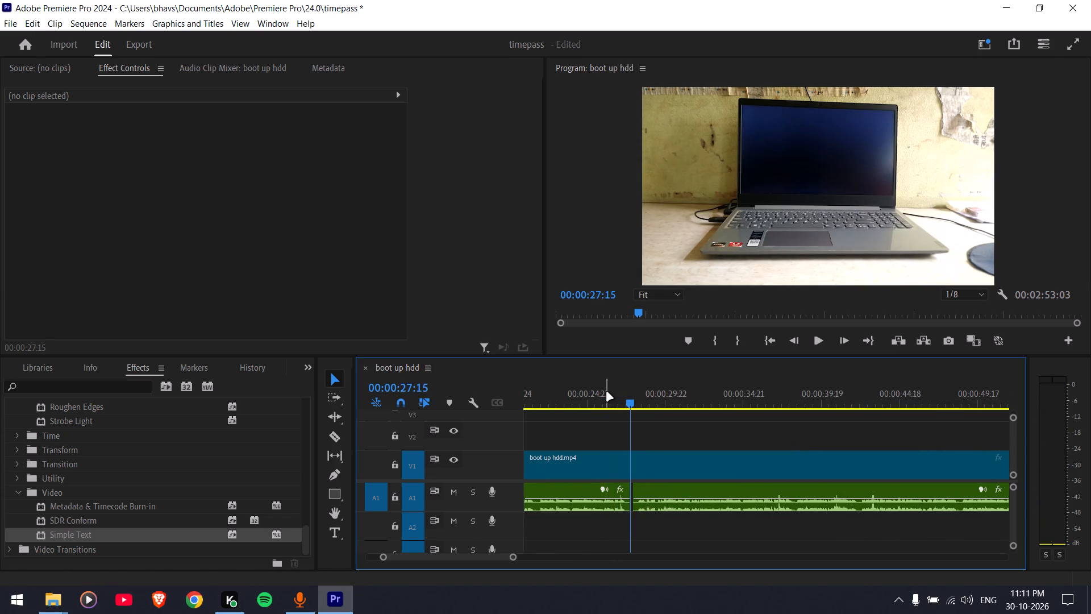
Split the A1 voice-over clips with the Razor tool just before 00:00:27:15 and shortly after the small gap that follows.
alt+scroll(638, 521, up, 6)
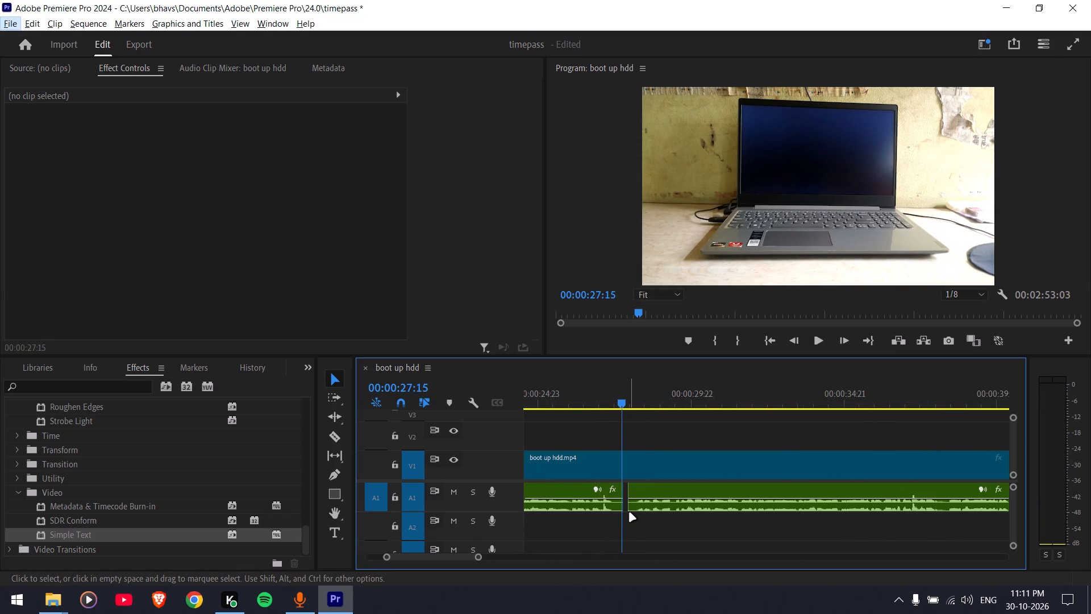
key(c)
click(669, 540)
key(c)
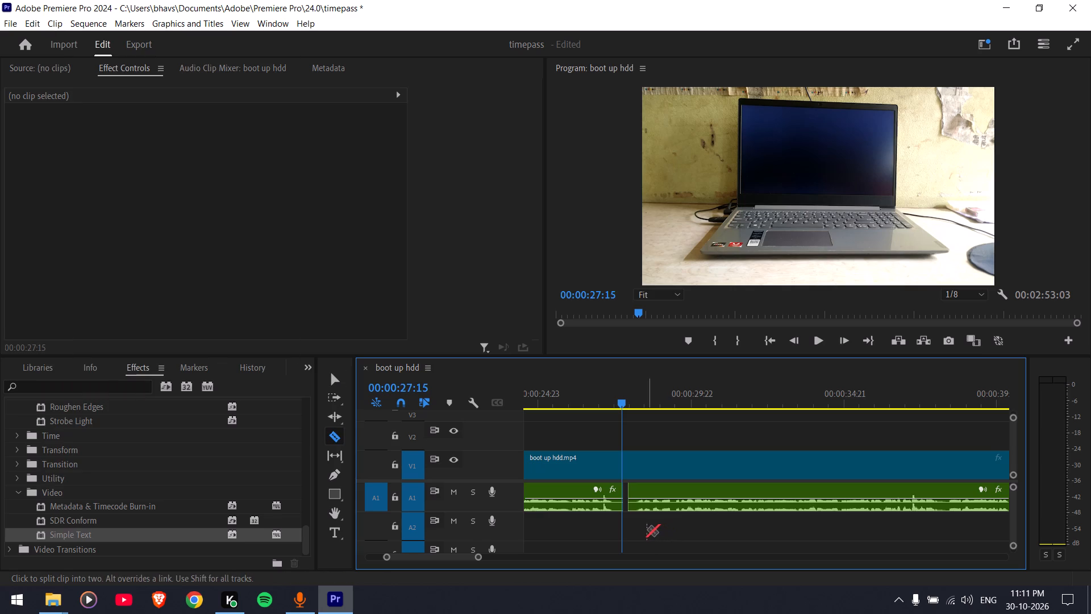
click(614, 503)
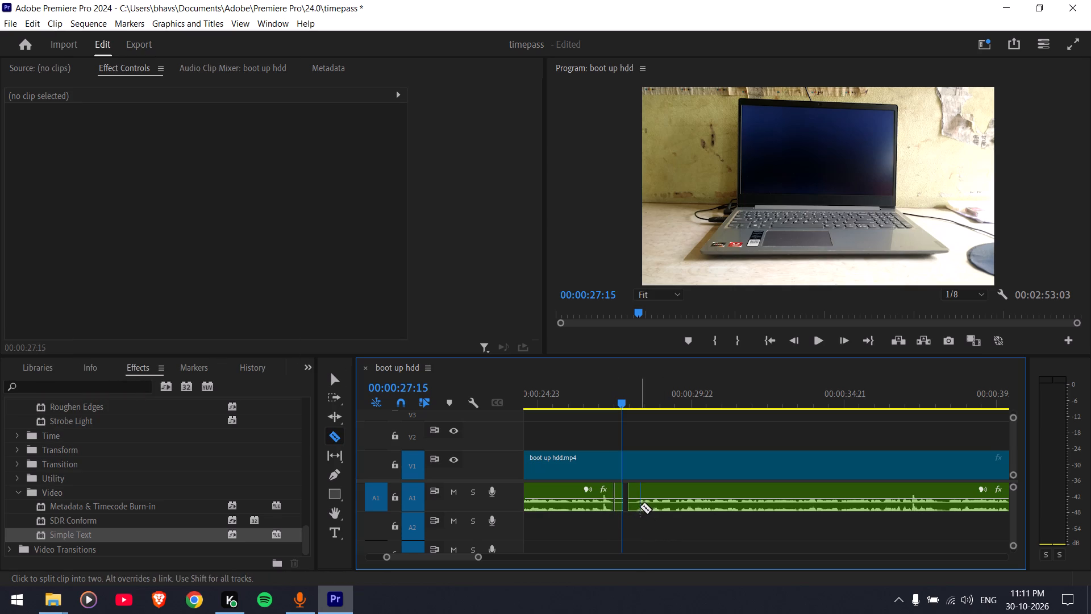
click(638, 505)
key(v)
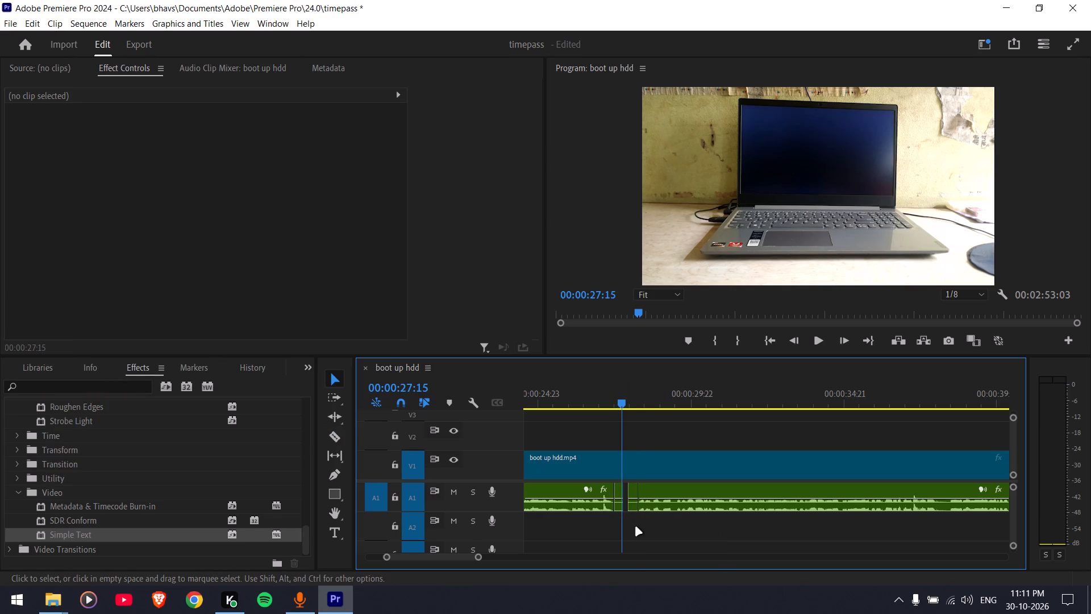
Delete the two short cut pieces around the join on A1 and close the gap between the remaining voice-over clips.
drag(635, 526, 618, 504)
key(Delete)
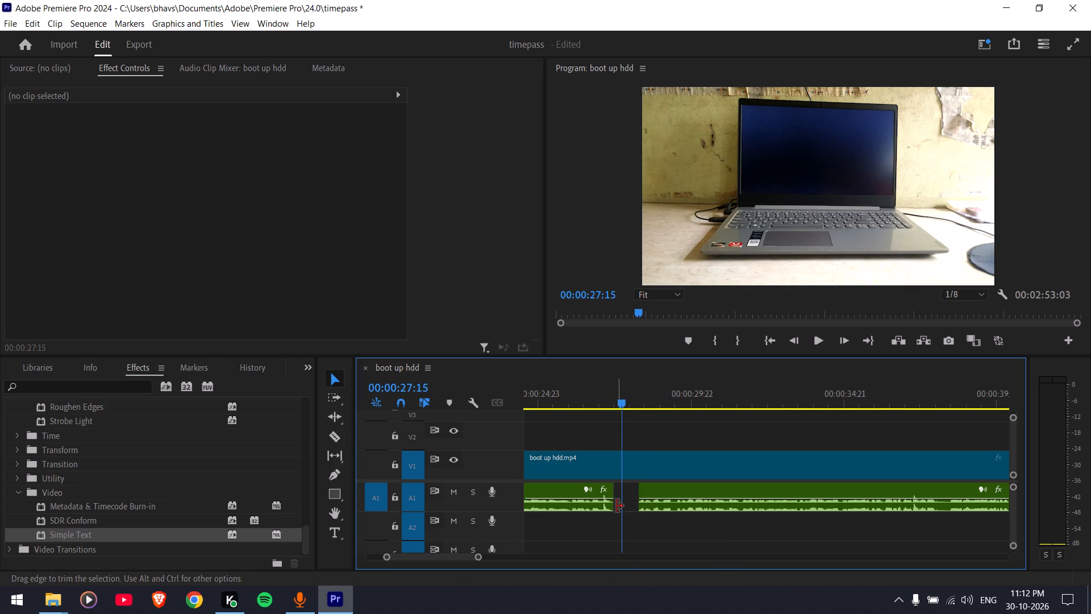
click(631, 504)
key(Delete)
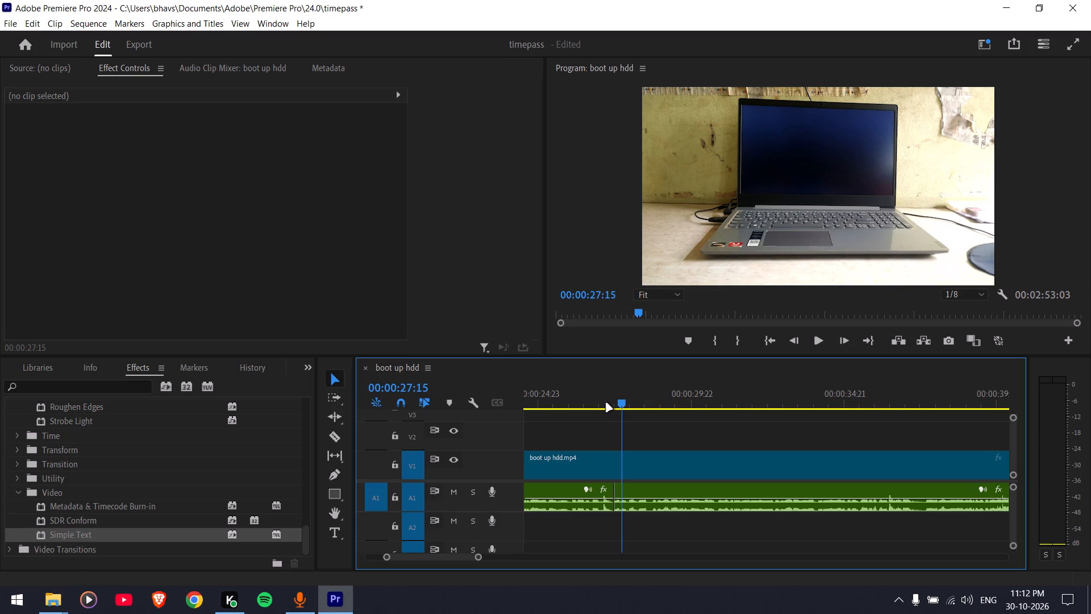
Play the A1 voice-over from just before 00:00:27:15 to 00:00:29:13 to check the closed join.
click(605, 403)
key(space)
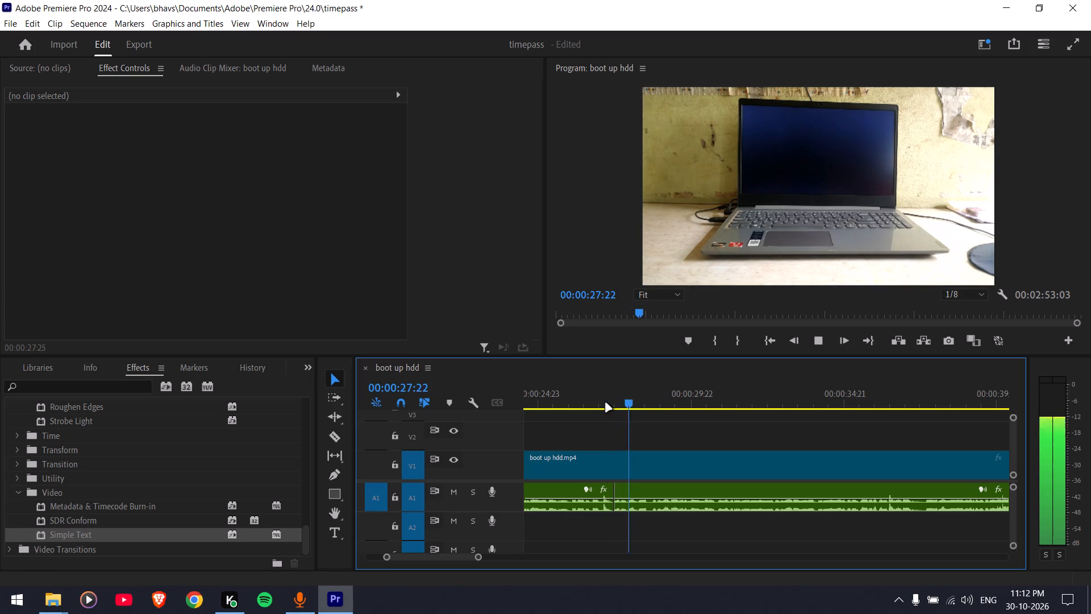
key(space)
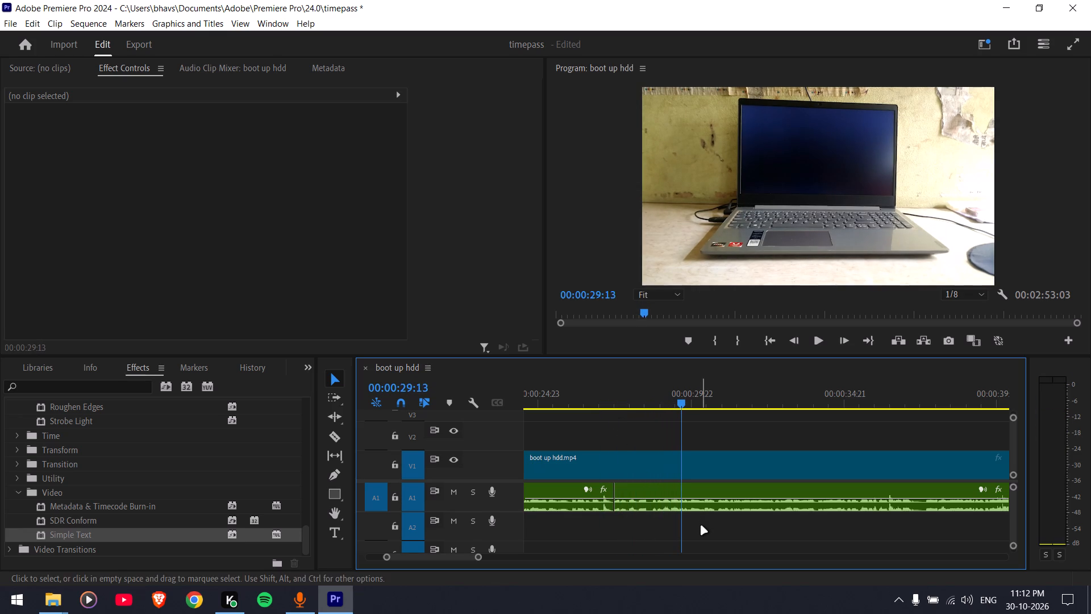
Save the timepass project.
key(ctrl+s)
Move the "Task Bar Still not loaded even after 3 min" caption on V2 to the start of the sequence.
alt+scroll(702, 526, down, 9)
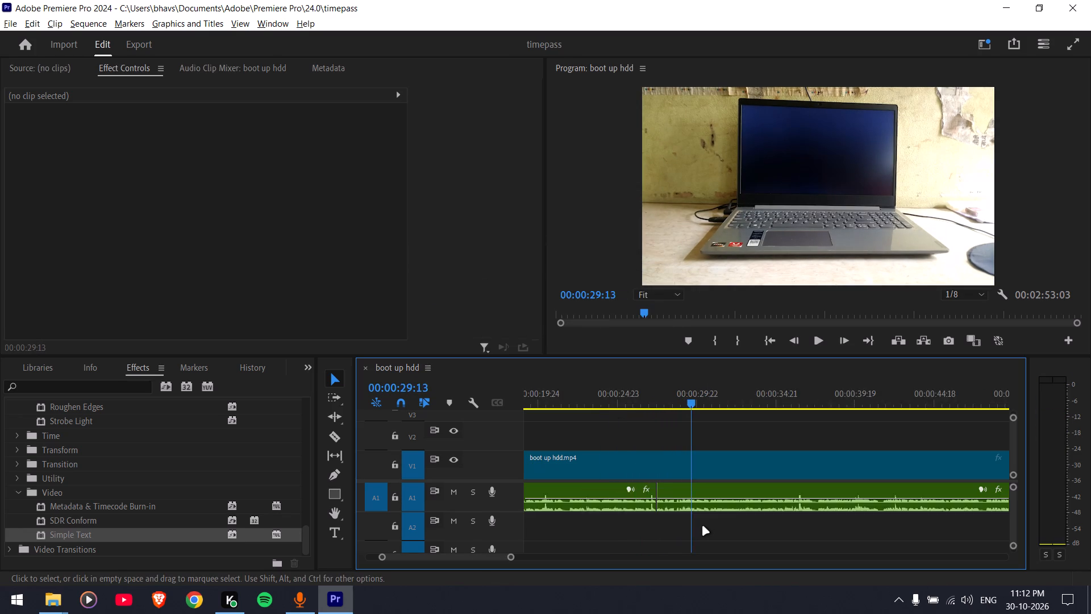
alt+scroll(702, 526, down, 6)
drag(926, 435, 551, 439)
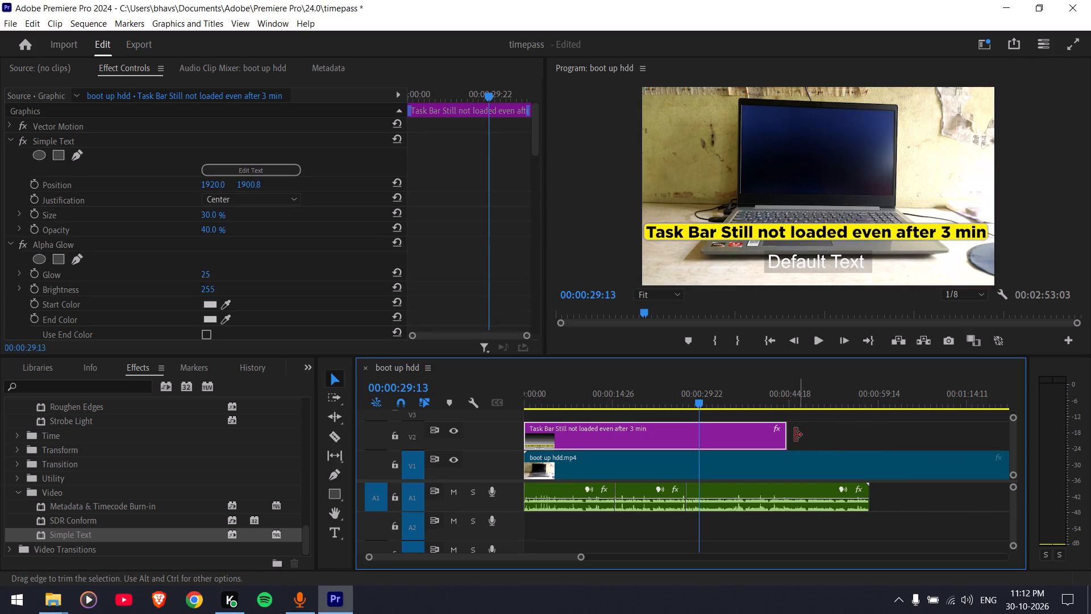
Duplicate the task bar caption, placing the copy on V3 starting at about 00:00:32.
alt+drag(739, 433, 909, 433)
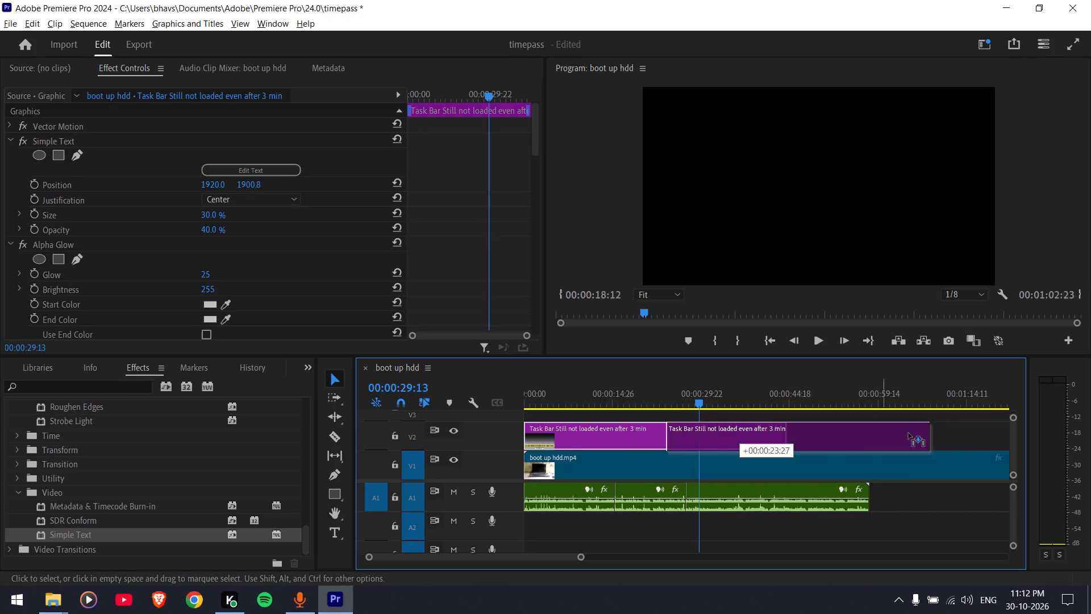
alt+drag(909, 433, 877, 417)
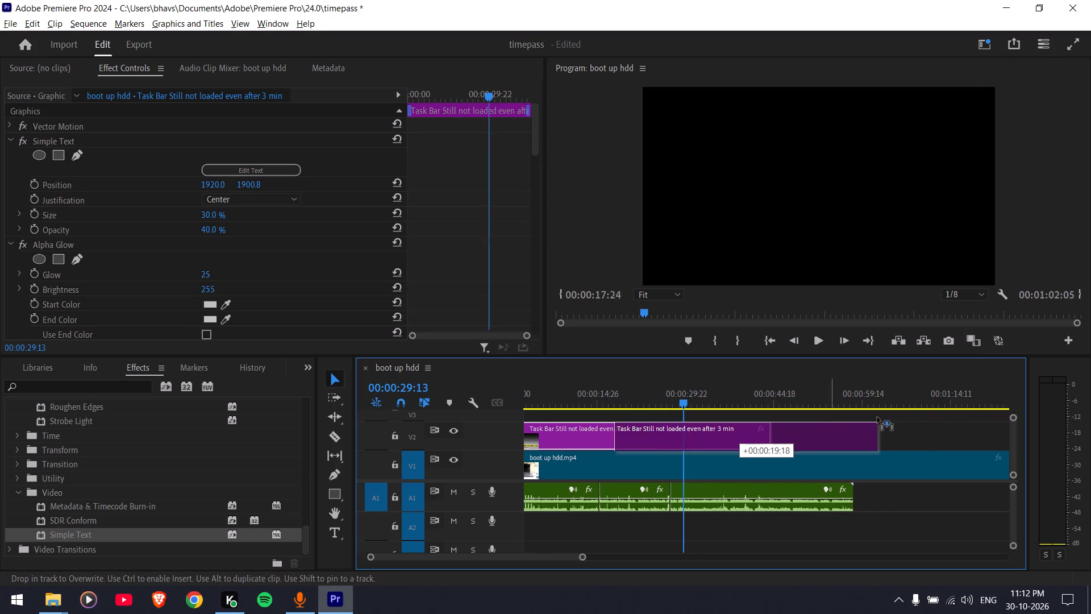
alt+drag(877, 417, 916, 420)
click(915, 521)
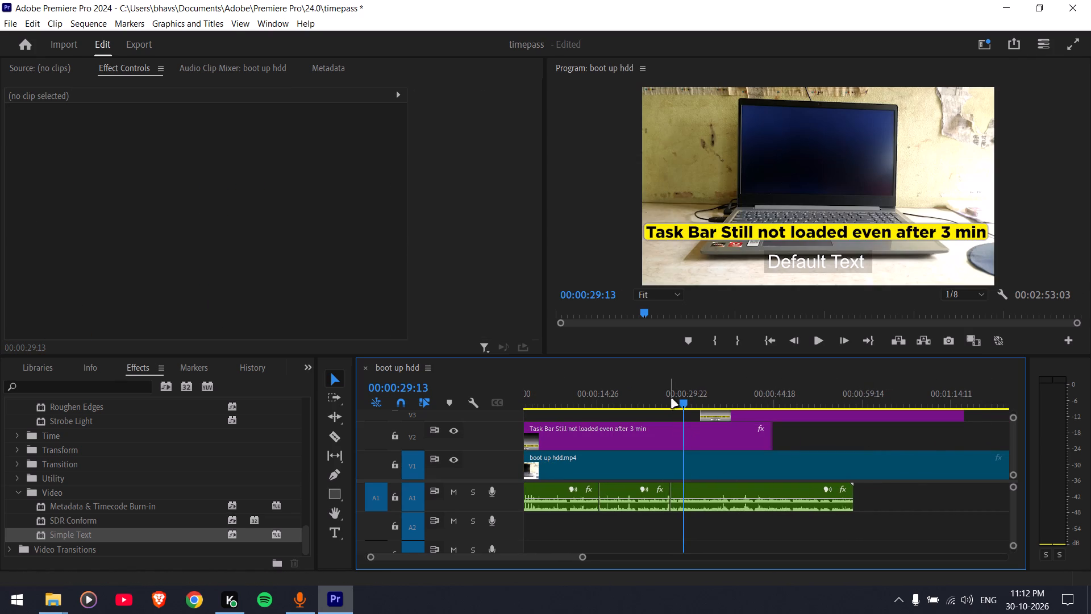
Play the sequence from the start to beyond 00:00:53, partly in an enlarged program view, to review the captions and joined voice-overs.
drag(669, 398, 293, 396)
key(space)
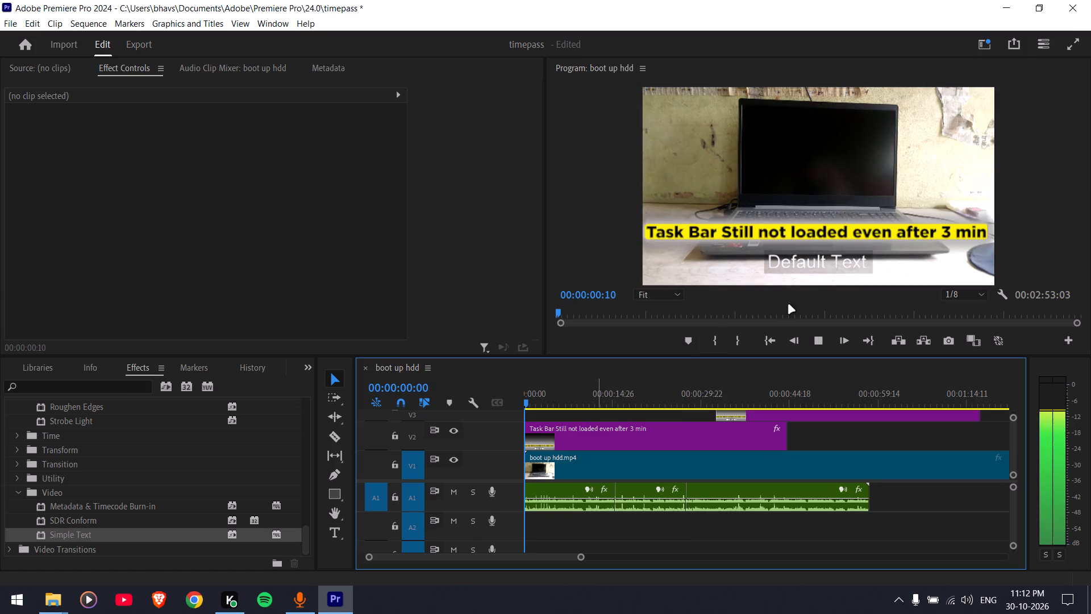
click(818, 248)
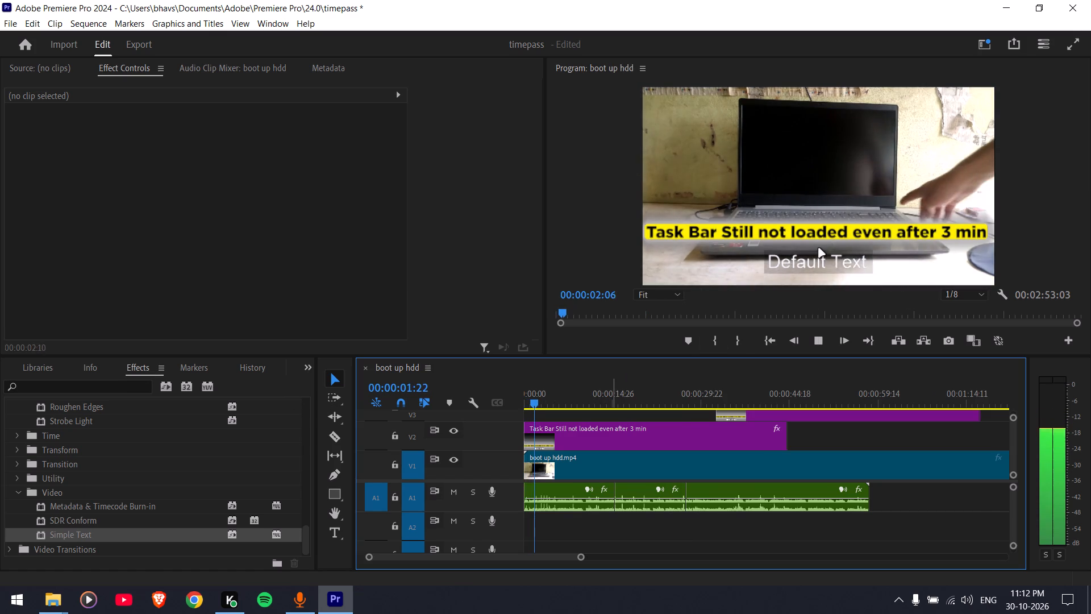
key(grave)
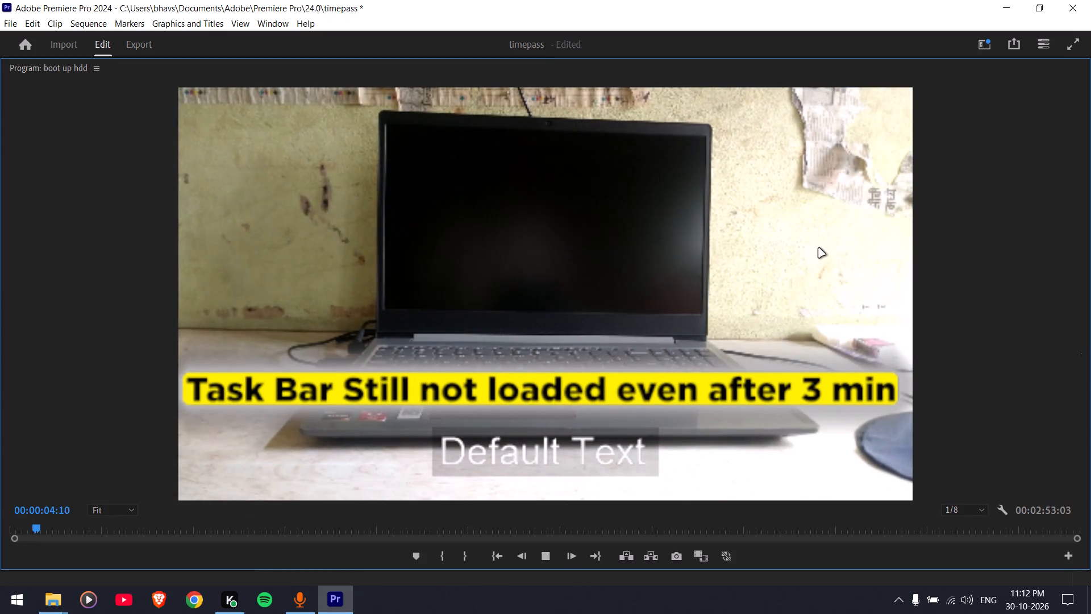
key(grave)
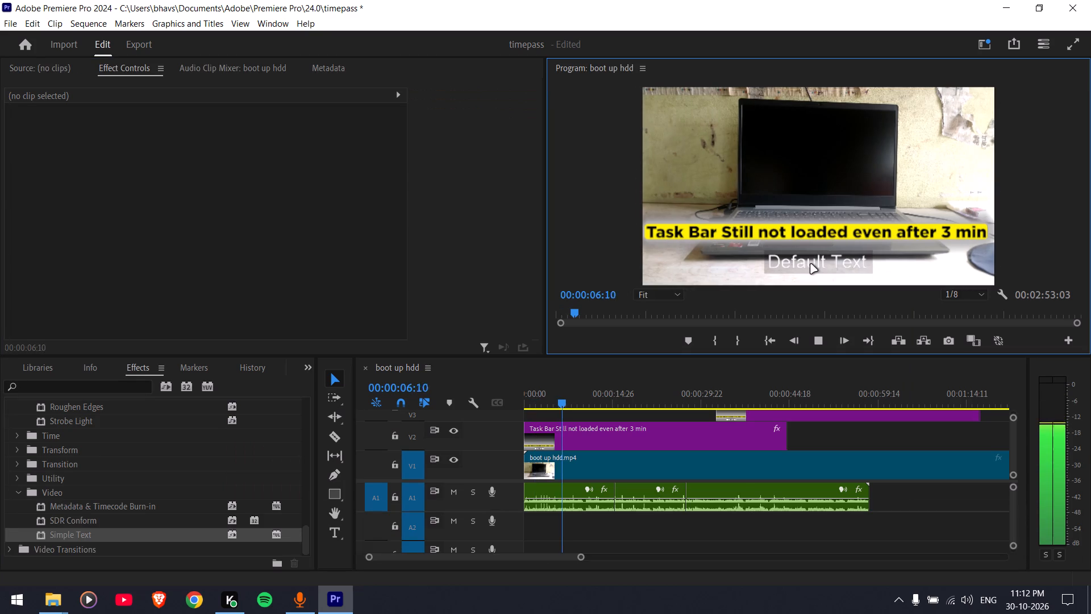
click(794, 255)
key(grave)
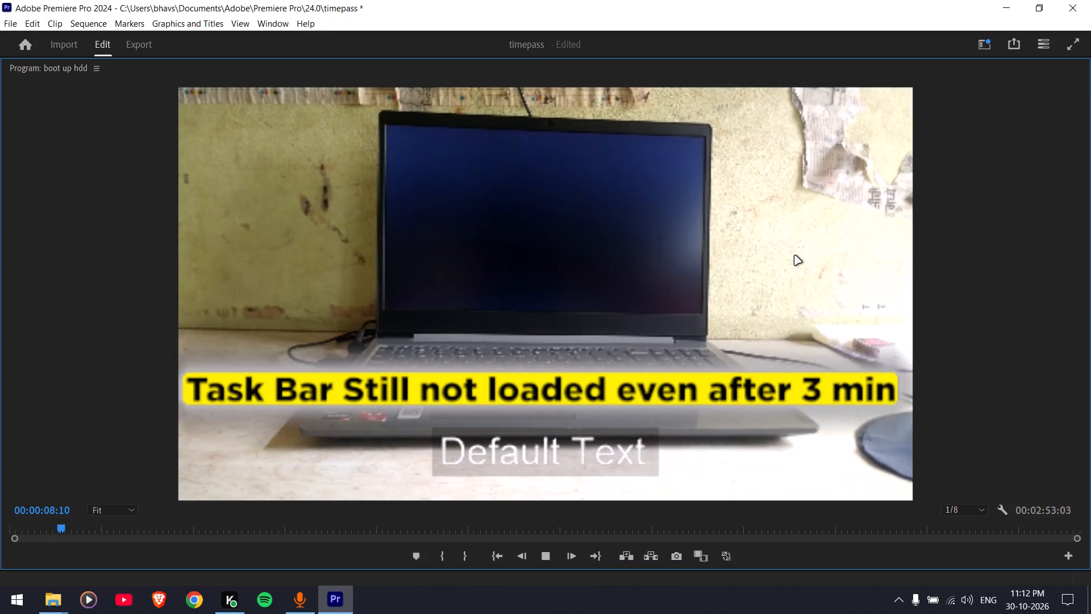
key(grave)
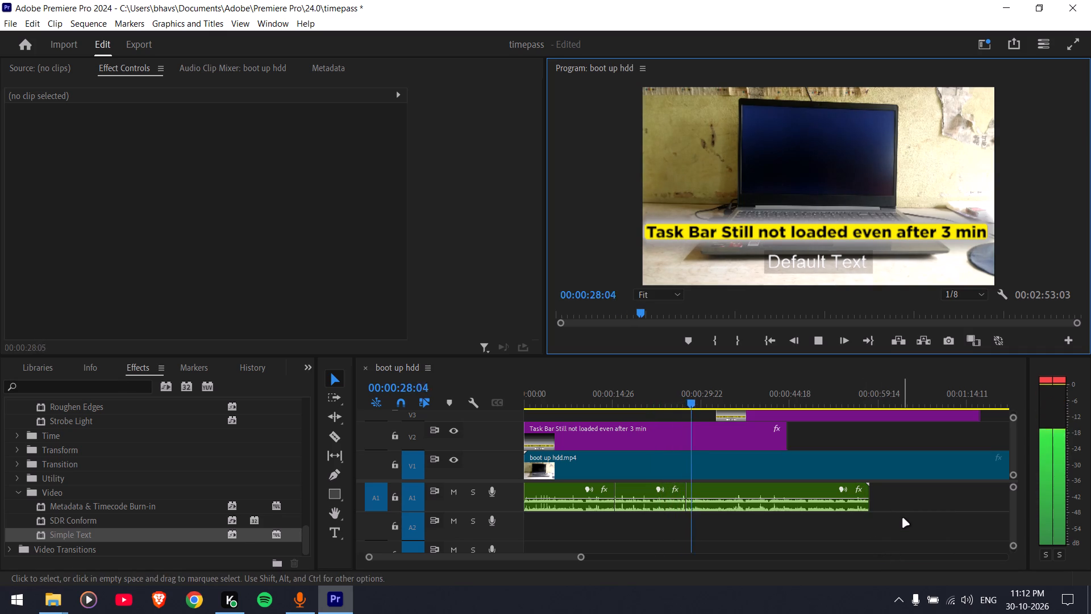
scroll(902, 518, down, 4)
scroll(902, 518, up, 4)
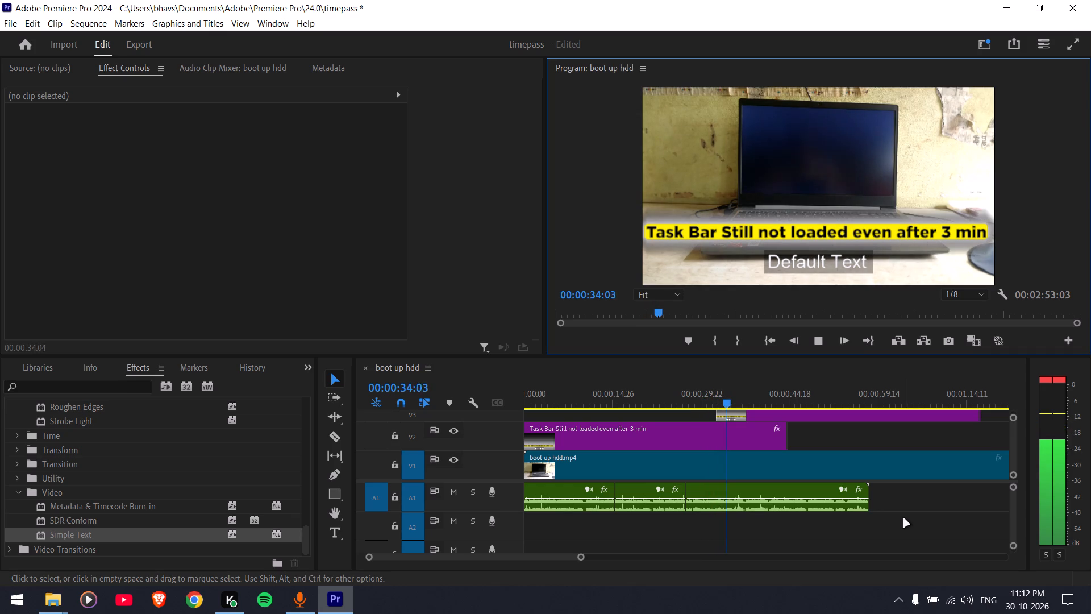
scroll(903, 518, down, 8)
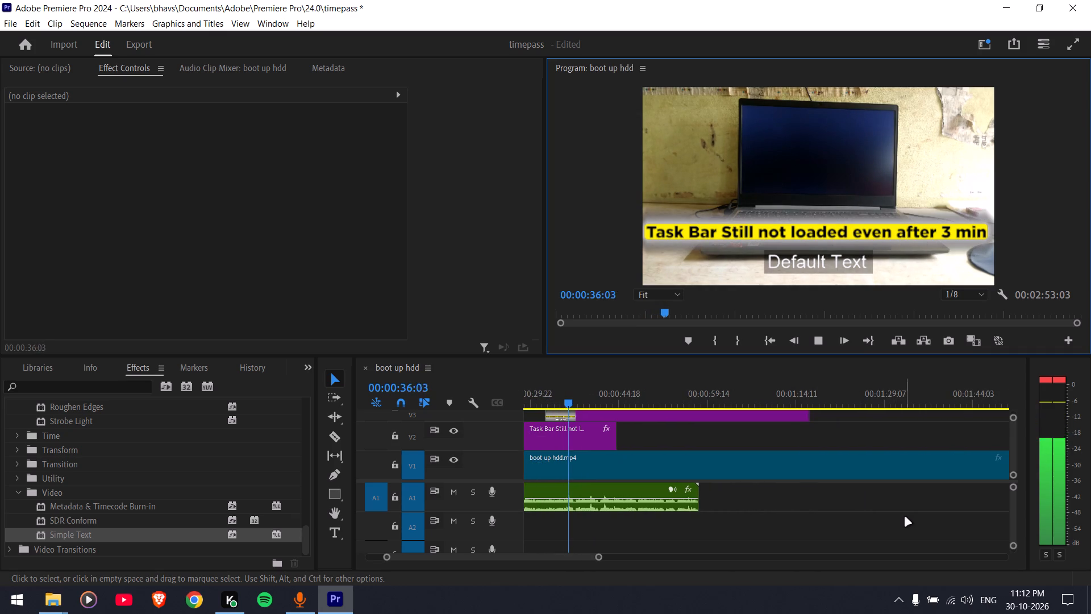
scroll(905, 517, up, 7)
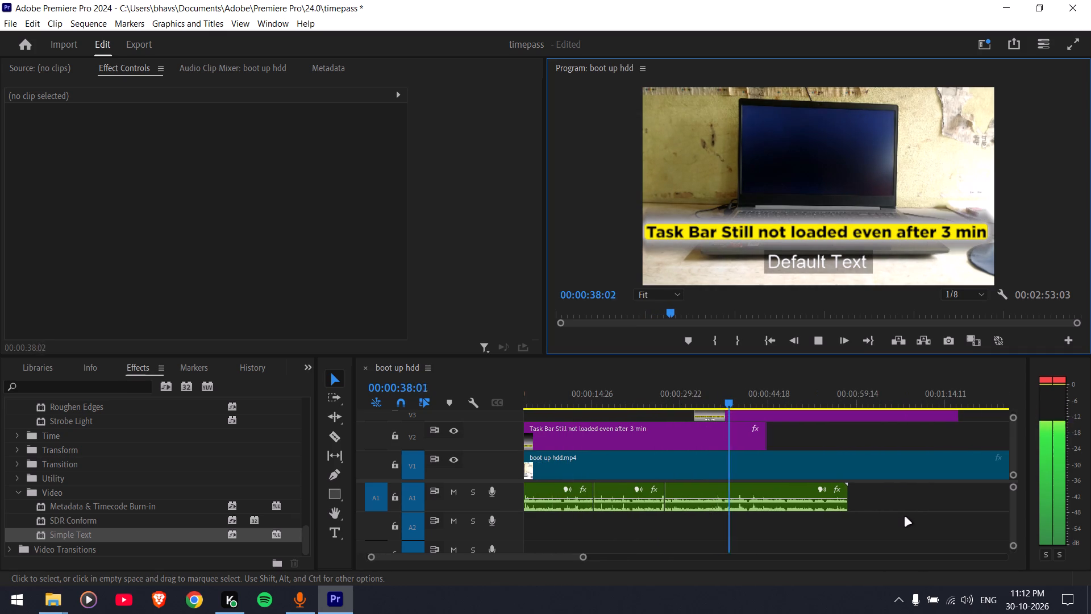
scroll(905, 517, down, 3)
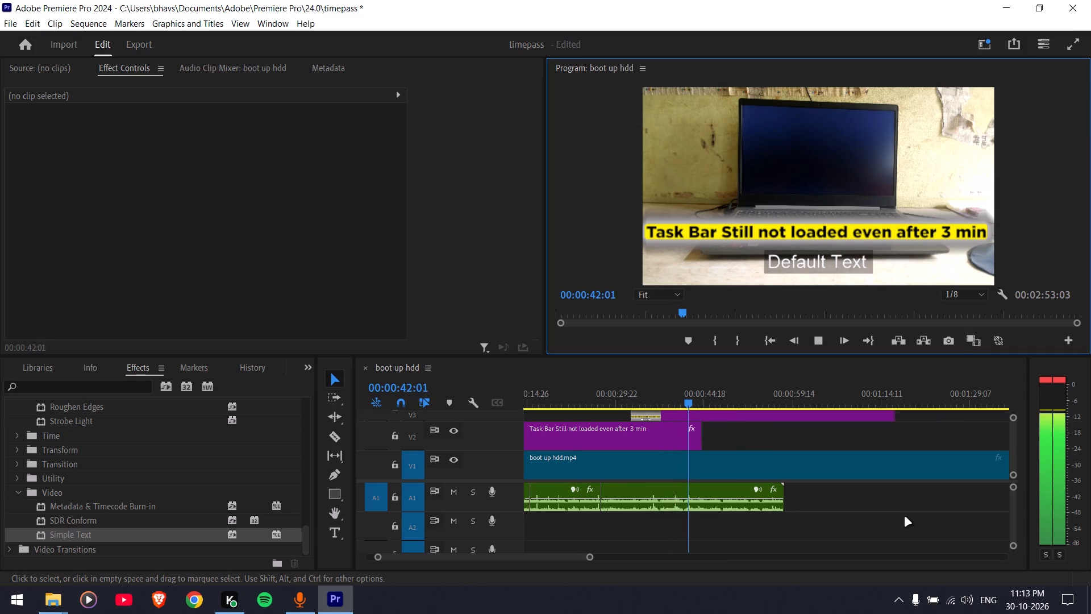
scroll(907, 516, down, 4)
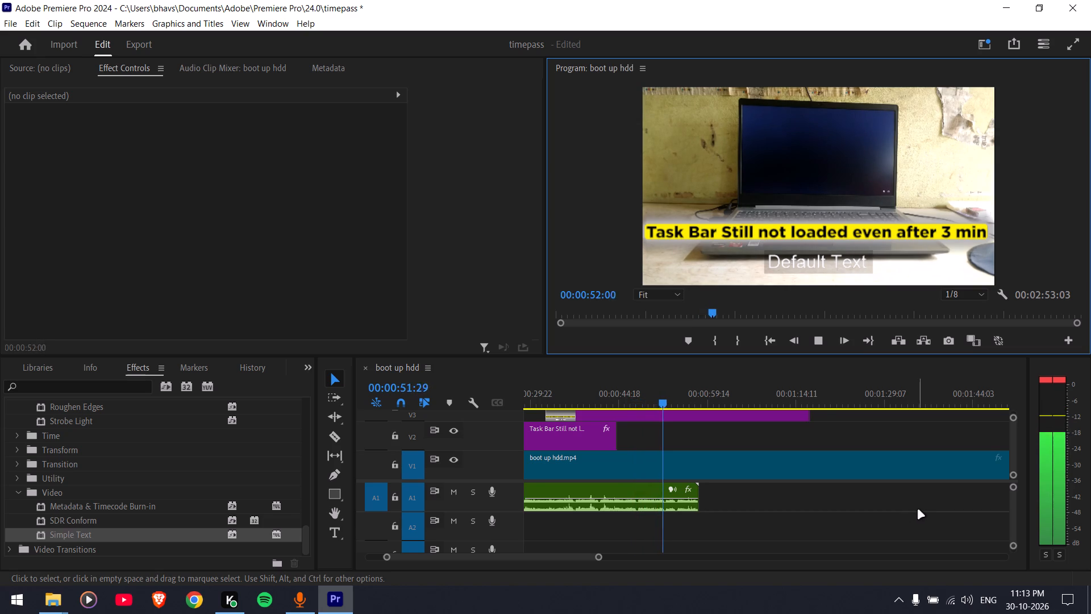
scroll(911, 512, up, 1)
scroll(911, 512, down, 5)
scroll(898, 518, up, 10)
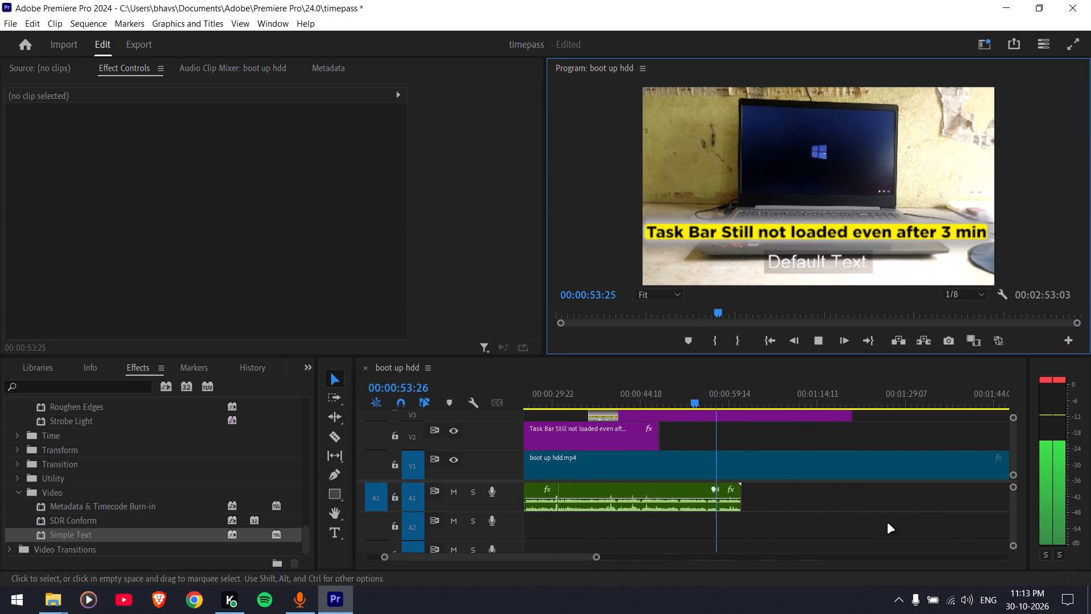
scroll(888, 524, up, 5)
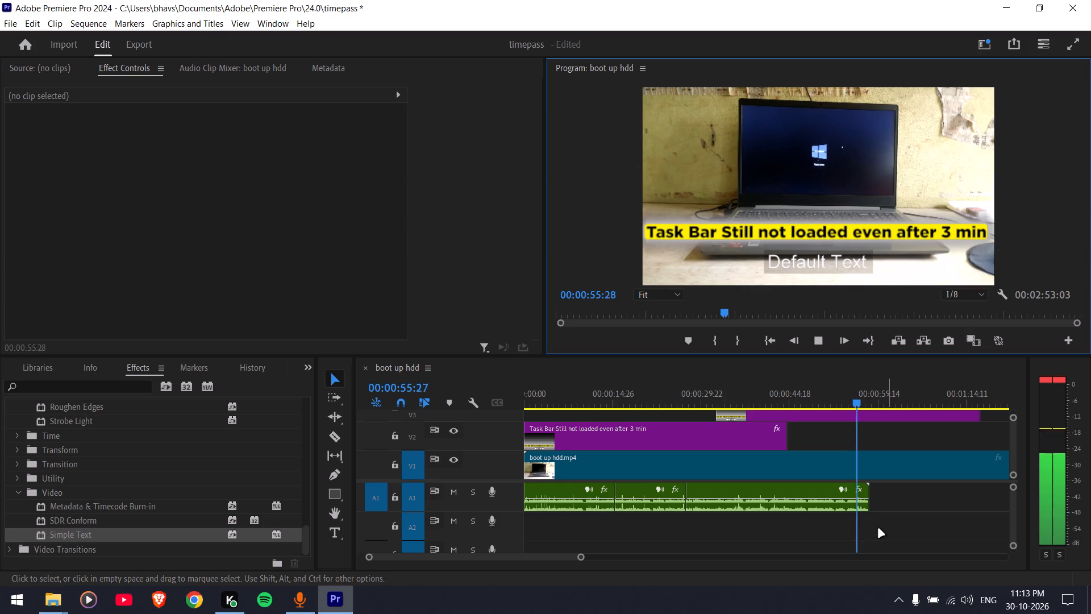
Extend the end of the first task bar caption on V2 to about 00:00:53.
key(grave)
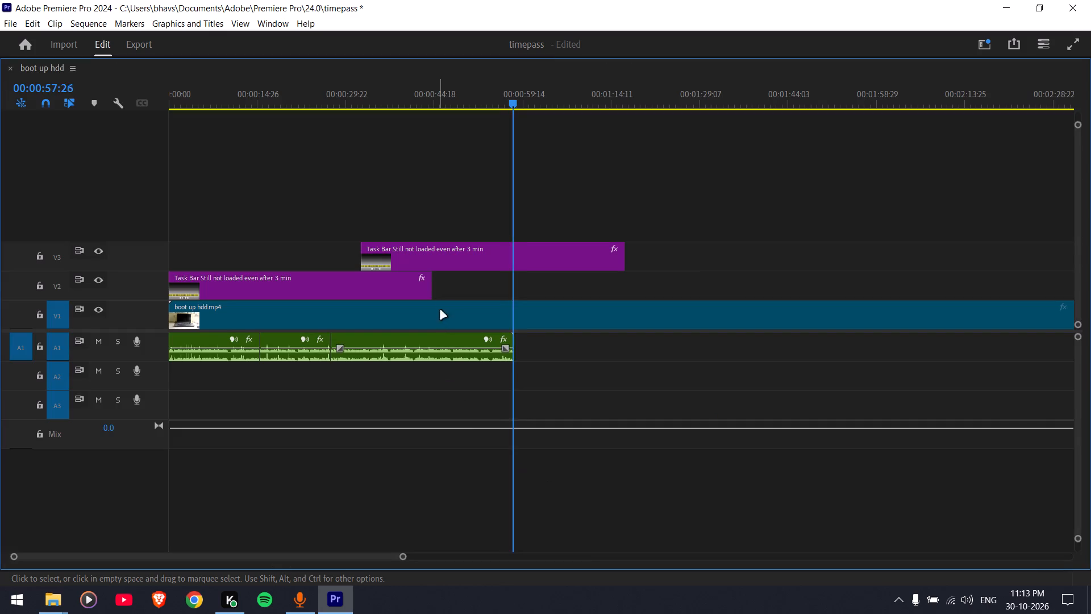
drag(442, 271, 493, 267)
Move the task bar caption copy from V3 down onto V2, keeping its start at about 00:00:32.
drag(477, 255, 568, 275)
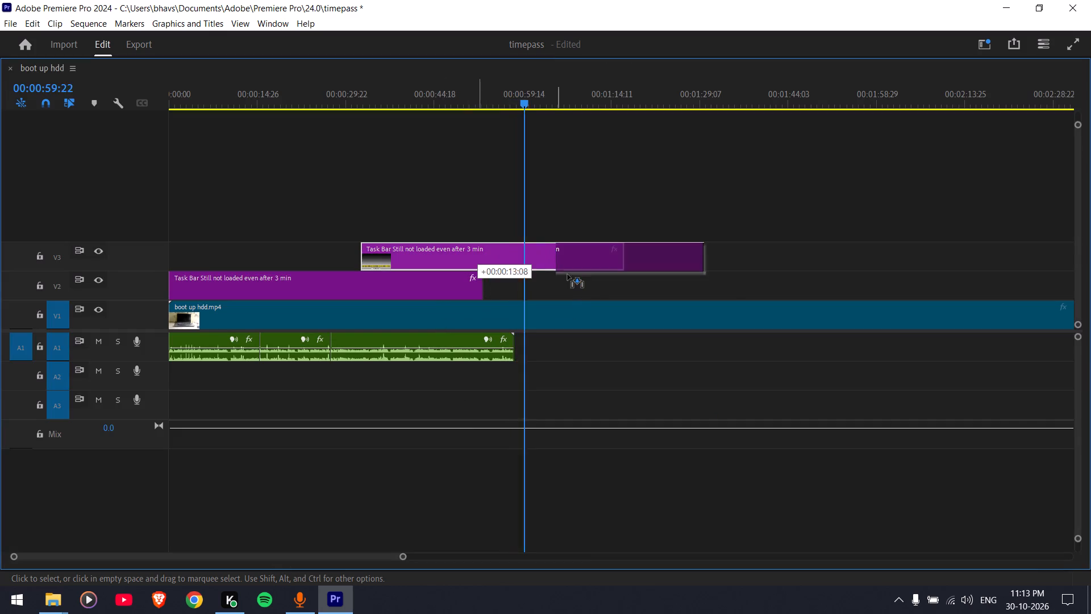
drag(568, 275, 498, 285)
click(657, 414)
key(grave)
Stop playback and return the playhead to the start of the sequence.
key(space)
scroll(813, 471, down, 2)
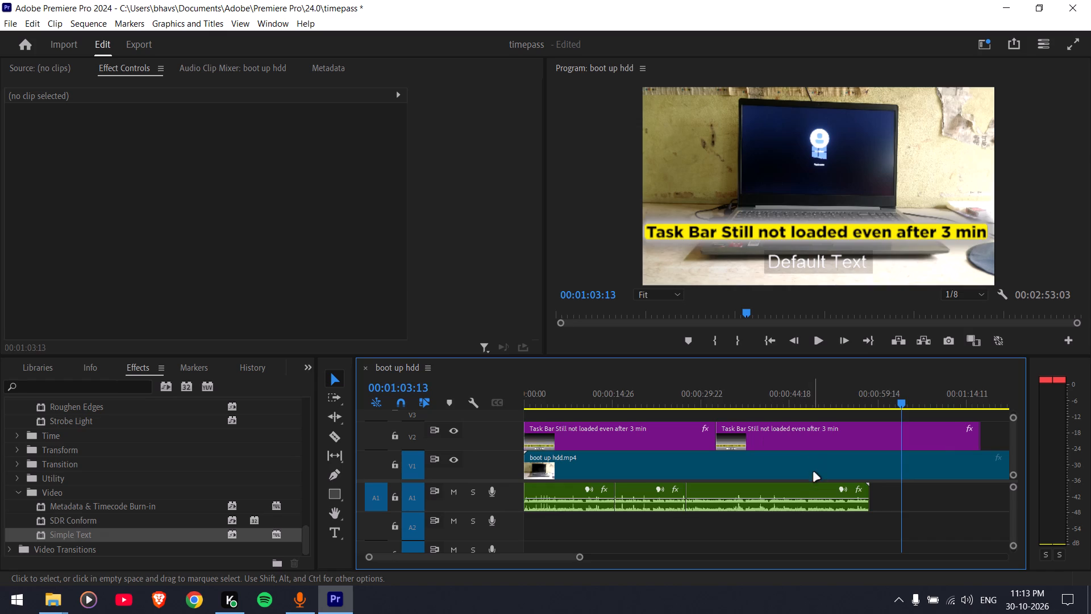
scroll(813, 472, down, 4)
scroll(635, 544, down, 5)
scroll(653, 516, up, 14)
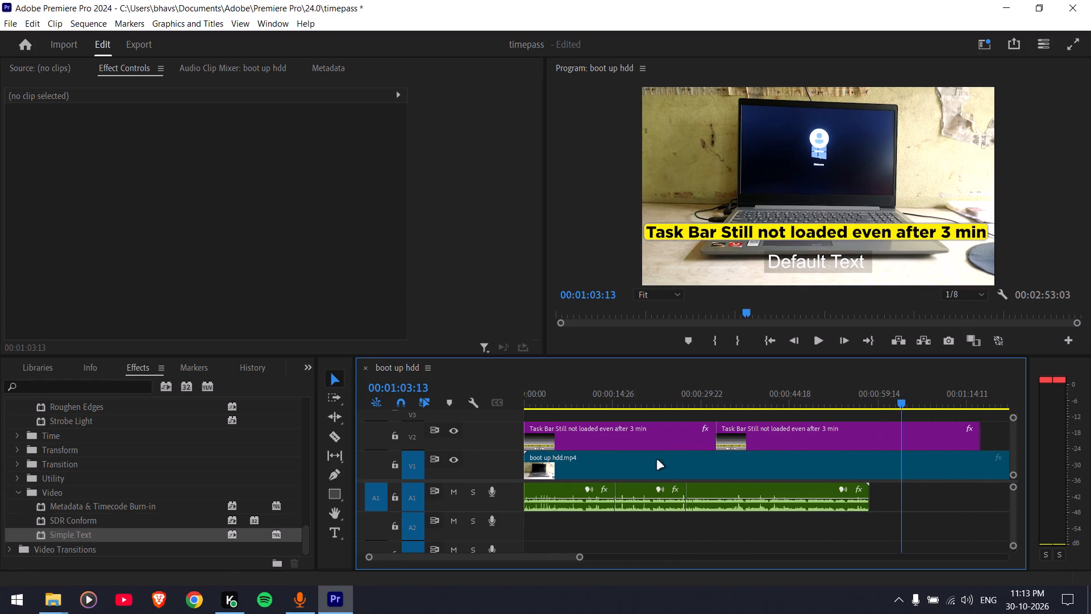
drag(624, 395, 464, 396)
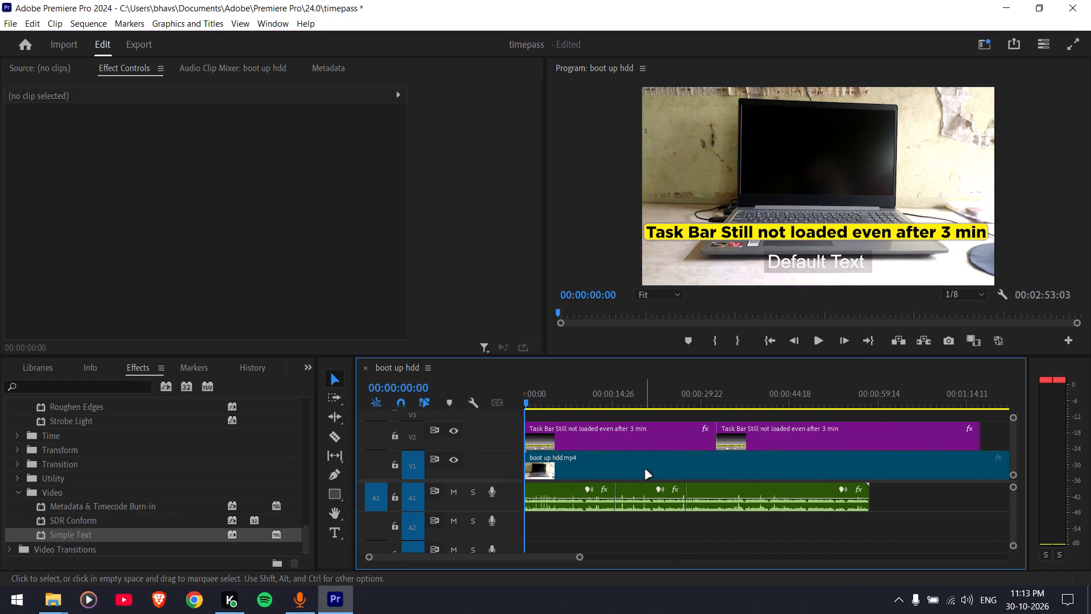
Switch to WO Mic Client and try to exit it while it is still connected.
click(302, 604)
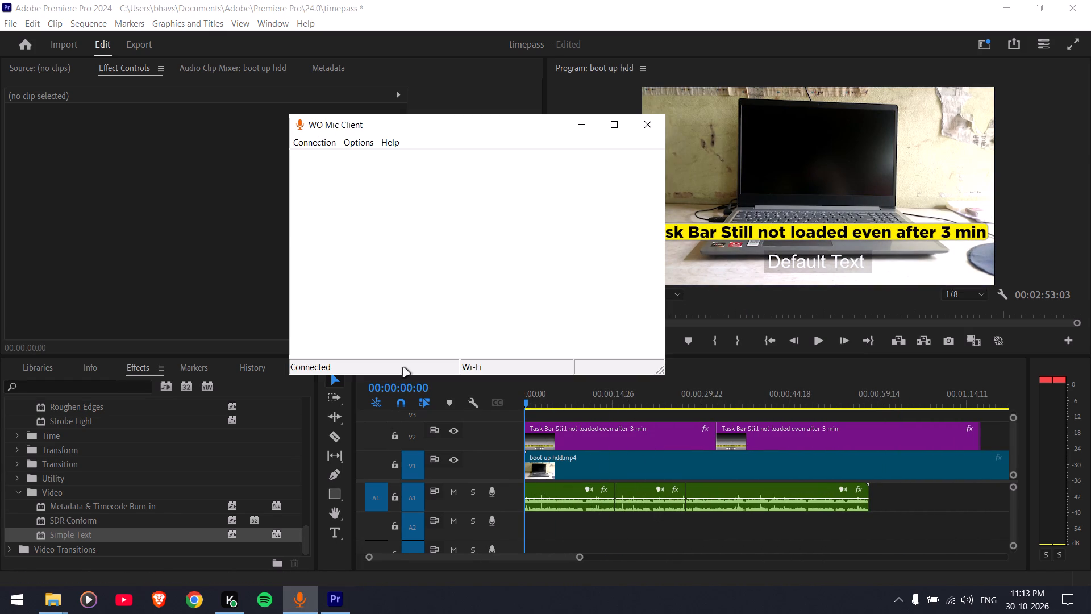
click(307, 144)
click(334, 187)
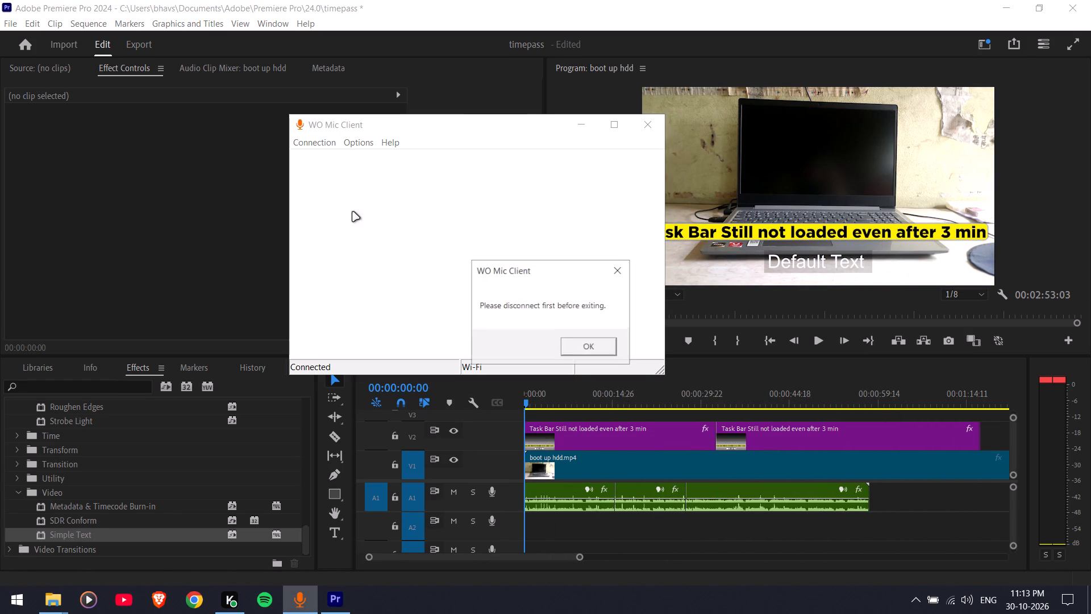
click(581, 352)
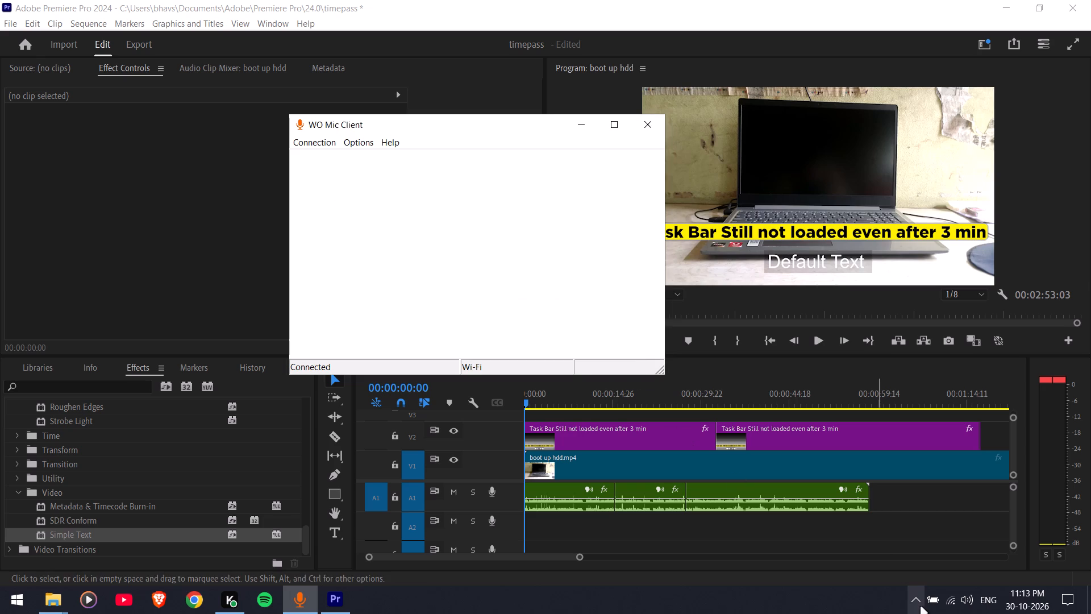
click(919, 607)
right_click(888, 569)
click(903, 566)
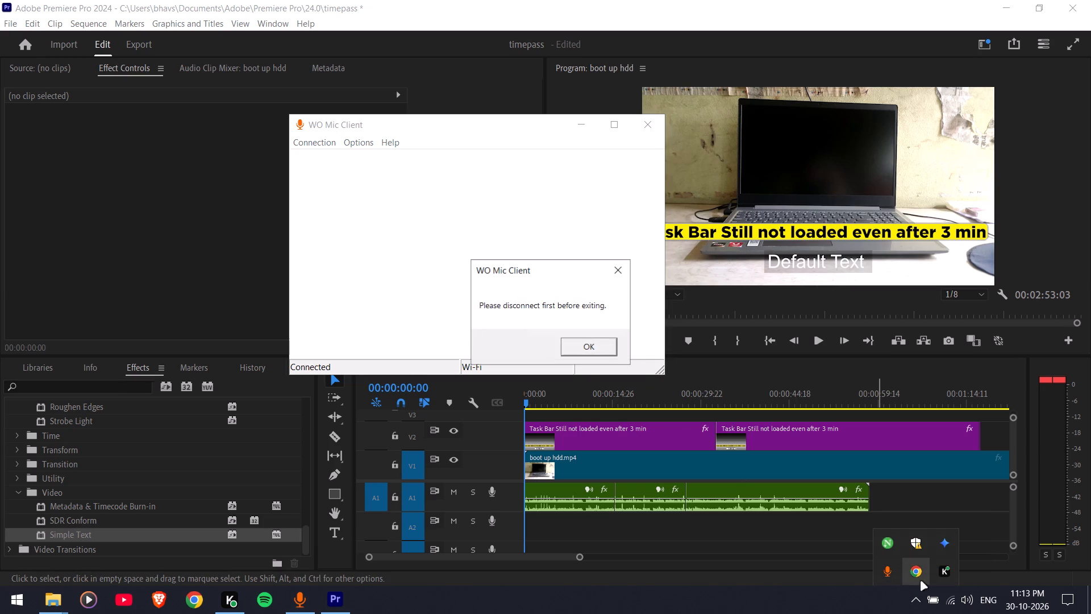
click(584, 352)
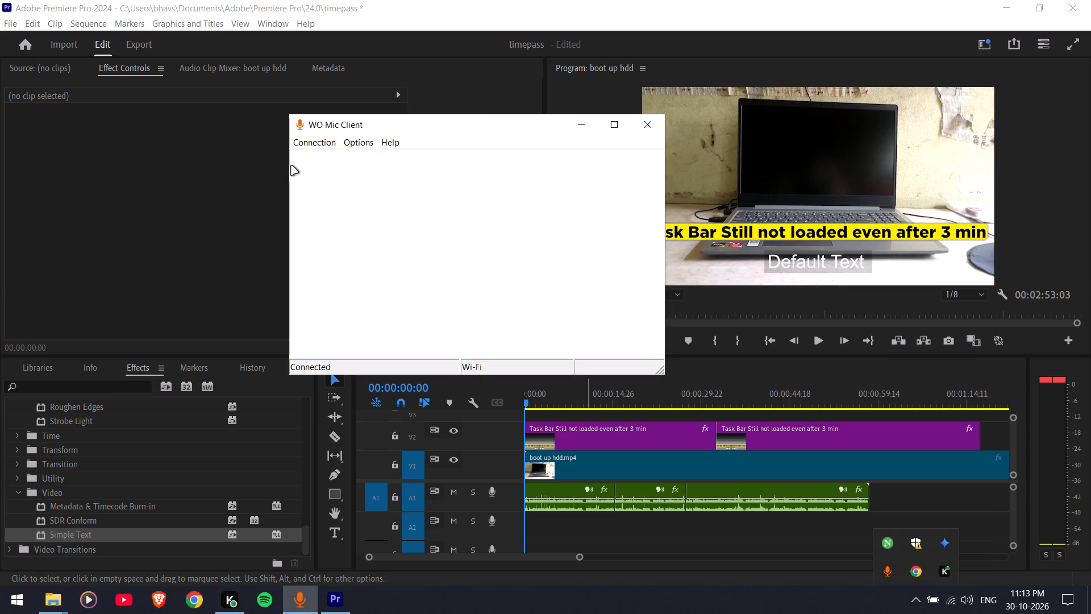
Disconnect the WO Mic Client connection.
click(317, 145)
click(343, 169)
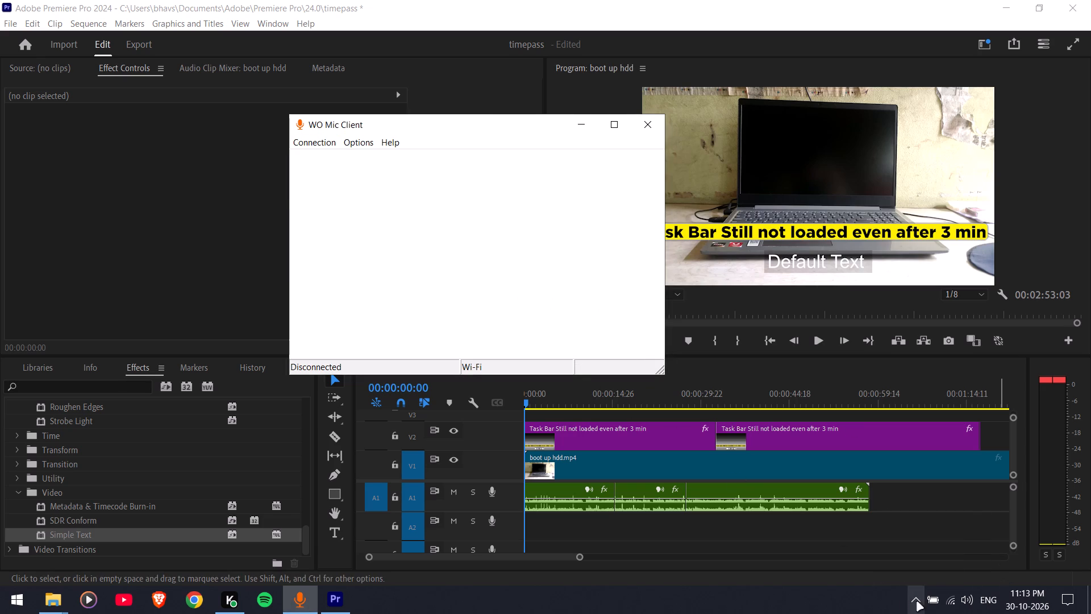
Exit WO Mic Client from its background icon, return to Premiere Pro, and check the remaining background apps.
click(923, 603)
right_click(892, 572)
click(910, 568)
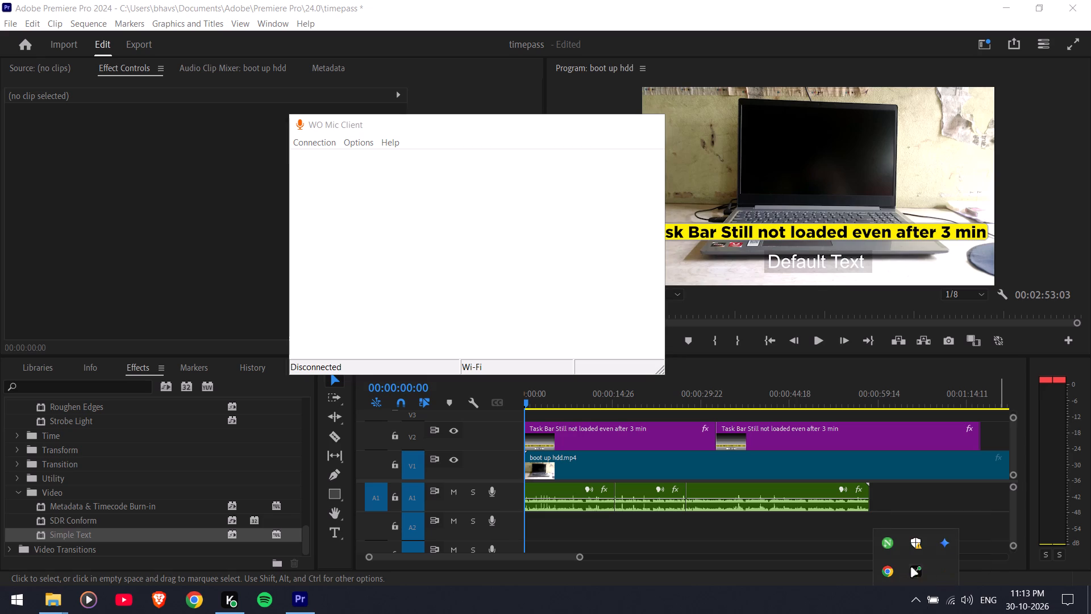
click(919, 610)
click(718, 542)
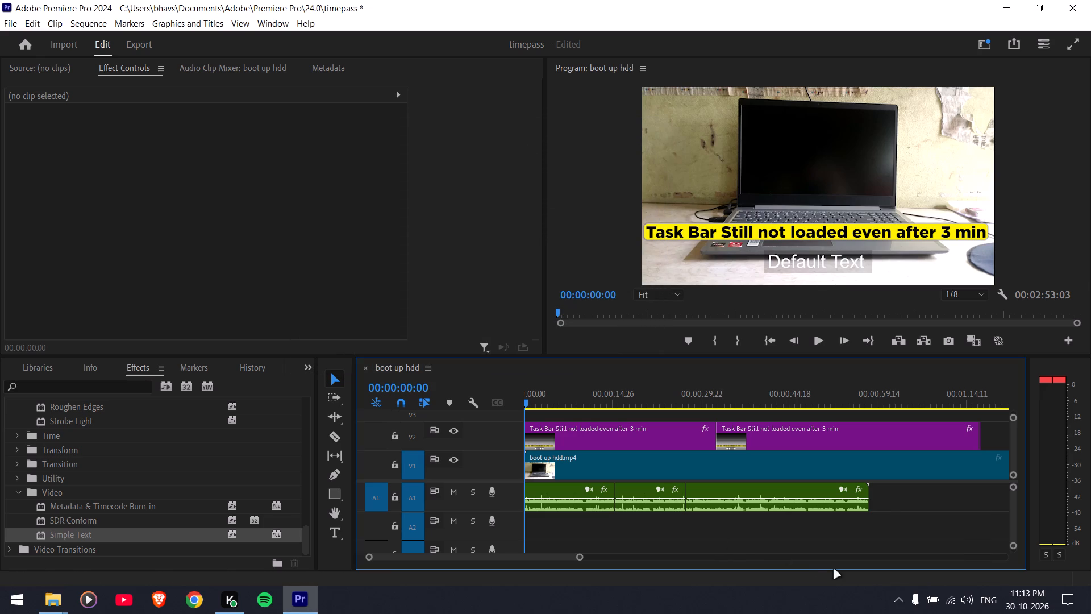
click(895, 605)
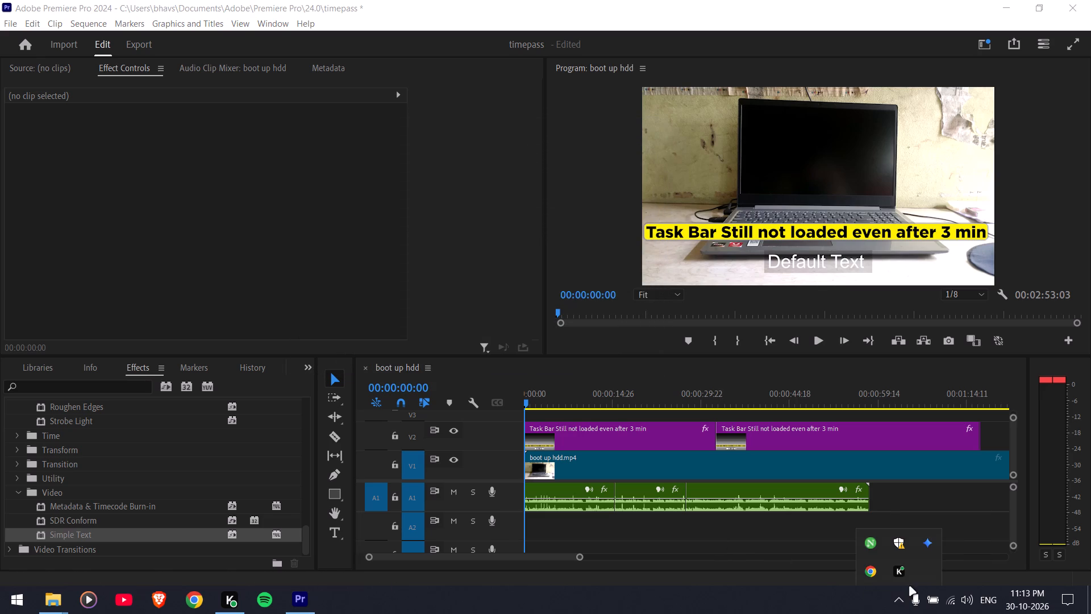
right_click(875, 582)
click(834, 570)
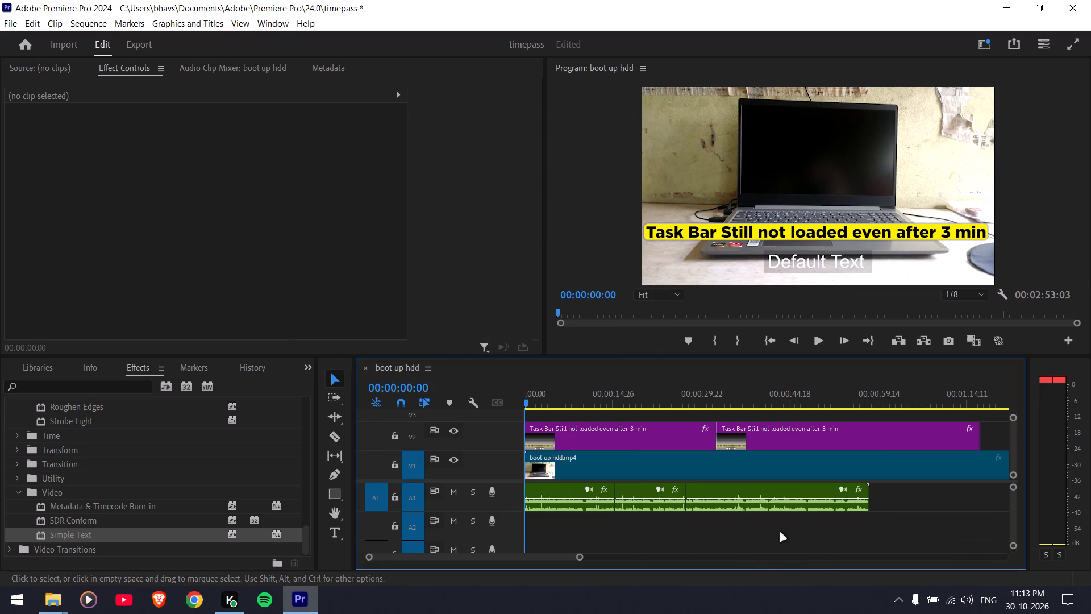
Position the playhead at 00:00:27:25, near the join before the last A1 voice-over clip.
click(780, 532)
drag(715, 399, 652, 396)
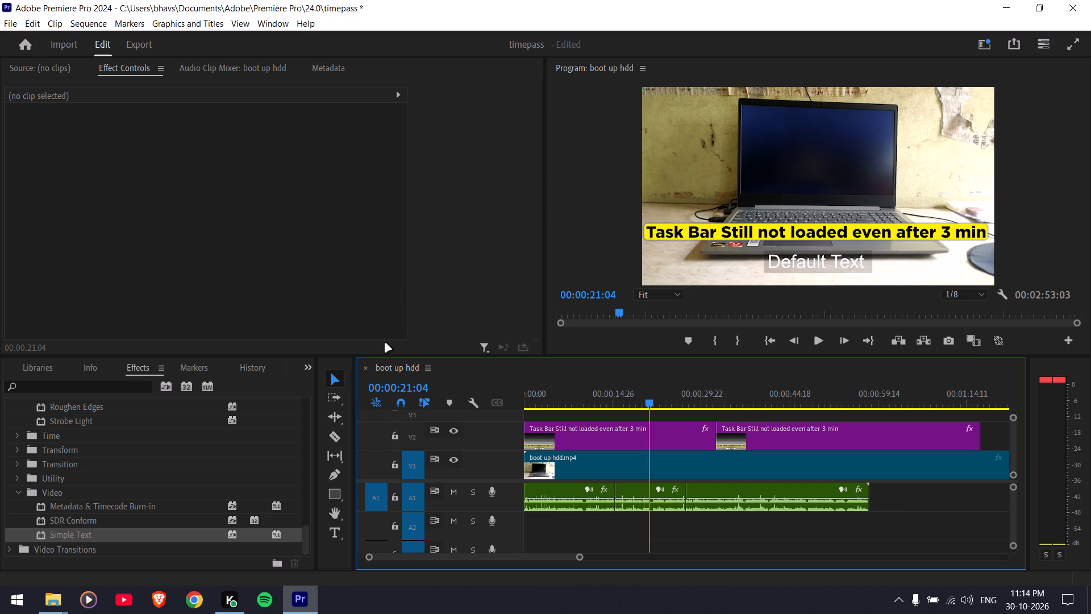
click(803, 530)
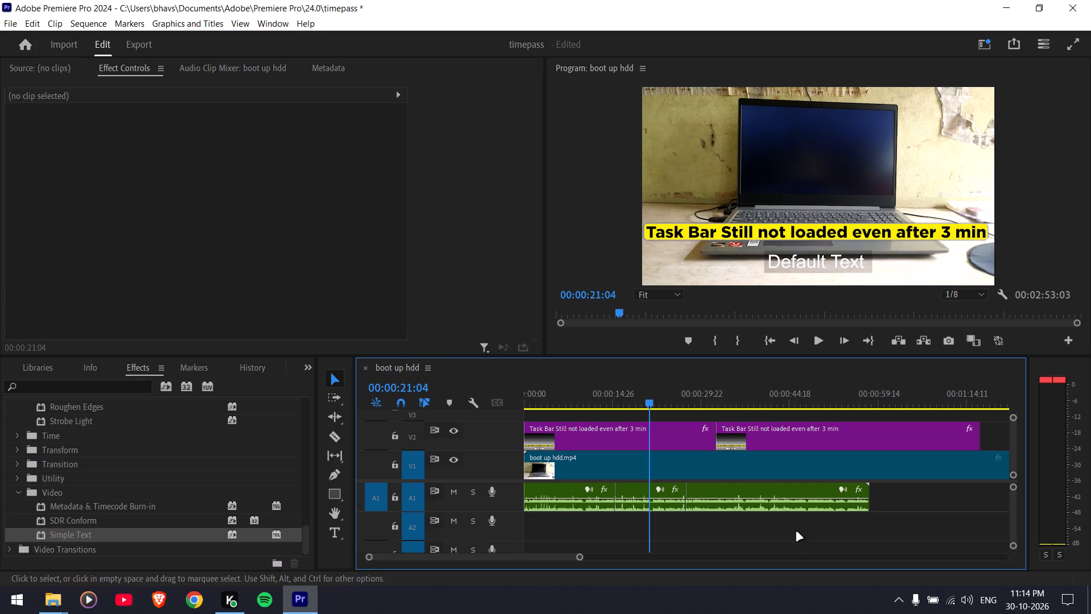
click(692, 393)
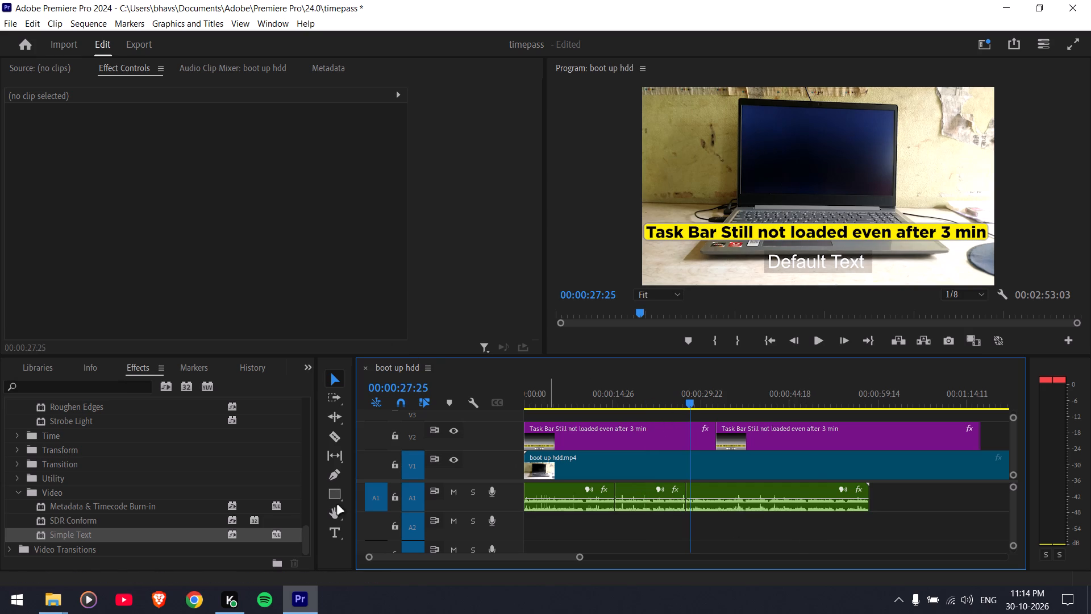
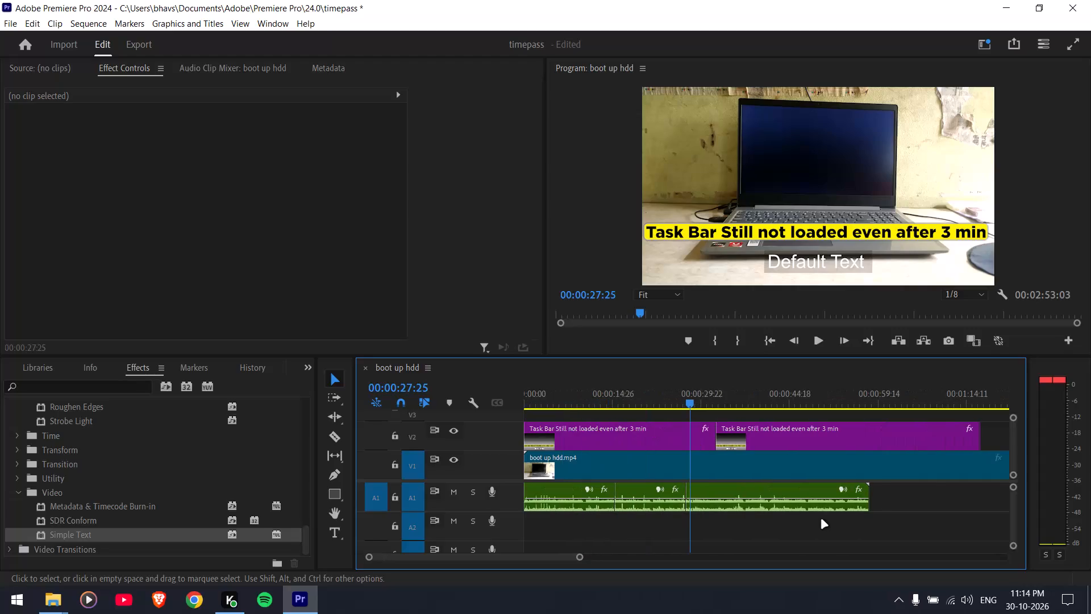
Play the sequence from about 00:00:49 to 00:00:53:16 to review the end of the narration.
scroll(821, 516, down, 4)
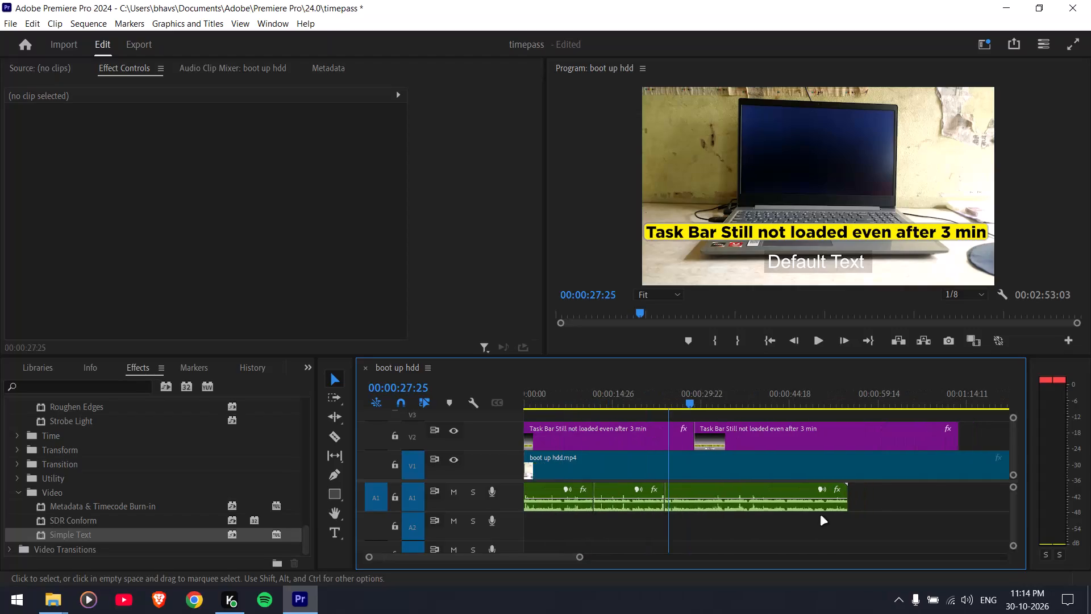
scroll(821, 516, down, 2)
scroll(791, 519, up, 6)
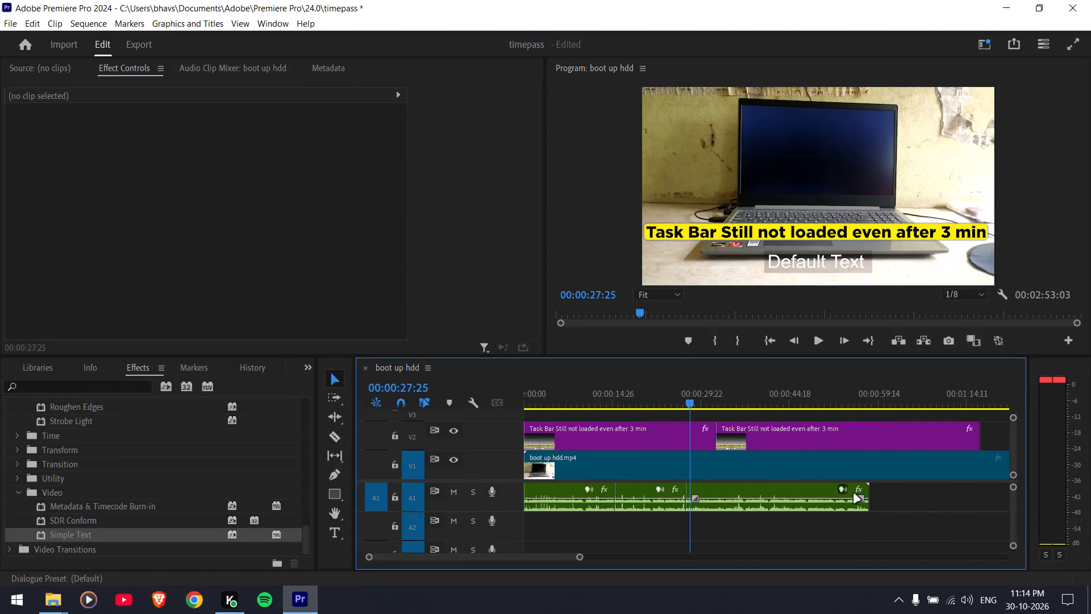
drag(878, 501, 959, 518)
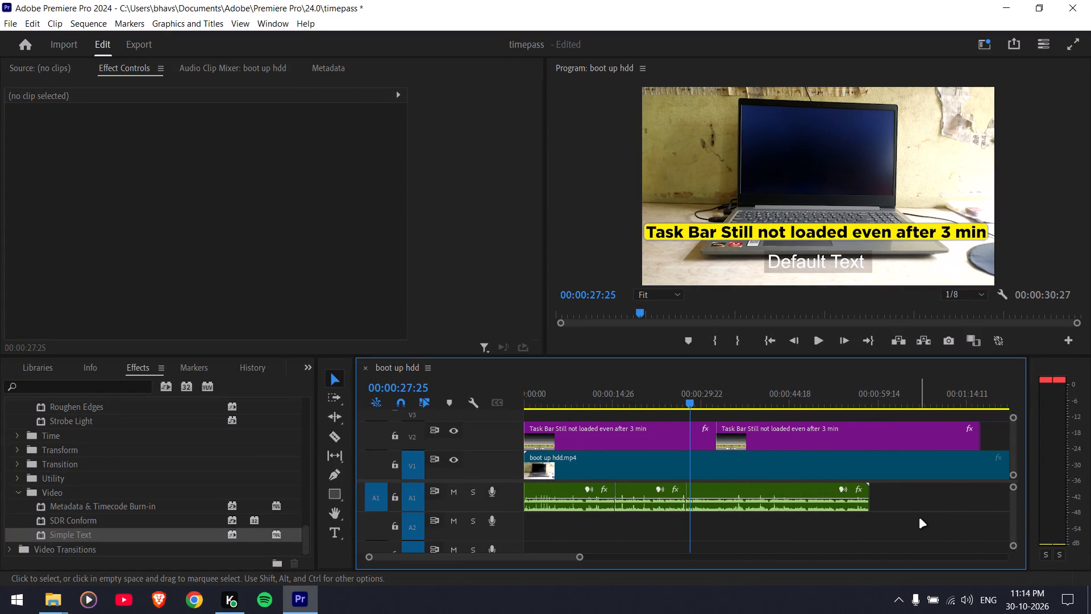
click(919, 518)
key(space)
click(819, 397)
key(space)
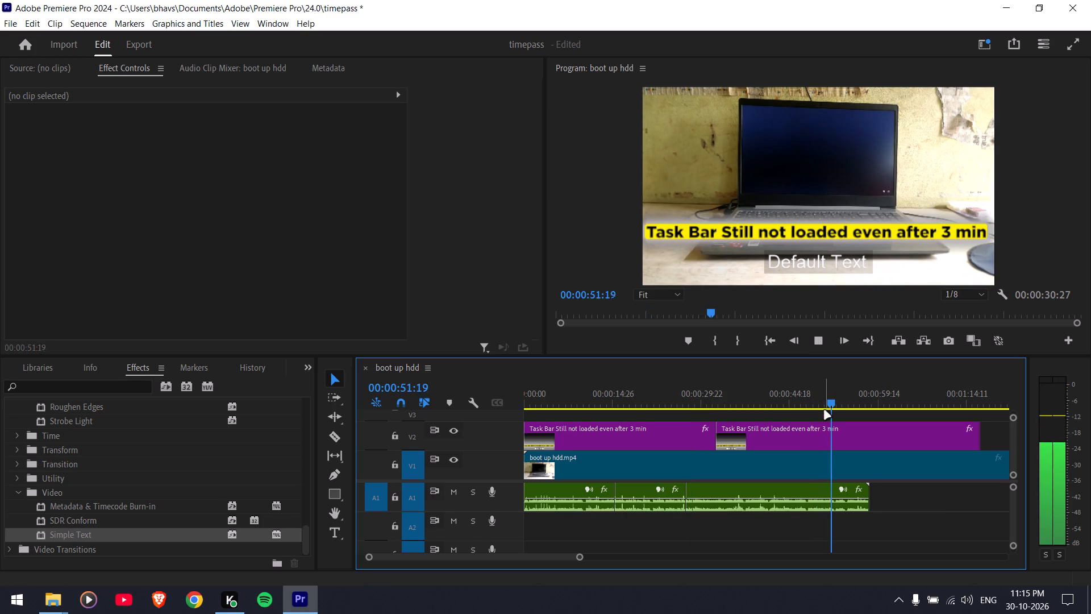
click(925, 491)
key(space)
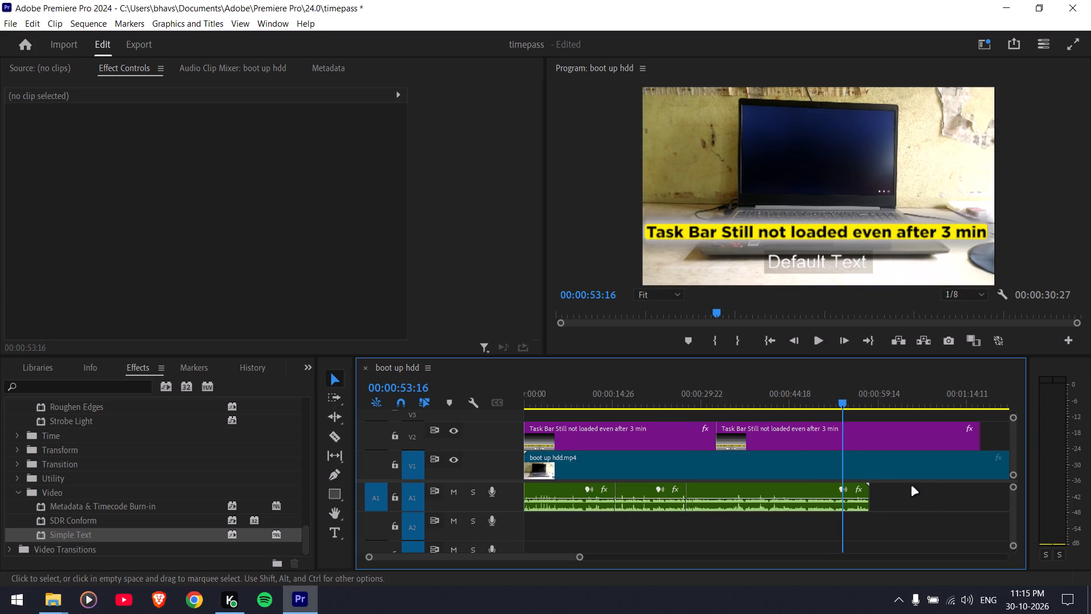
Split the boot up hdd clip on V1 where the last A1 voice-over clip ends.
click(793, 472)
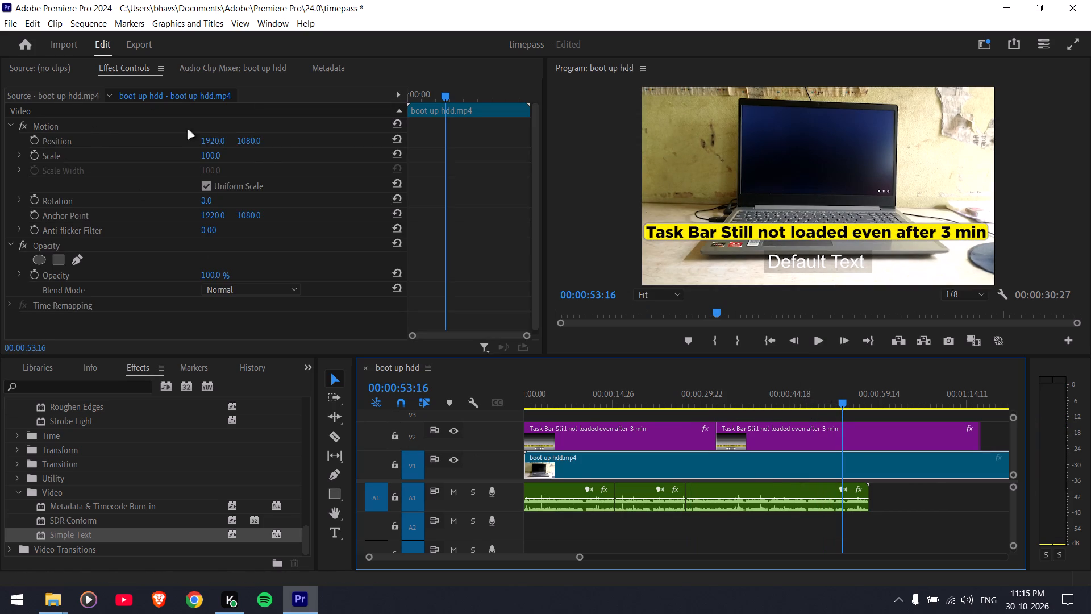
key(c)
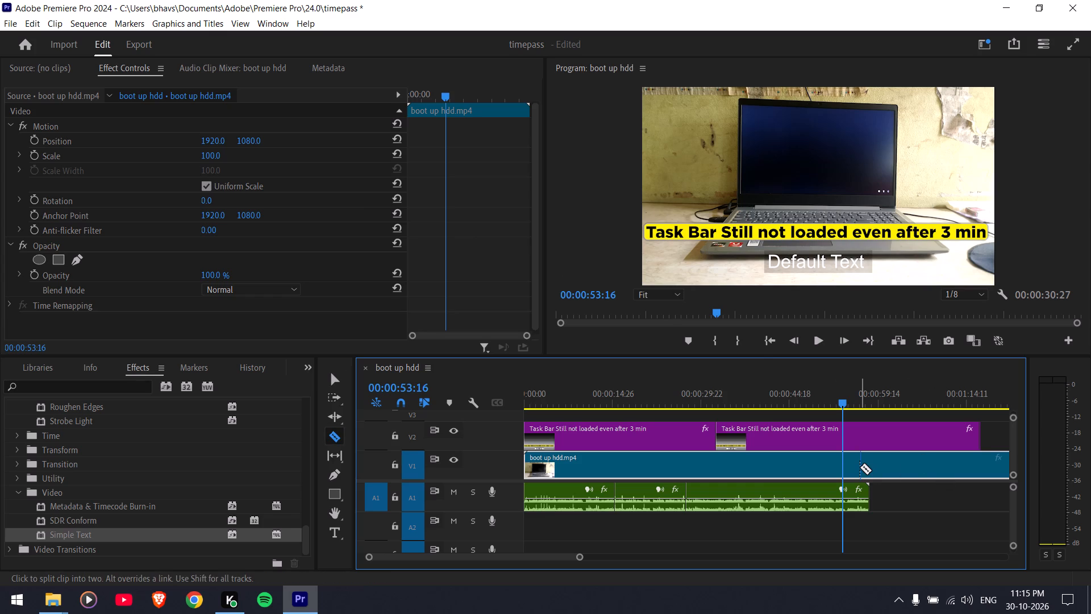
click(868, 464)
key(v)
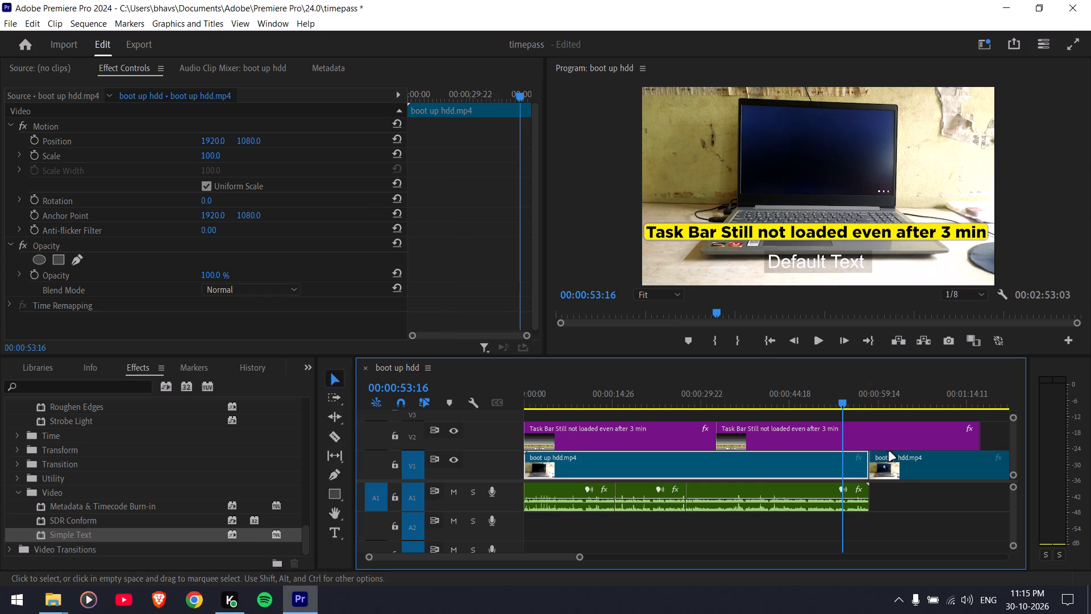
Delete the second "Task Bar Still not loaded even after 3 min" caption on V2.
click(911, 433)
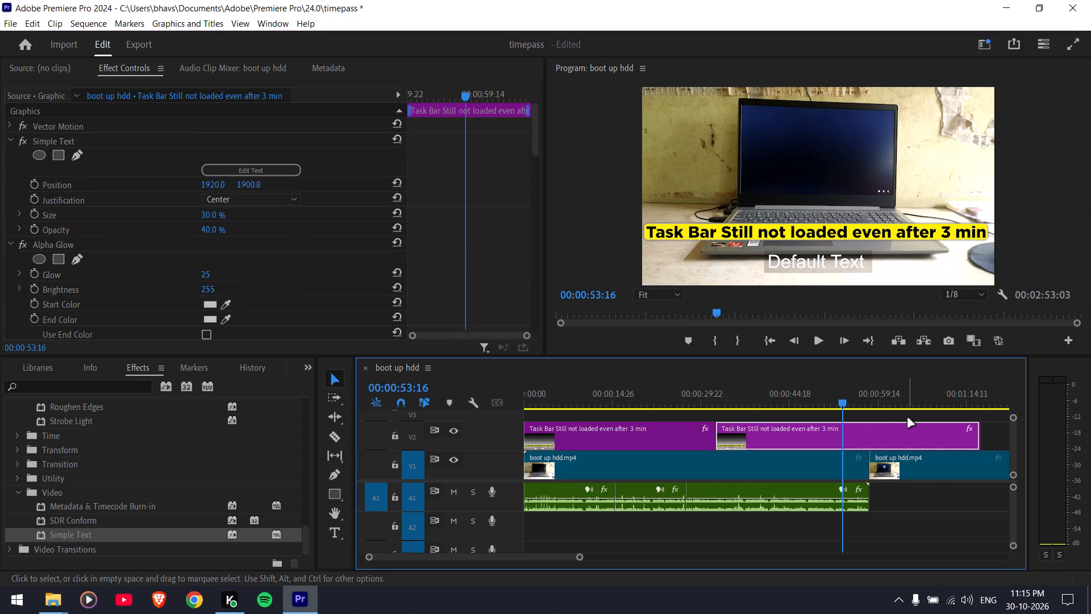
key(Delete)
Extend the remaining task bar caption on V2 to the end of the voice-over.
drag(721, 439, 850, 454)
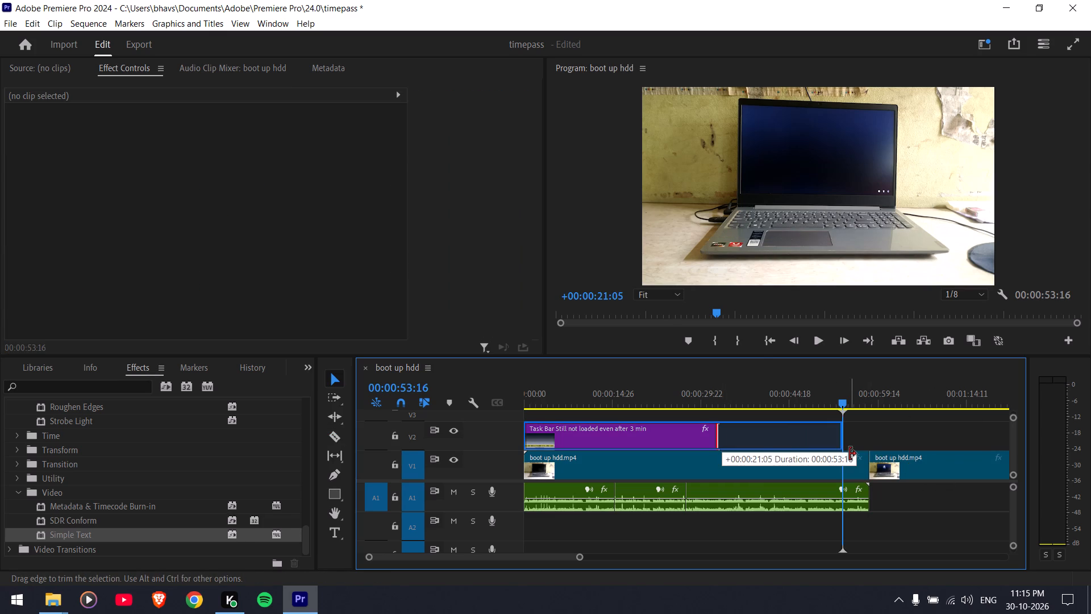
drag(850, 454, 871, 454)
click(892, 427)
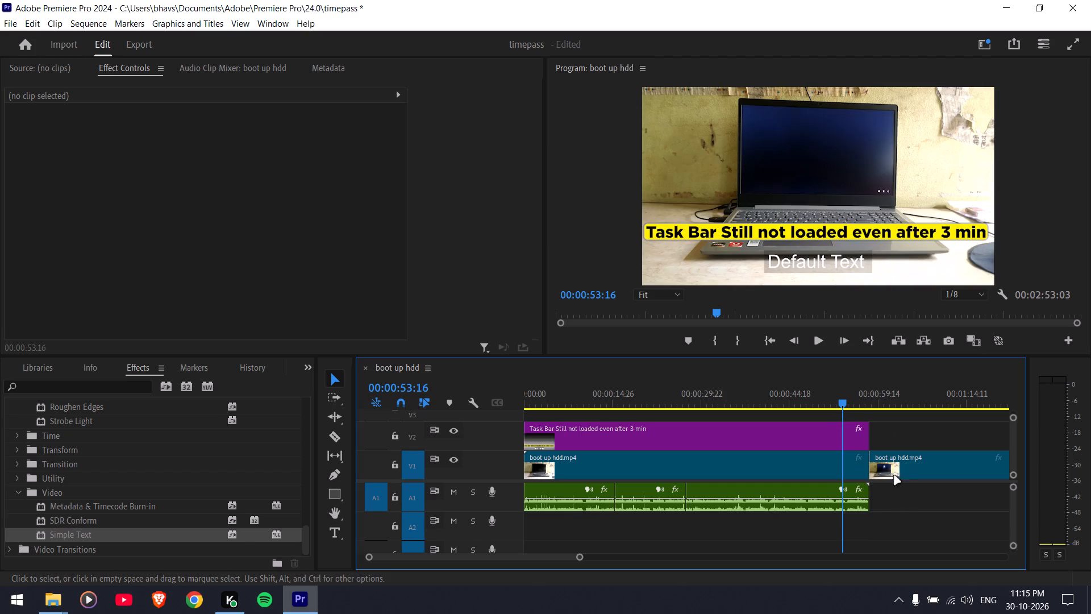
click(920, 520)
Delete the remaining task bar caption from V2.
click(667, 438)
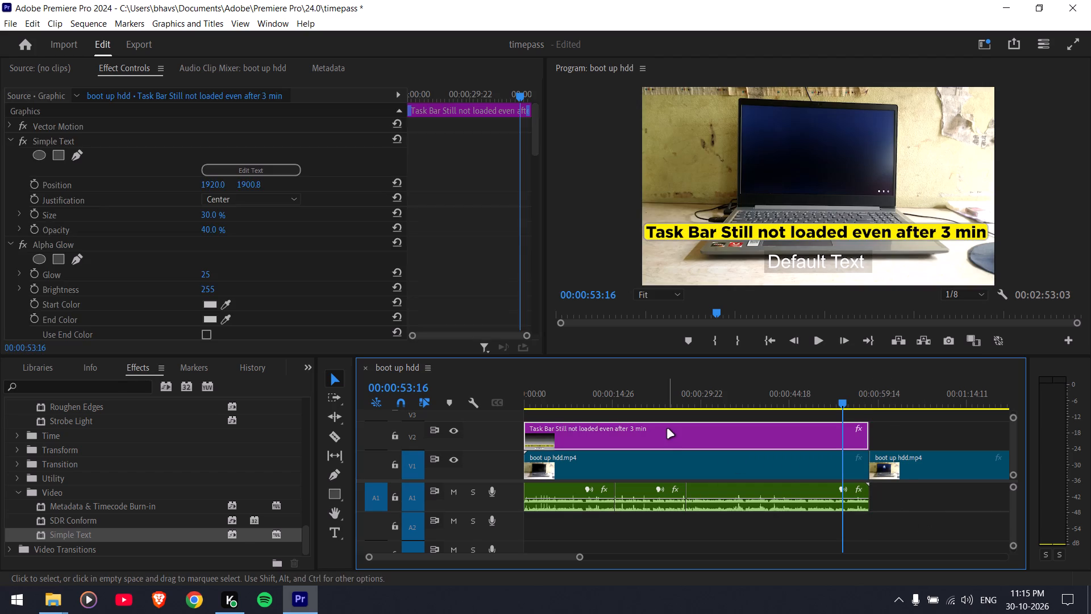
key(Delete)
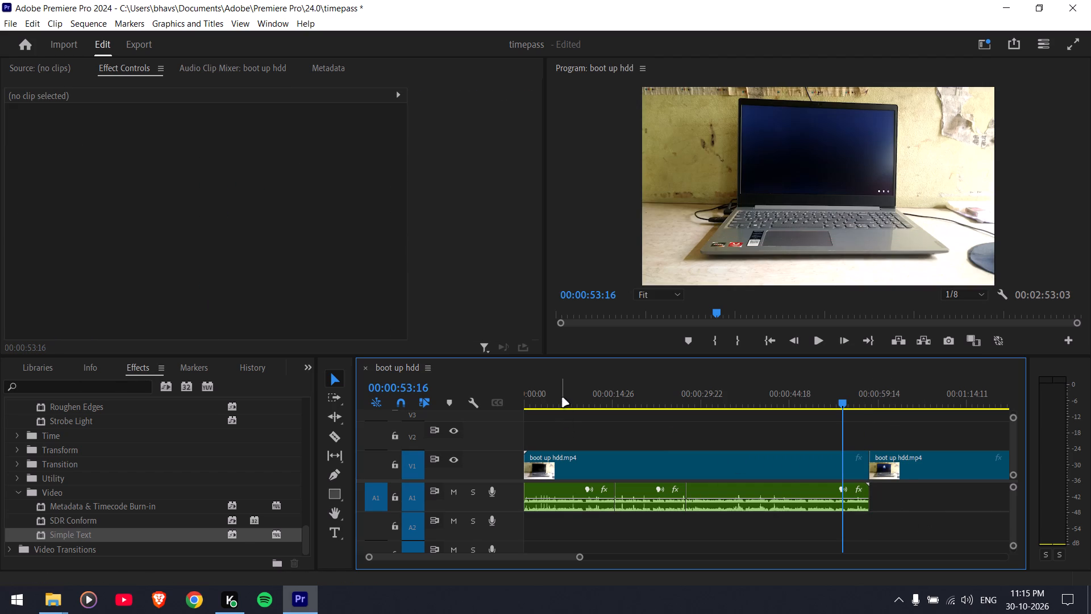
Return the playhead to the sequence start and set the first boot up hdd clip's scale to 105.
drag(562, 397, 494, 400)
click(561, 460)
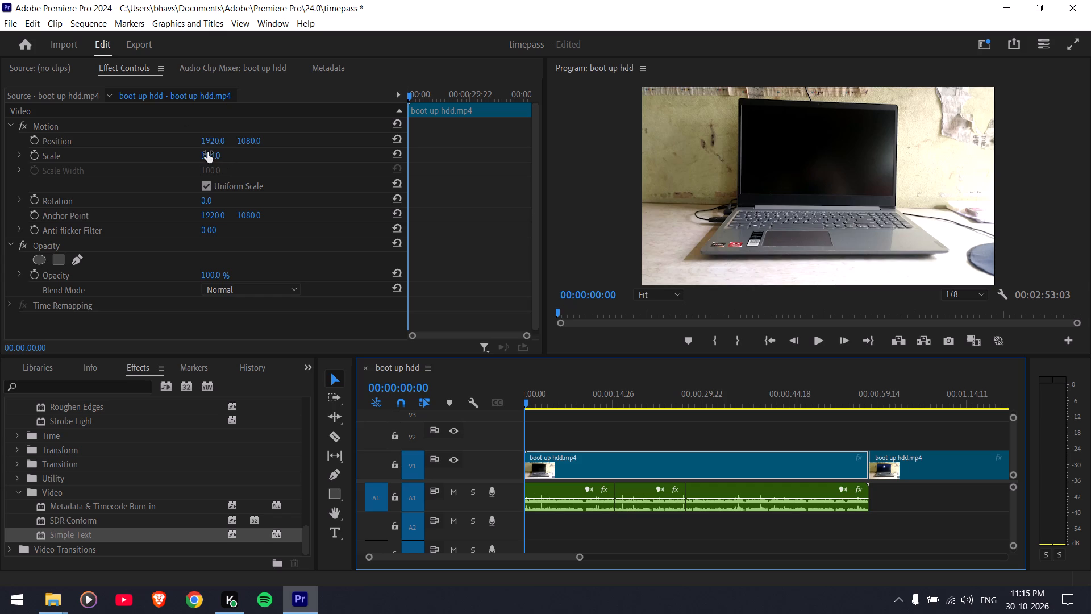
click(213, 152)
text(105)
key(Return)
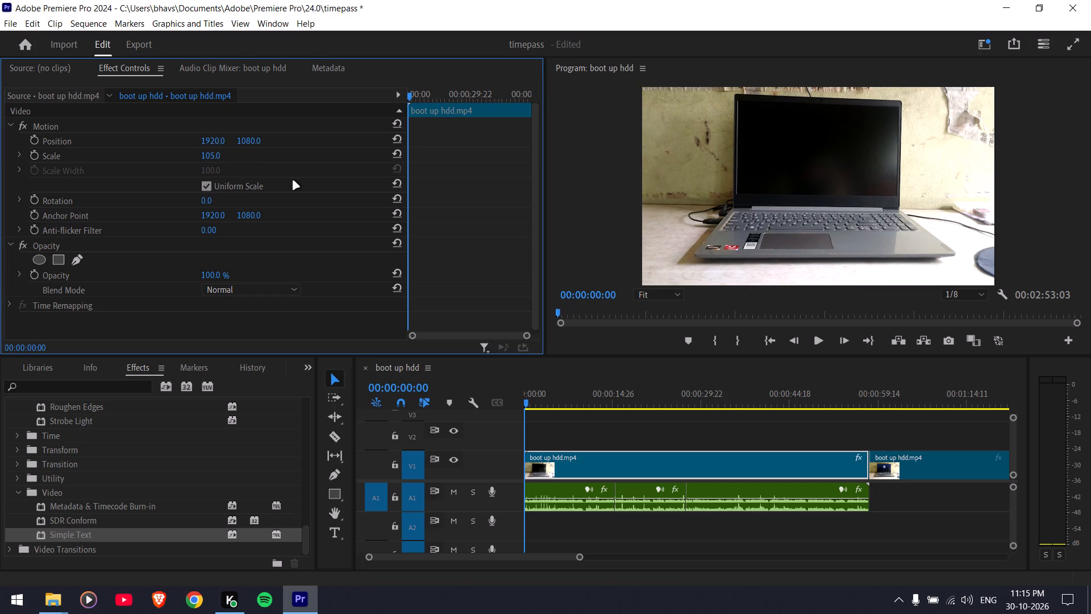
Set the first boot up hdd clip's rotation to -1.0°.
click(205, 201)
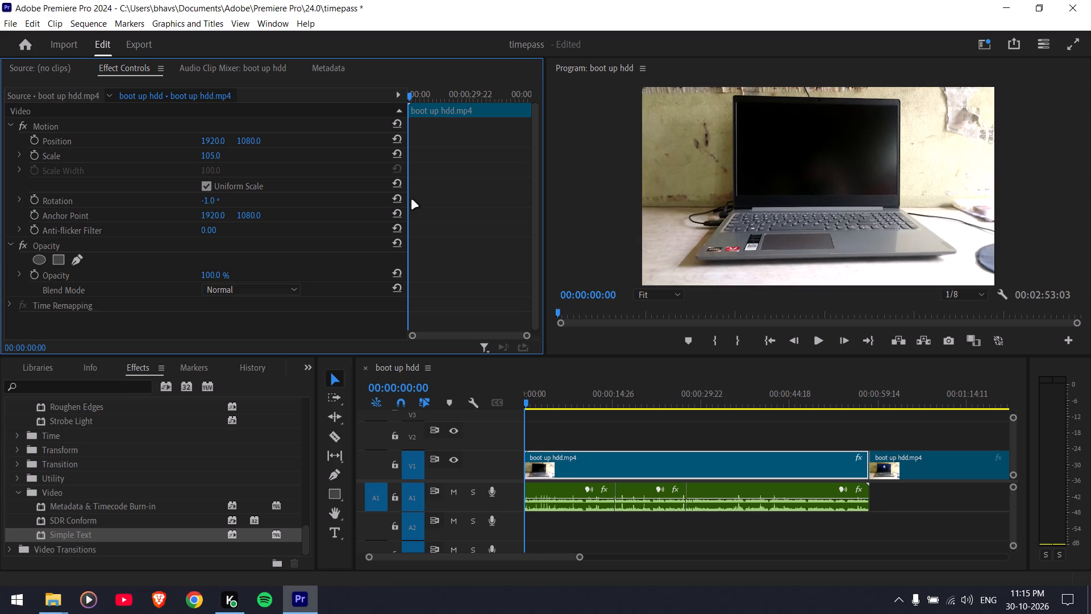
Set the first boot up hdd clip's scale to 108.
click(215, 152)
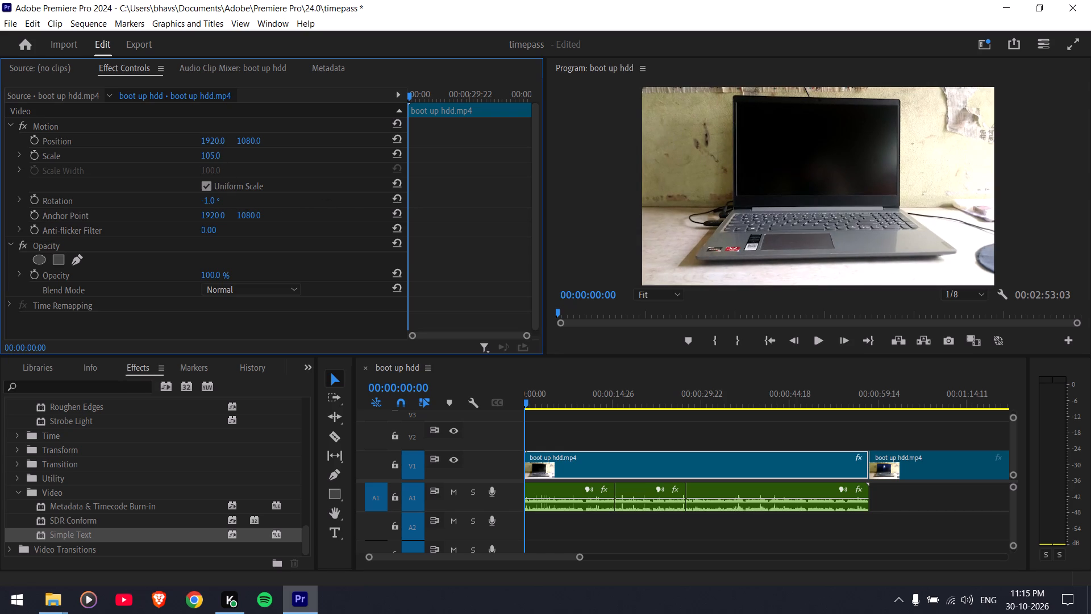
click(250, 151)
click(216, 151)
text(108)
key(Return)
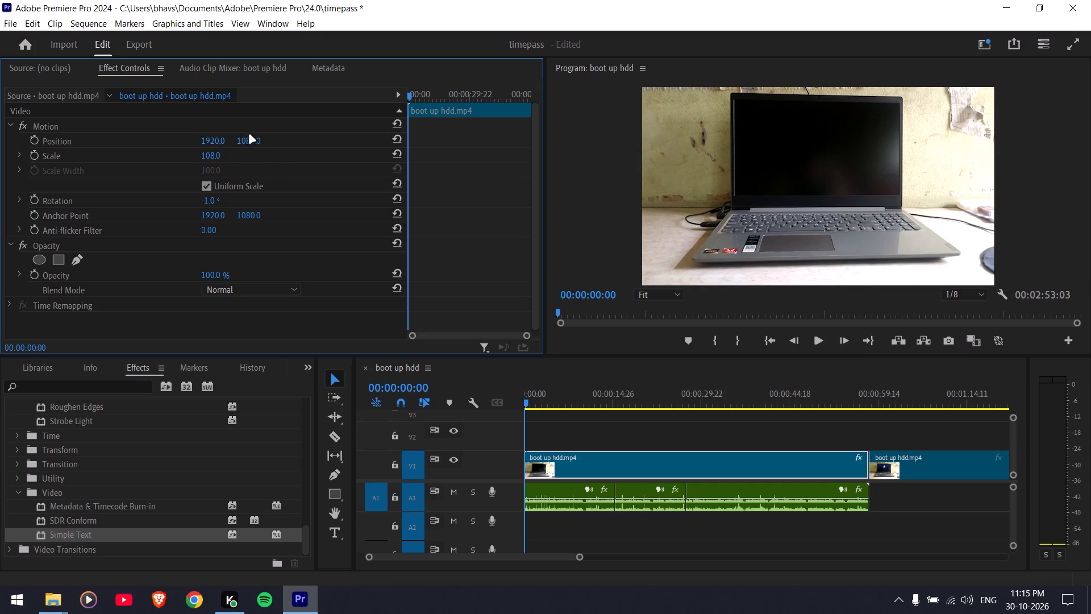
Shift the first boot up hdd clip down in the frame to a vertical position of 1123.
drag(249, 139, 299, 134)
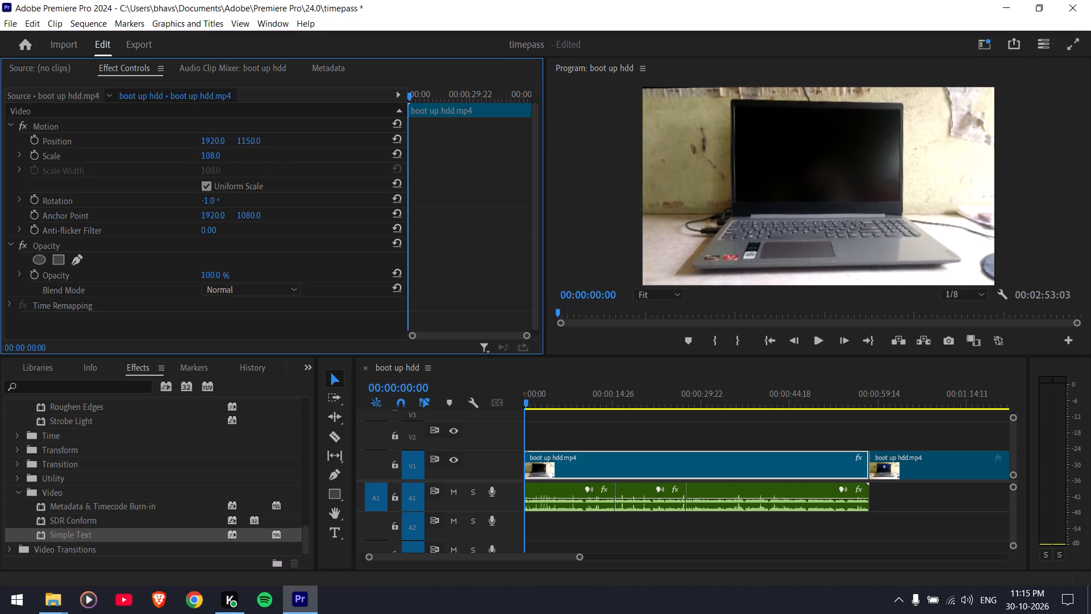
drag(299, 134, 277, 130)
click(452, 188)
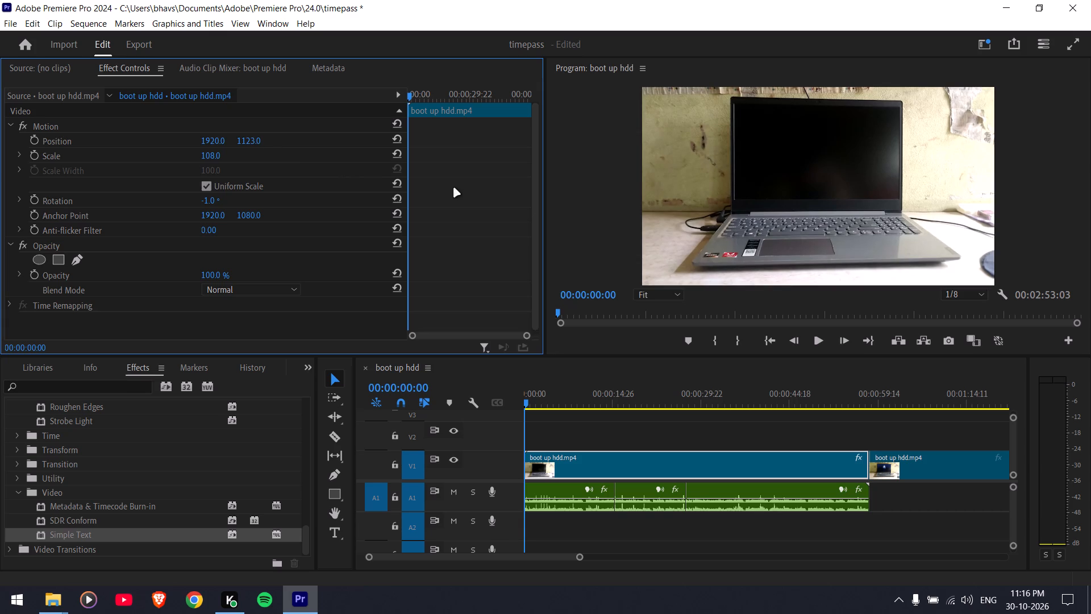
Save the timepass project.
key(ctrl+s)
Play the sequence from the start to about 00:00:04 to check the reframed clip.
drag(664, 384, 518, 393)
key(space)
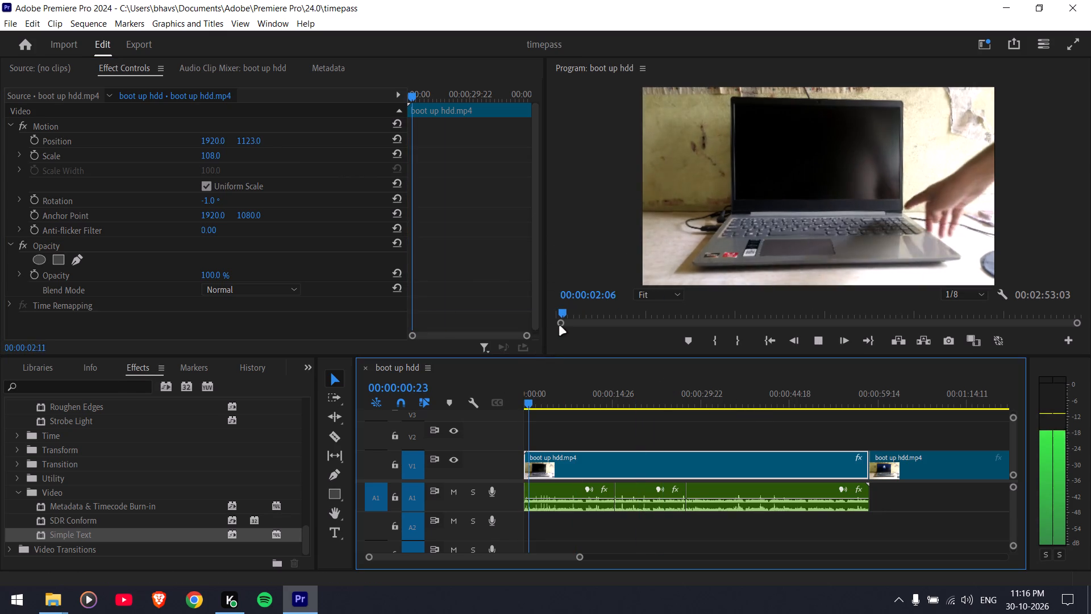
key(space)
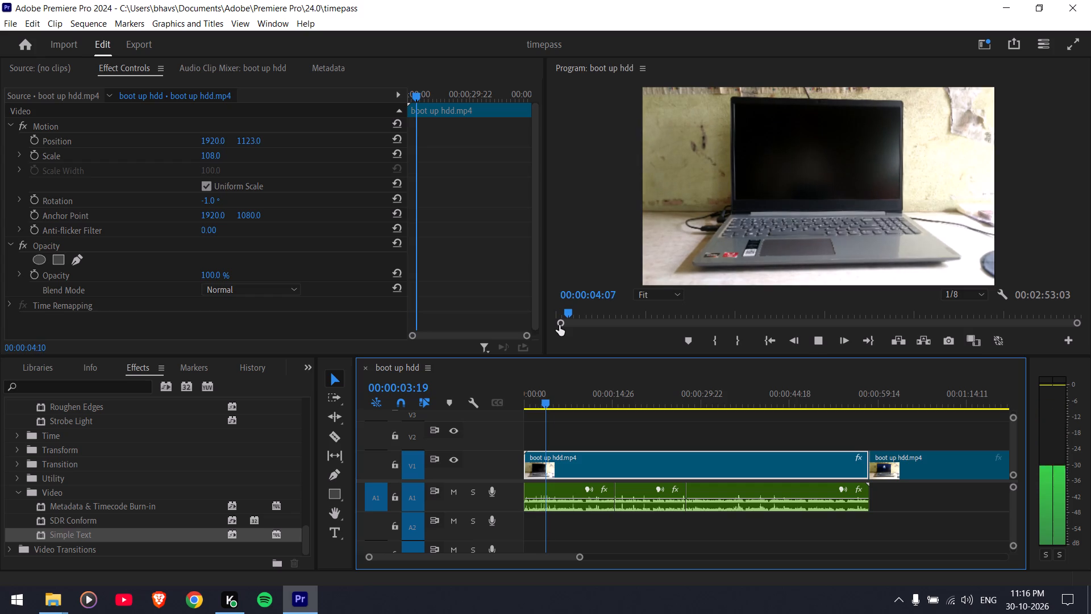
Search the effects for "time", and clear the search.
click(39, 367)
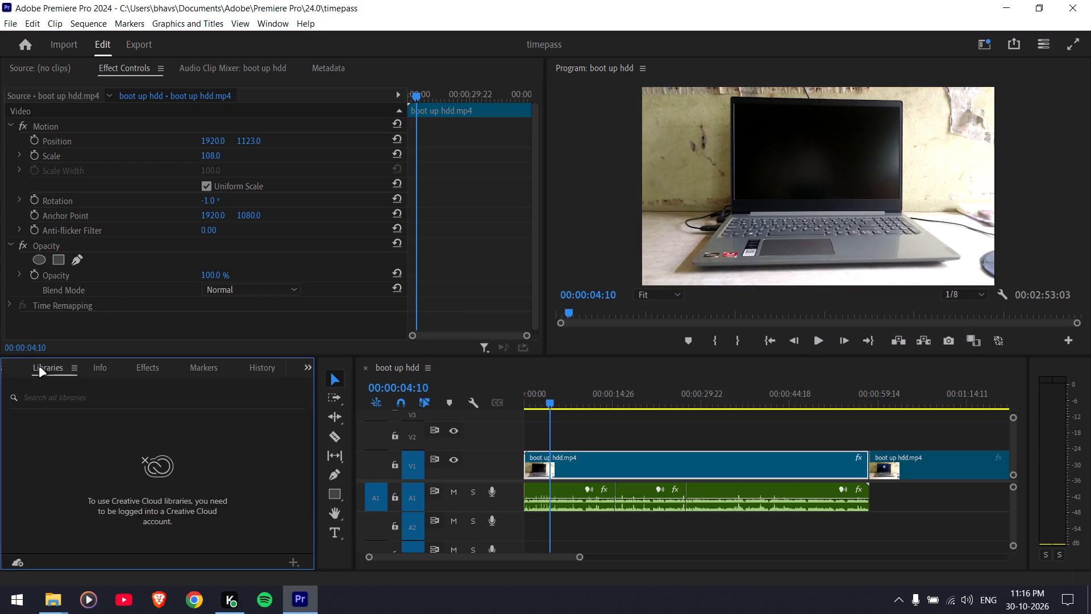
scroll(39, 367, up, 7)
scroll(254, 369, down, 6)
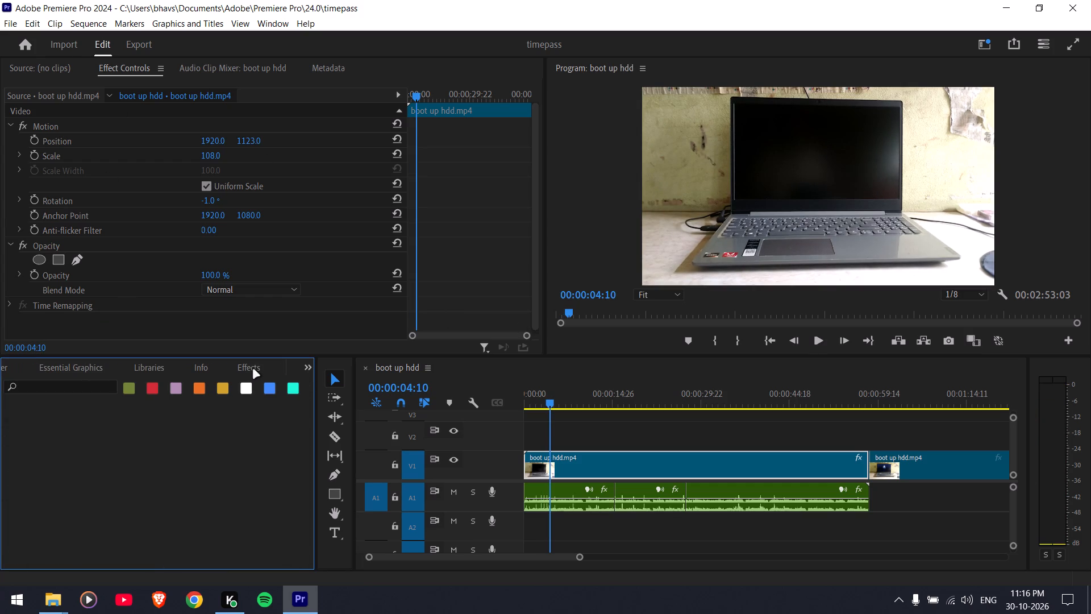
click(241, 367)
click(93, 385)
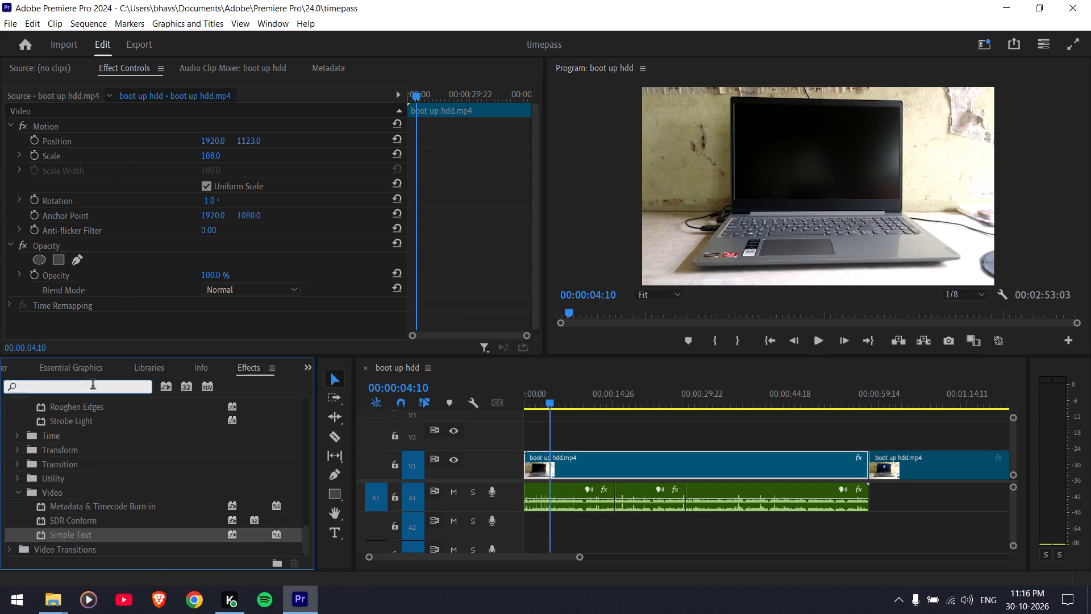
text(time)
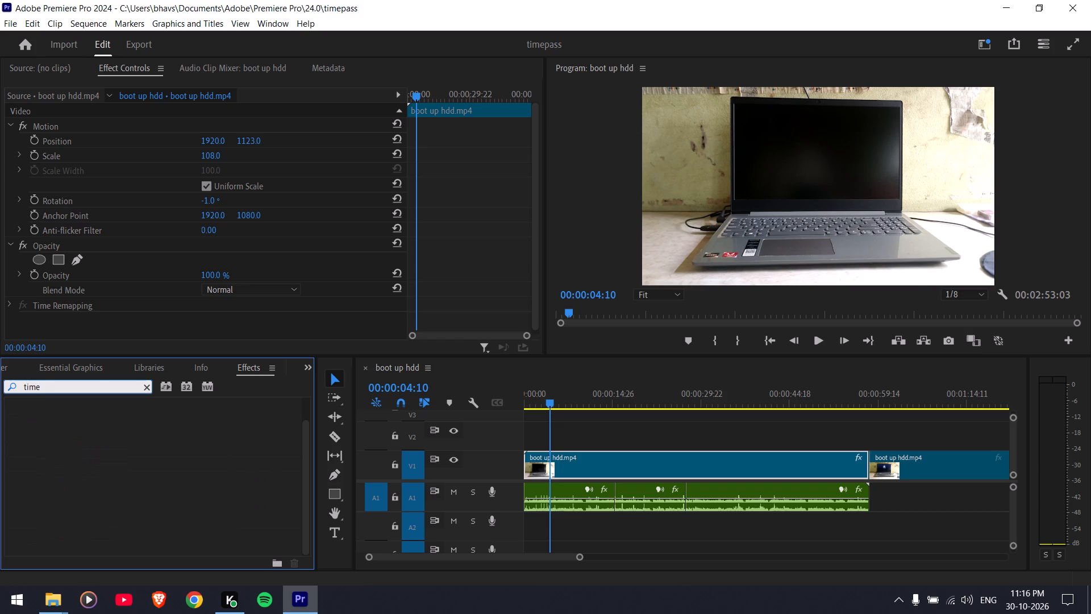
key(BackSpace)
key(BackSpace)
key(BackSpace)
key(BackSpace)
key(BackSpace)
key(BackSpace)
key(BackSpace)
key(BackSpace)
key(BackSpace)
key(BackSpace)
key(BackSpace)
key(BackSpace)
key(BackSpace)
key(BackSpace)
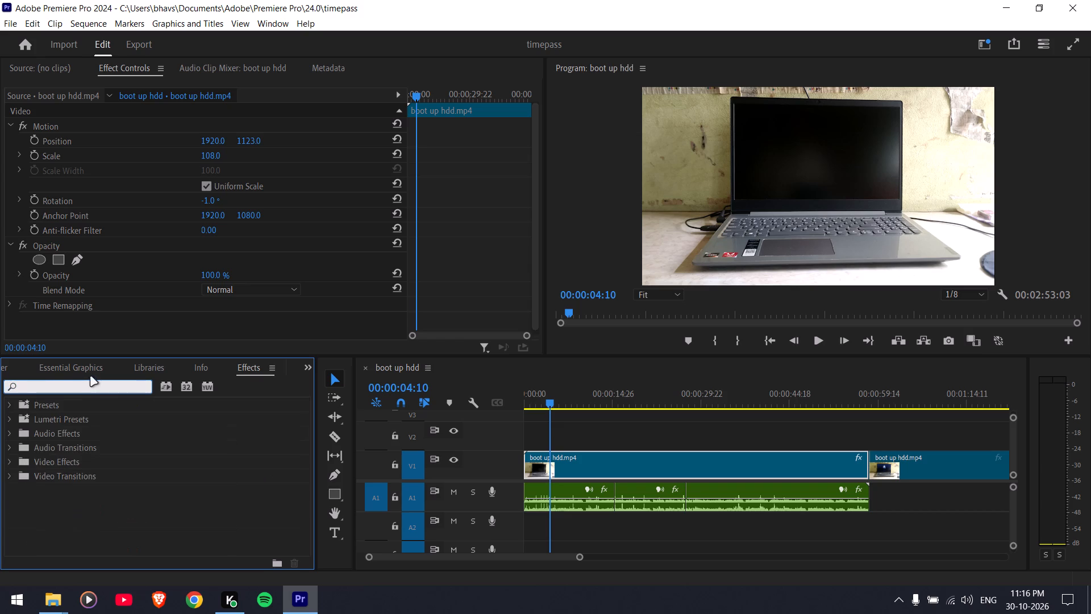
Look through the available motion graphics templates in Essential Graphics.
click(90, 372)
click(28, 391)
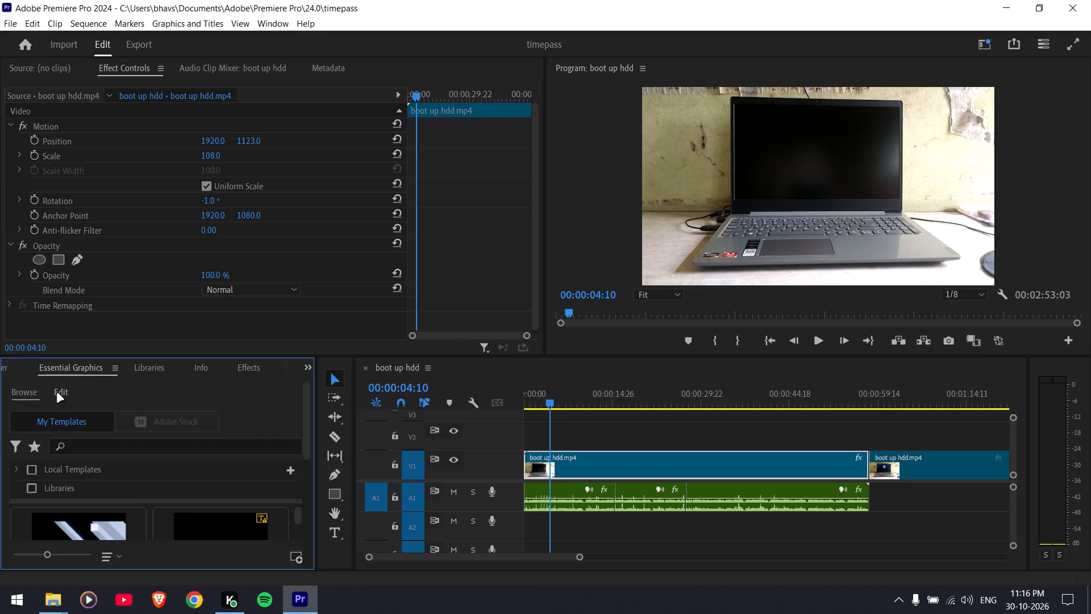
scroll(145, 415, down, 5)
scroll(183, 448, up, 2)
scroll(89, 421, down, 5)
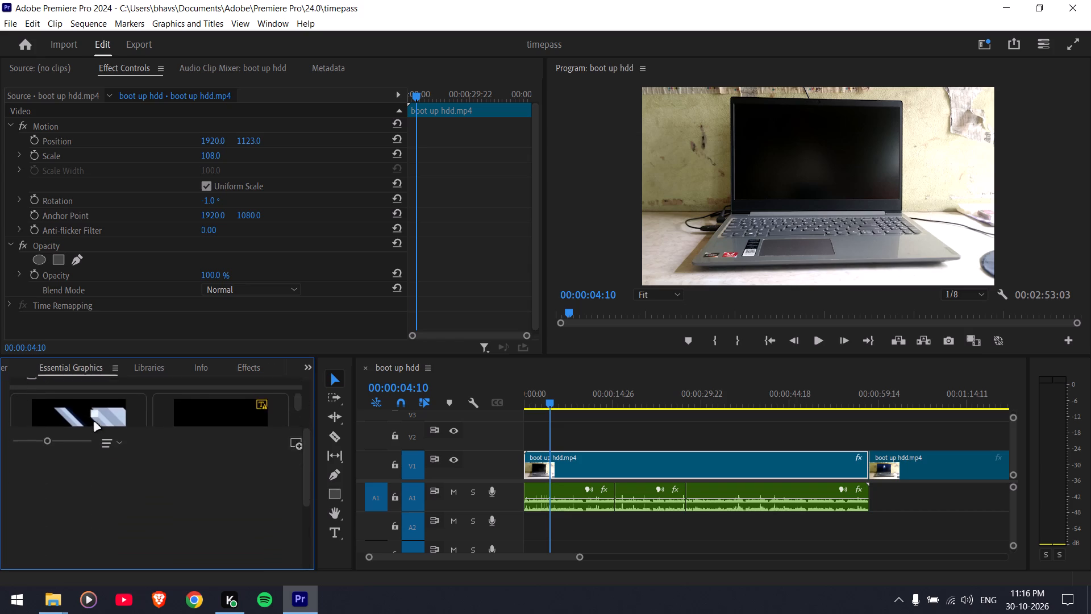
scroll(94, 422, down, 3)
scroll(215, 443, down, 9)
scroll(215, 443, up, 11)
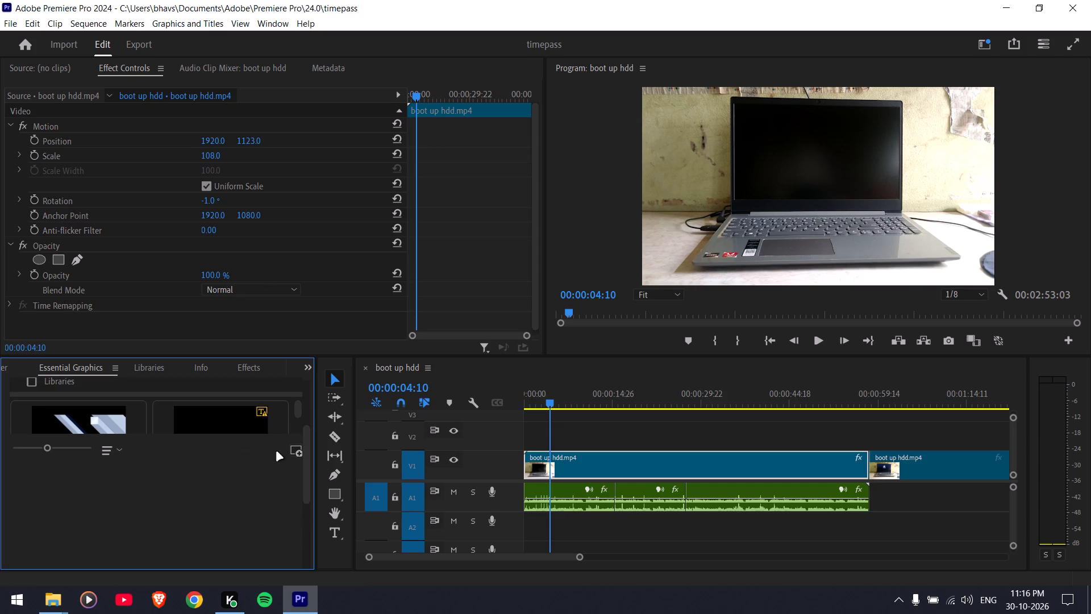
drag(301, 413, 301, 421)
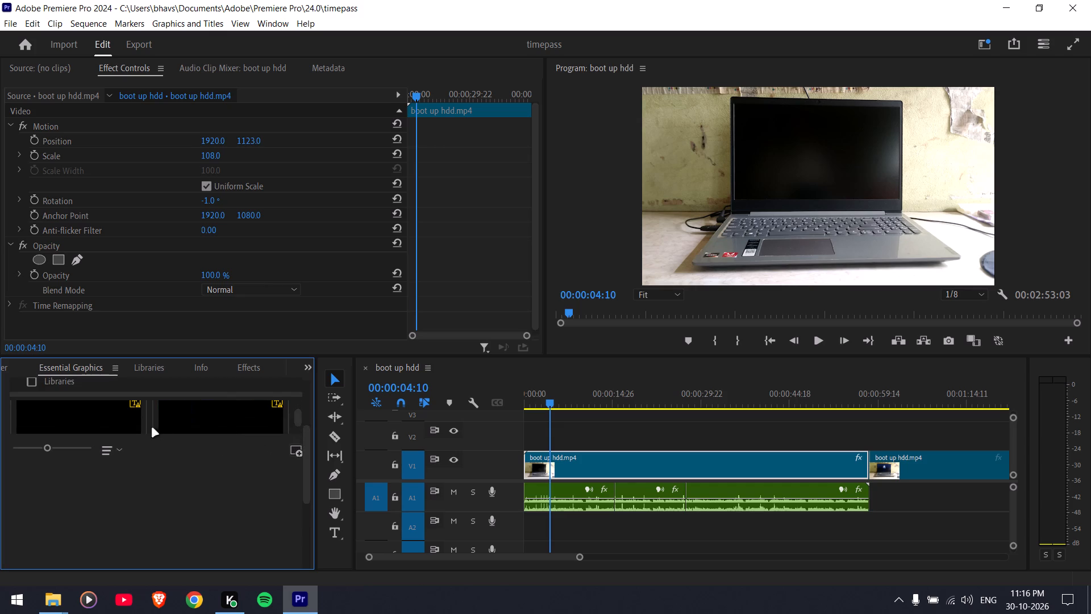
scroll(206, 450, up, 4)
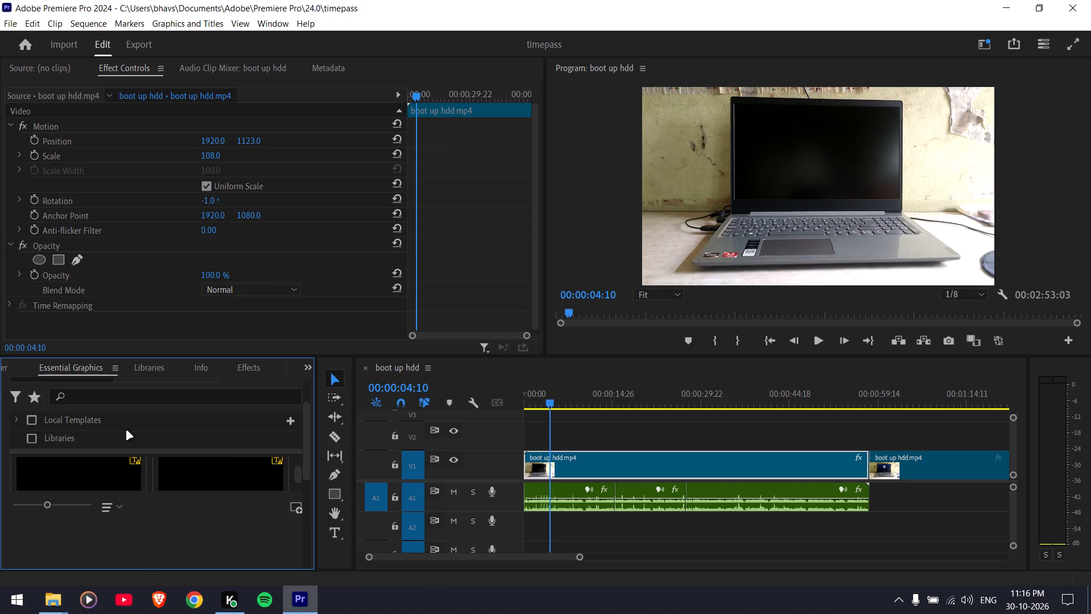
scroll(124, 429, down, 2)
scroll(124, 429, up, 6)
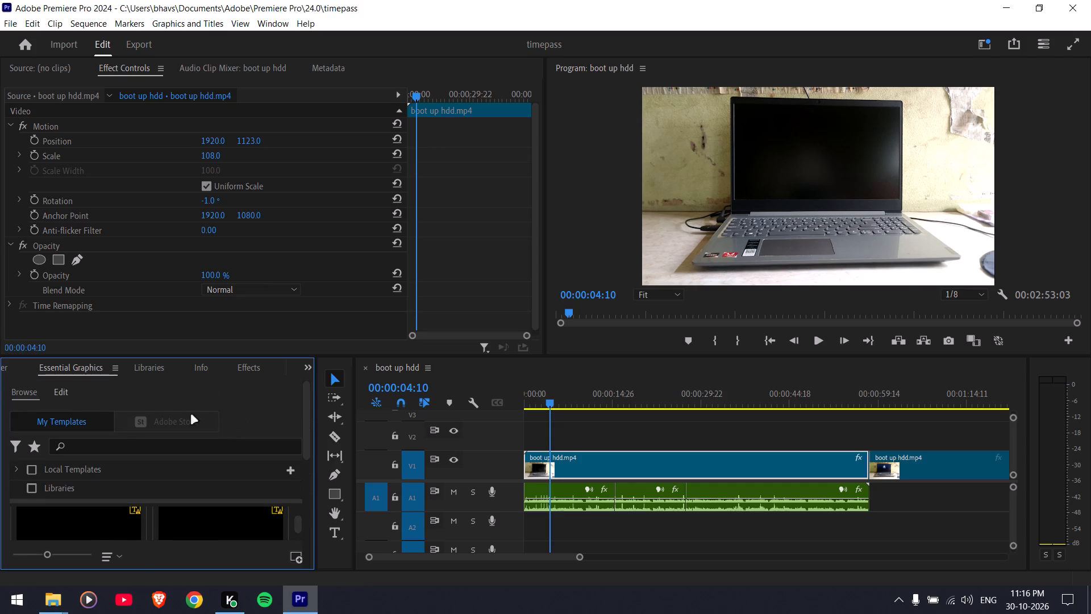
Move the Essential Graphics panel into the larger panel group with Effect Controls.
drag(80, 370, 373, 65)
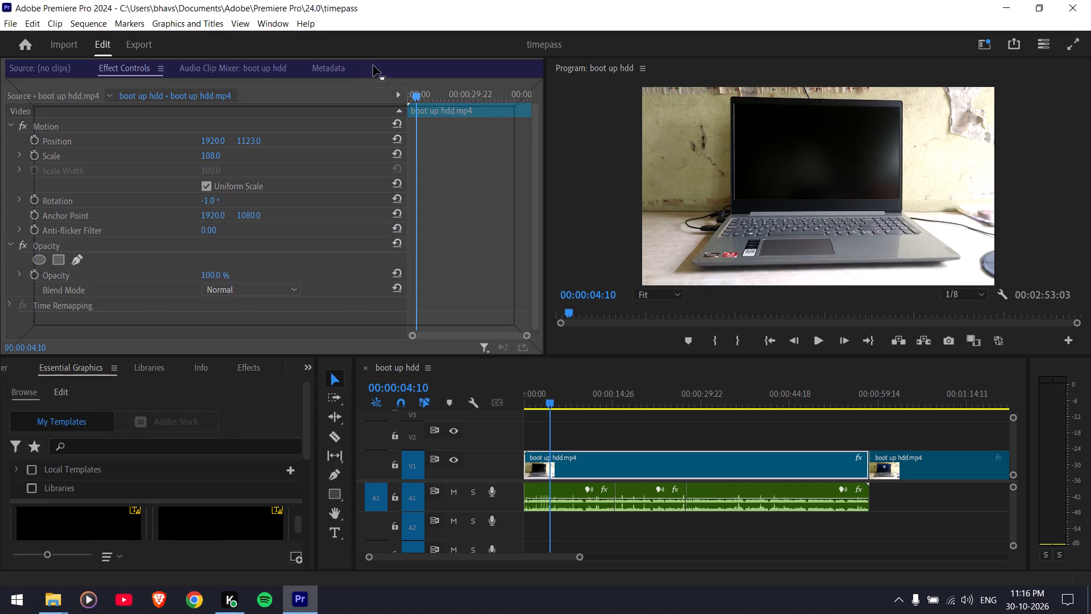
drag(373, 65, 373, 64)
Look through the caption, credits and overlay templates for a suitable graphic.
scroll(266, 277, up, 4)
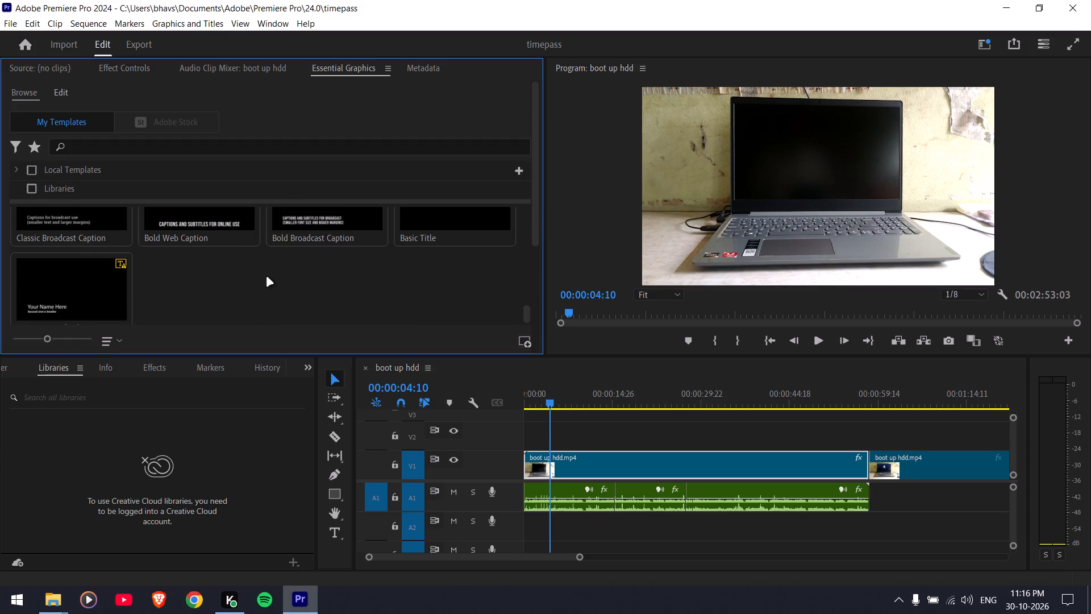
scroll(266, 277, up, 4)
scroll(266, 277, up, 20)
scroll(266, 277, up, 3)
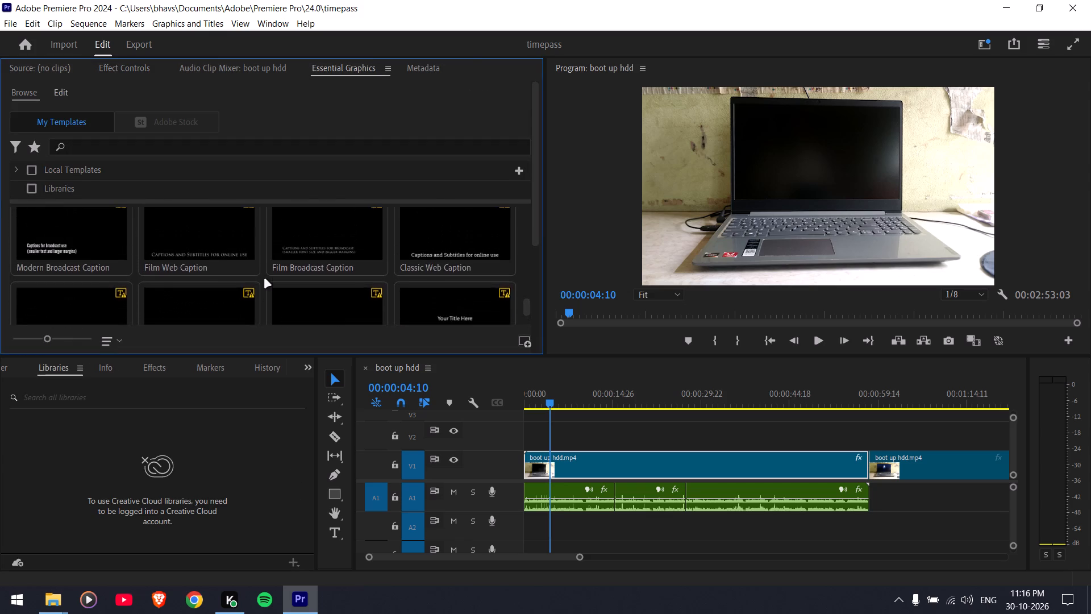
scroll(264, 279, up, 14)
scroll(264, 279, up, 15)
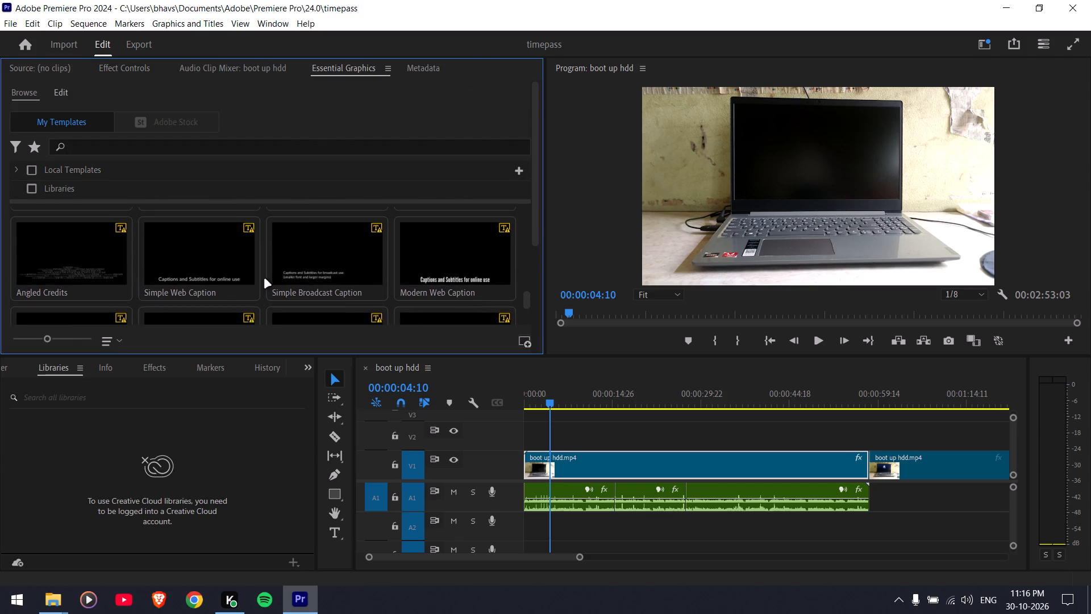
scroll(264, 279, up, 20)
scroll(264, 279, up, 6)
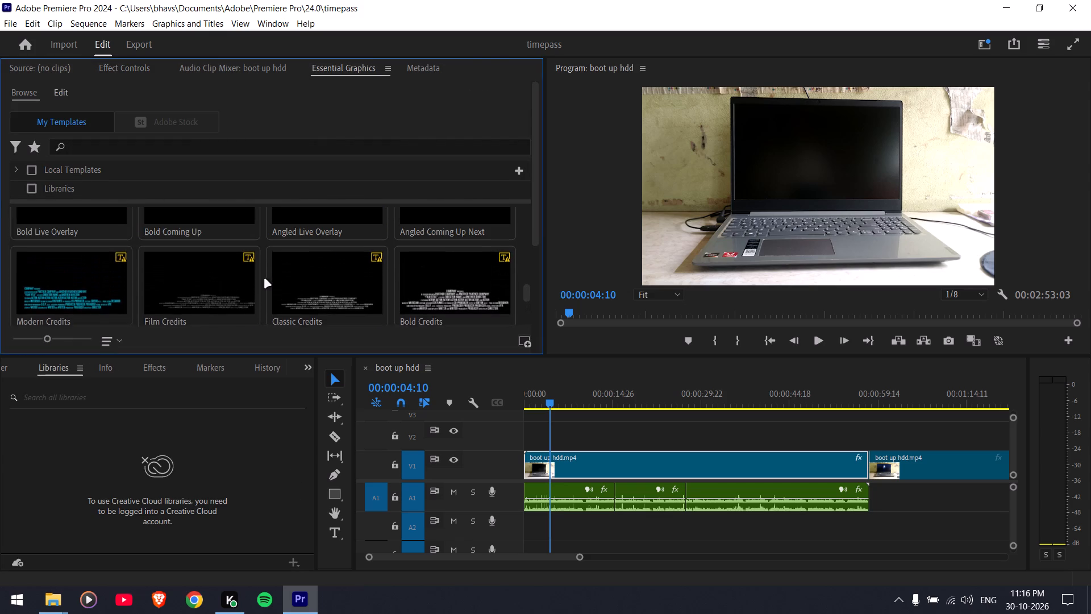
scroll(264, 279, up, 16)
Search the graphics templates for "timer", include Local Templates as a source, and clear the search.
click(146, 143)
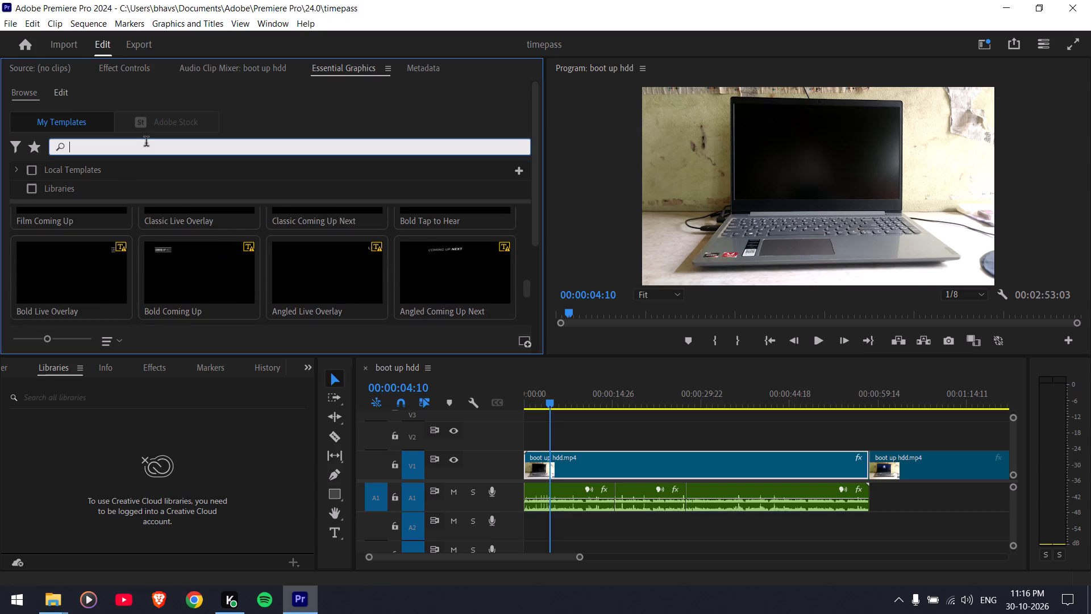
text(timeer)
key(BackSpace)
key(BackSpace)
key(r)
key(Return)
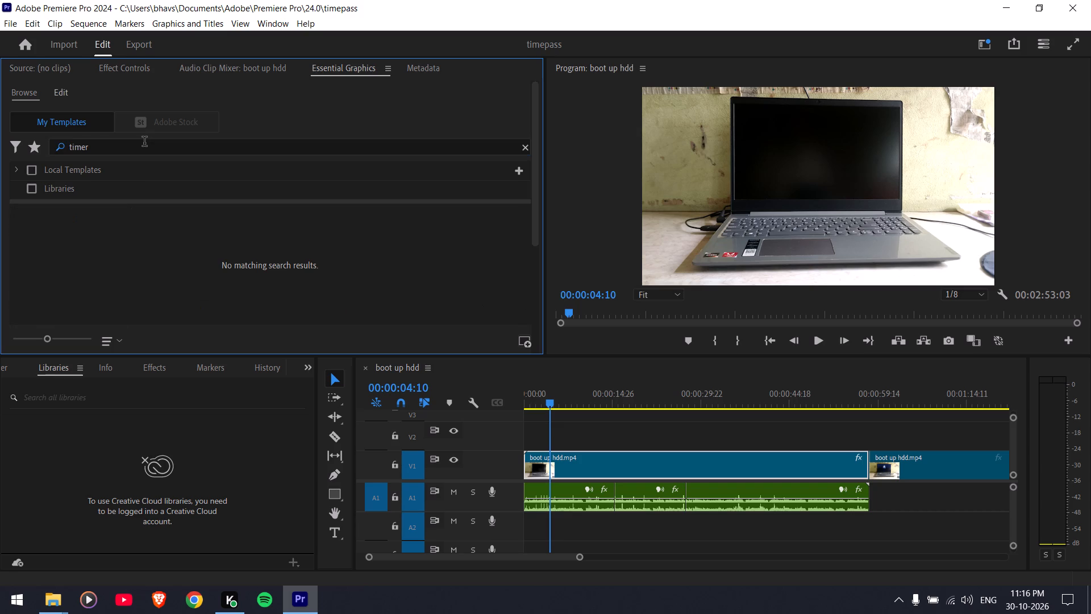
scroll(163, 175, up, 6)
click(77, 173)
drag(116, 153, 40, 144)
click(129, 144)
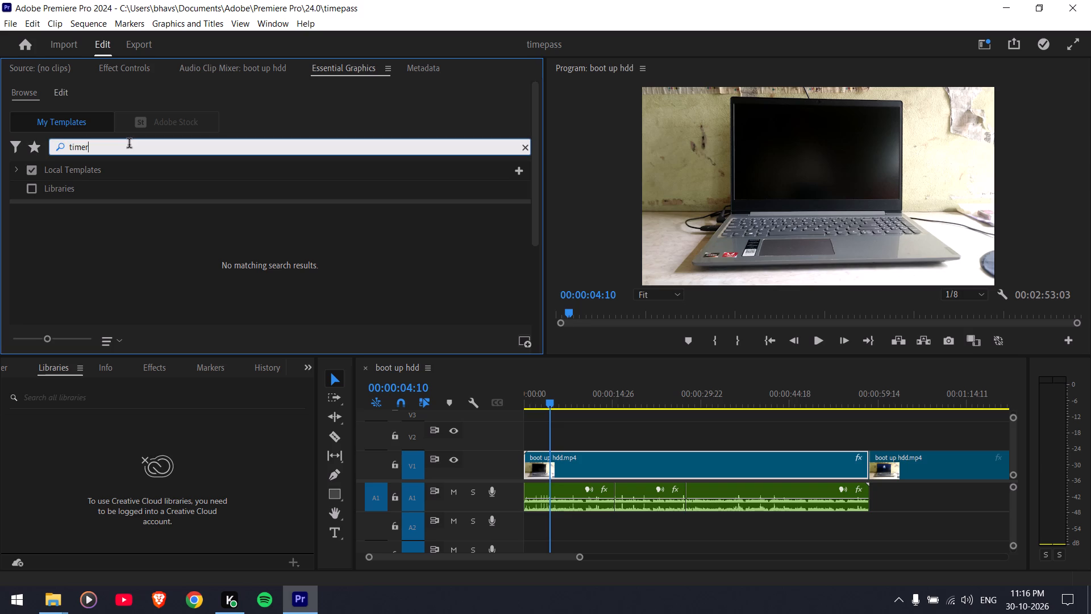
key(BackSpace)
key(BackSpace)
key(BackSpace)
key(BackSpace)
key(BackSpace)
key(BackSpace)
key(BackSpace)
key(BackSpace)
key(BackSpace)
key(BackSpace)
key(BackSpace)
key(BackSpace)
key(BackSpace)
key(BackSpace)
key(BackSpace)
key(BackSpace)
key(BackSpace)
scroll(189, 264, down, 5)
click(197, 240)
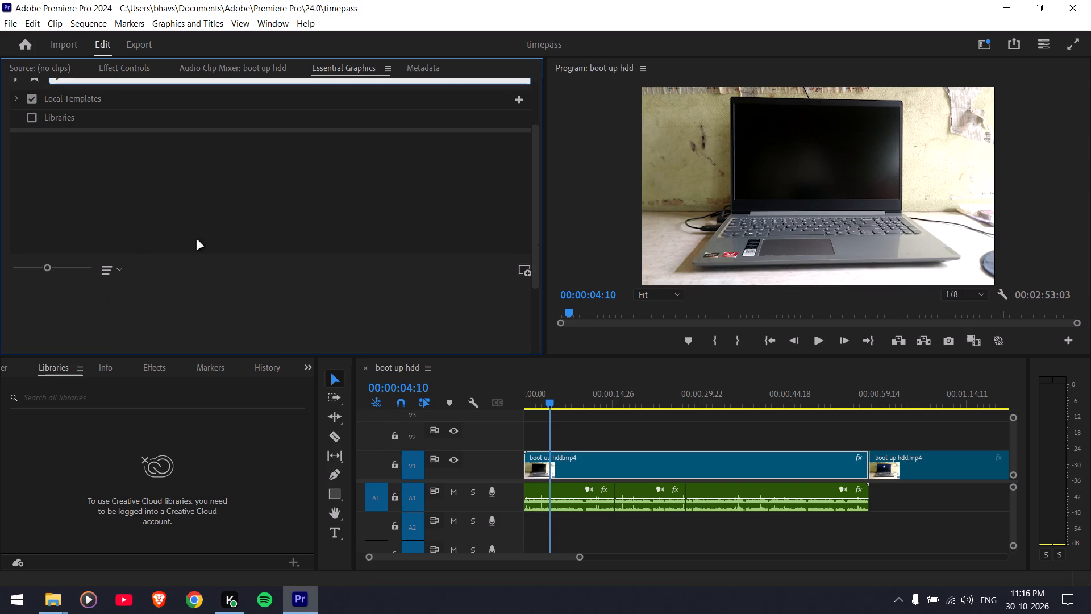
scroll(457, 173, up, 9)
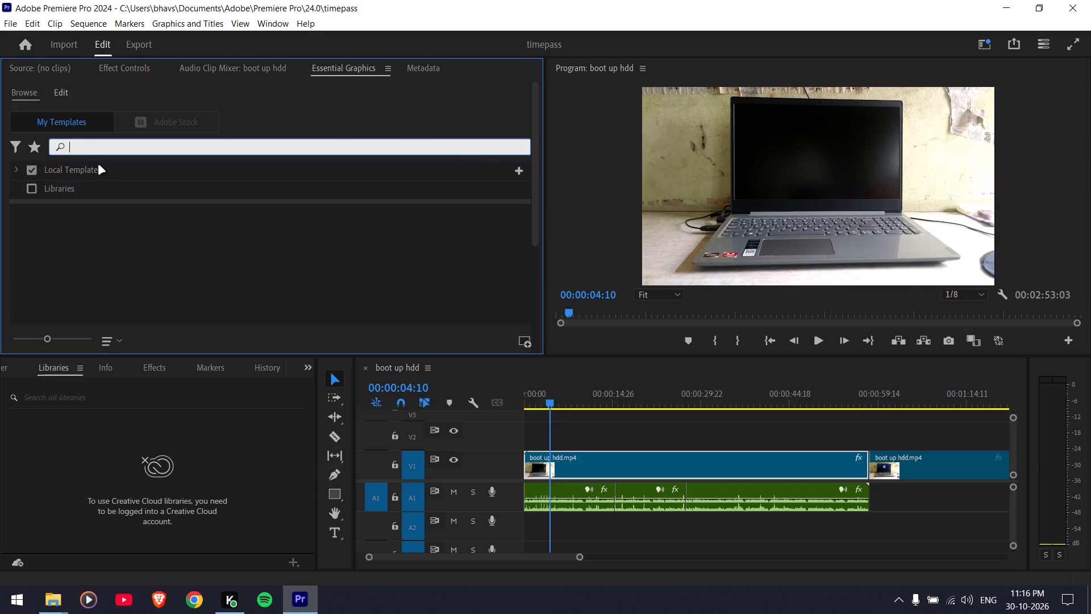
key(backslash)
key(BackSpace)
key(Return)
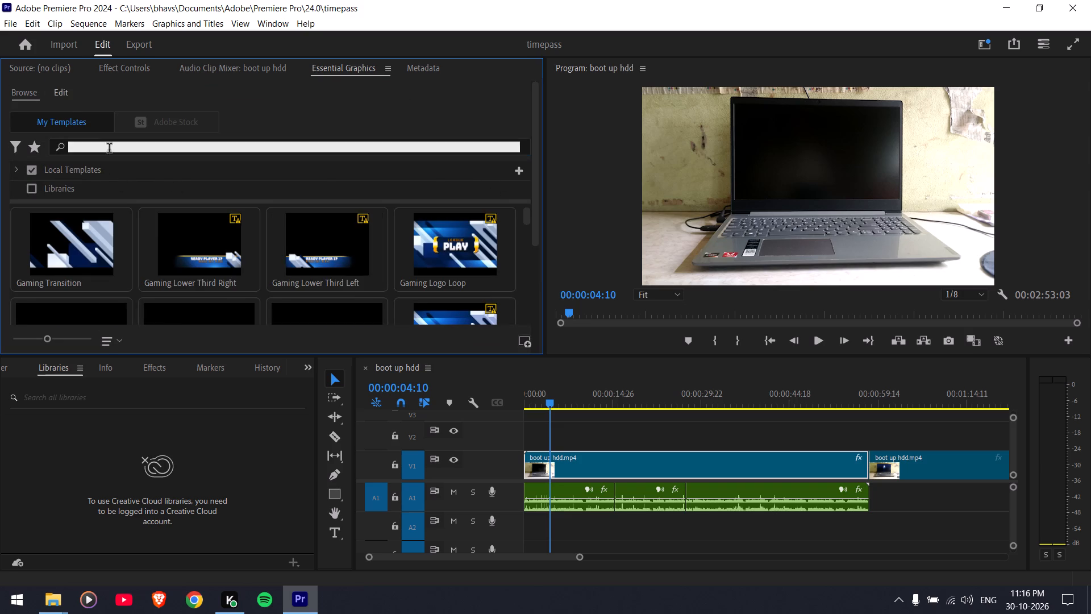
Browse the local graphics templates from the gaming and sports sets through the titles, slates and lower thirds.
scroll(332, 283, down, 5)
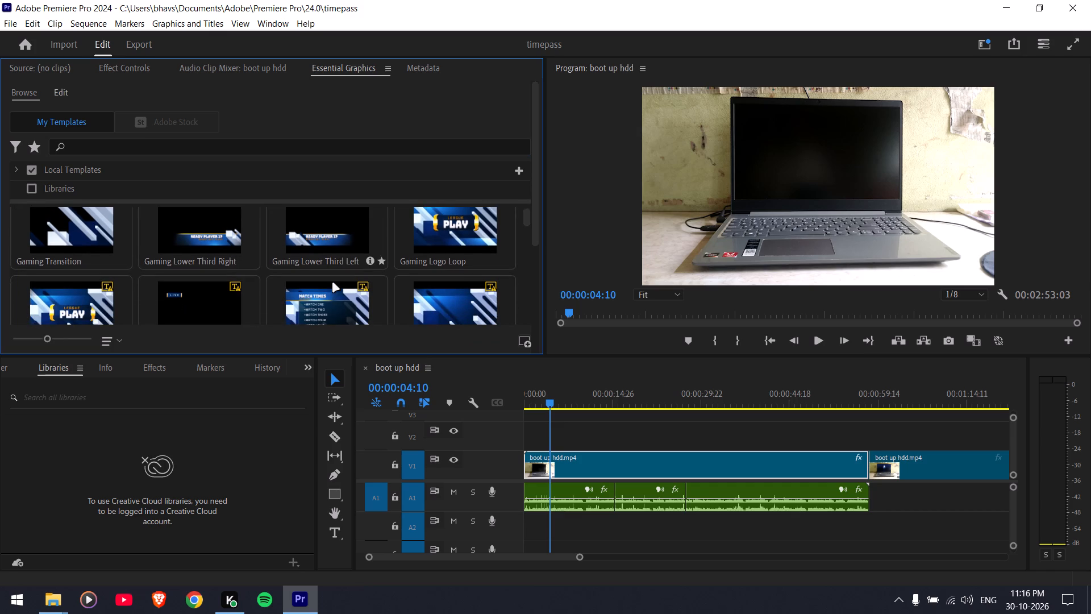
scroll(292, 281, down, 6)
scroll(191, 275, up, 1)
scroll(142, 269, down, 19)
scroll(110, 265, down, 7)
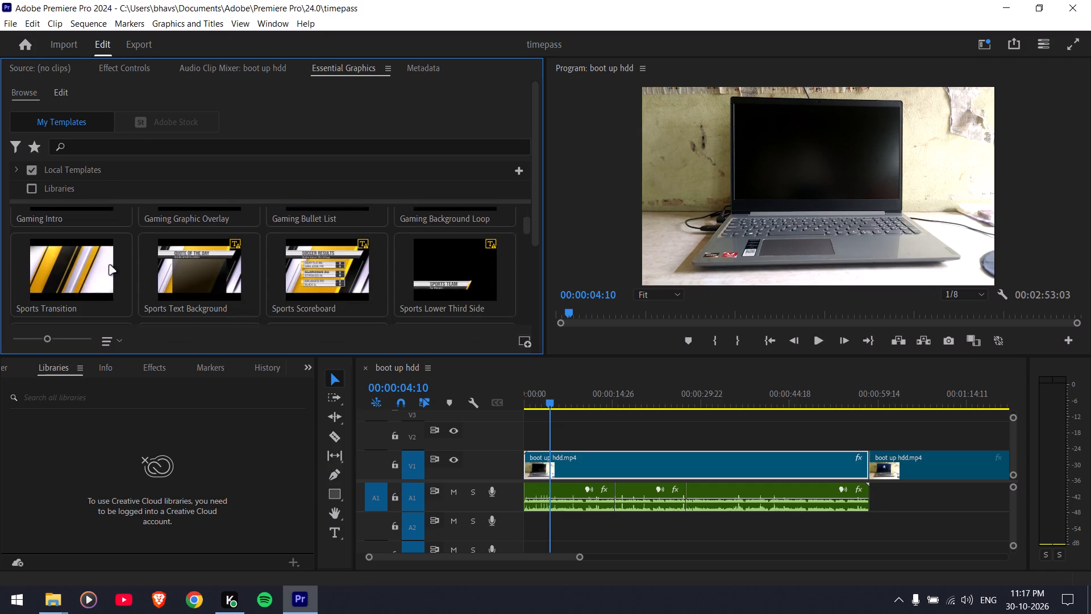
scroll(108, 265, down, 20)
scroll(105, 266, down, 10)
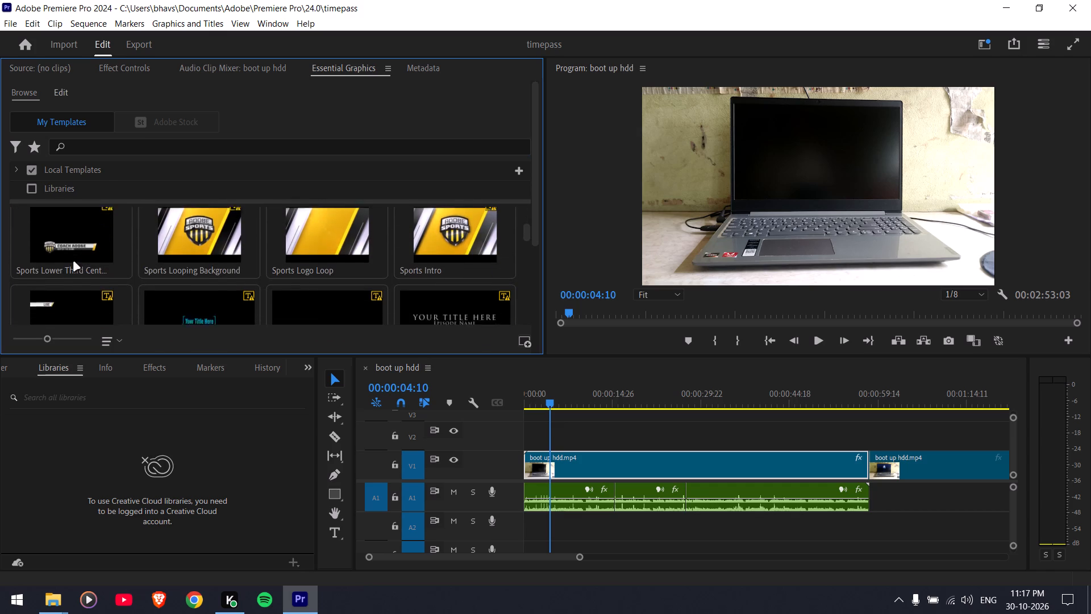
scroll(73, 262, down, 15)
scroll(73, 262, down, 6)
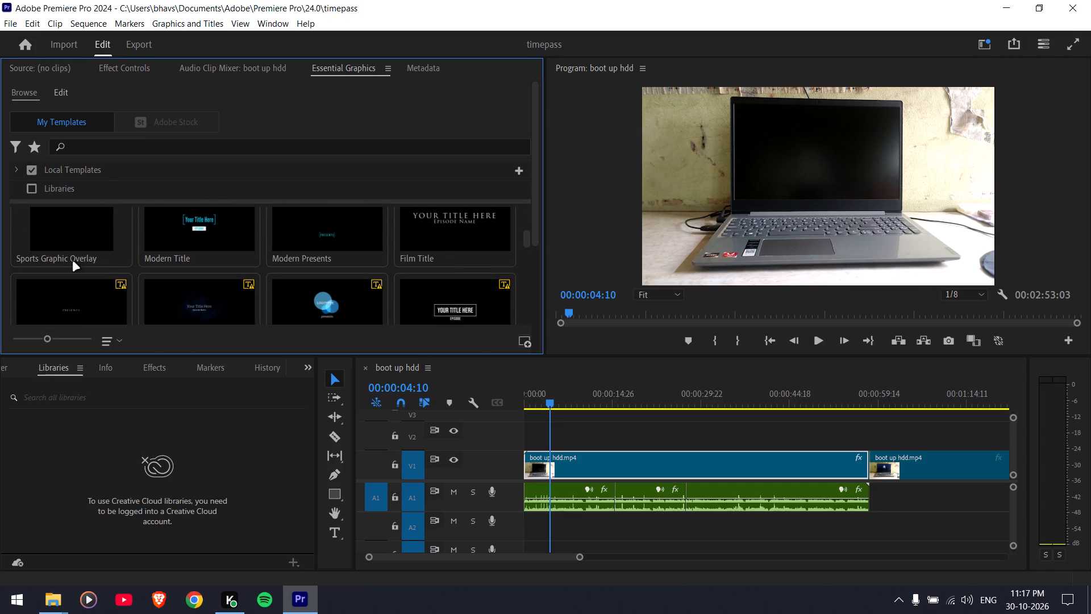
scroll(73, 262, down, 19)
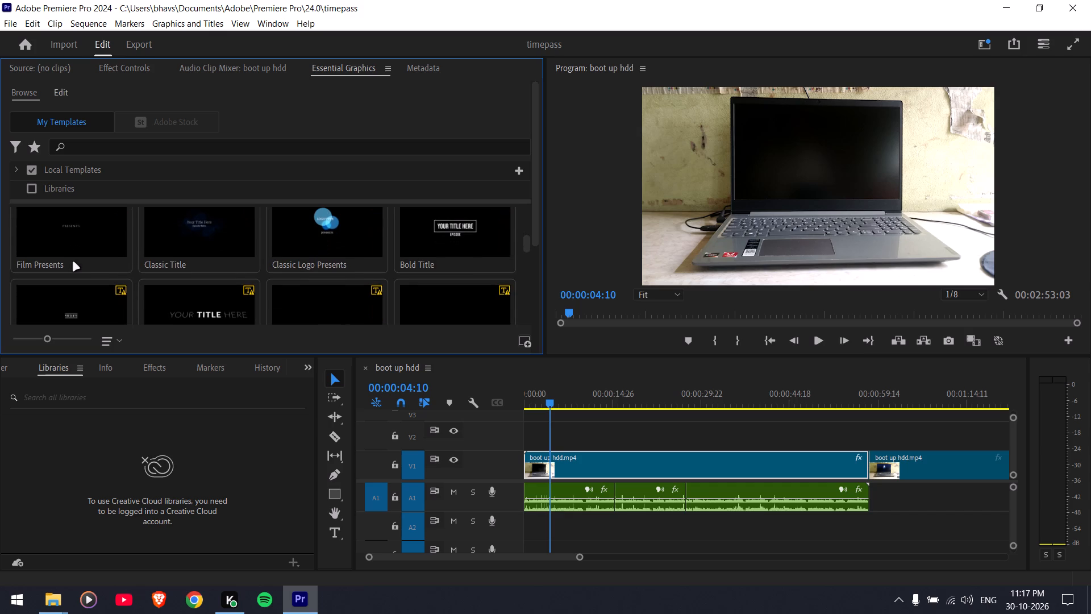
scroll(73, 262, down, 17)
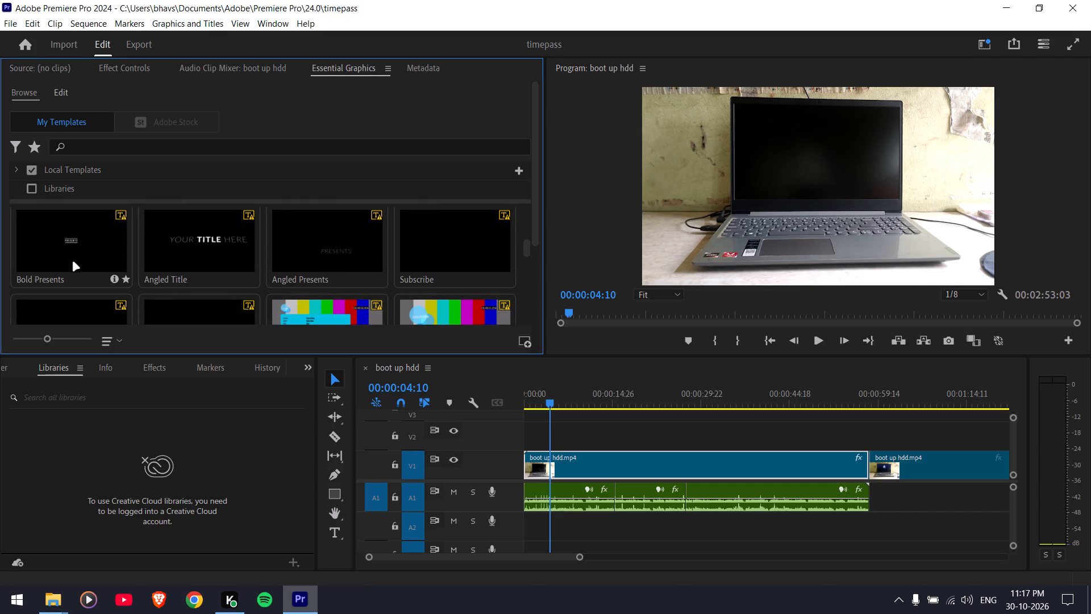
scroll(73, 262, down, 9)
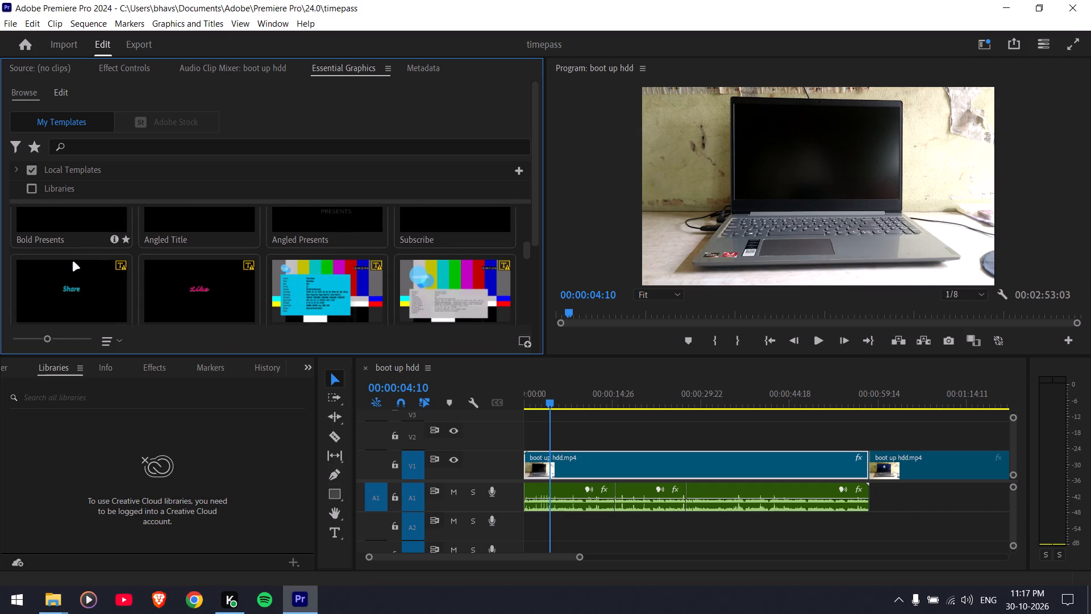
scroll(73, 262, down, 18)
scroll(81, 258, down, 6)
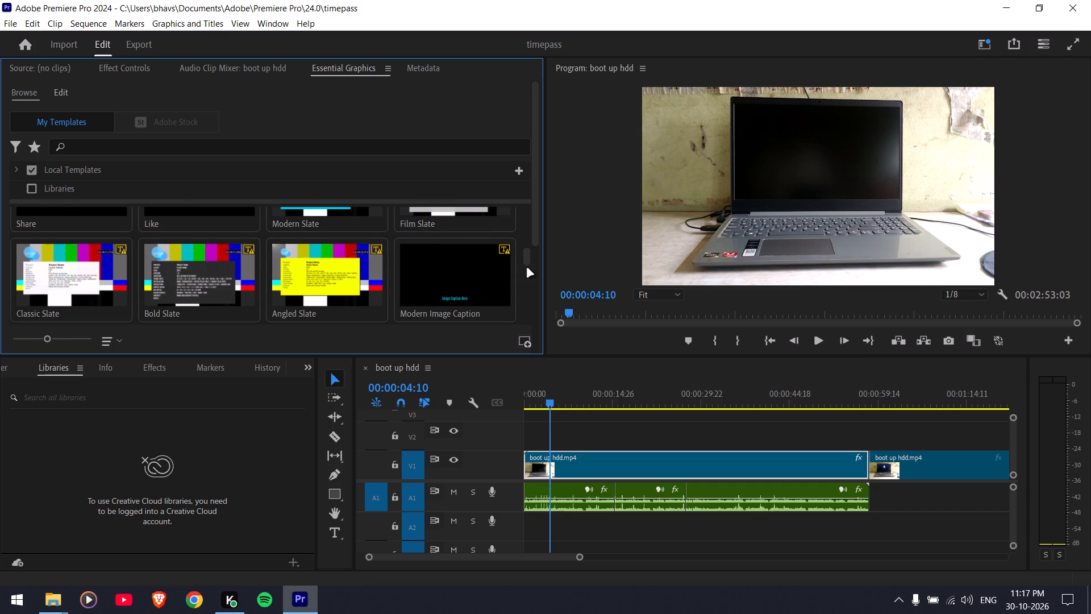
drag(529, 260, 528, 273)
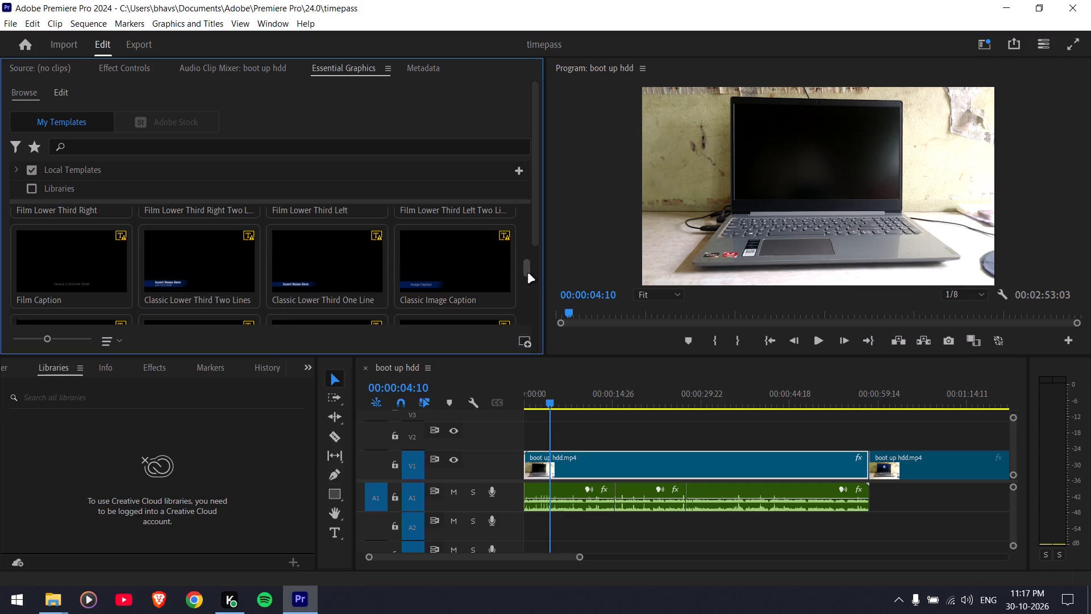
drag(528, 273, 528, 279)
Add the INSERT NAME TITLE graphic template on track V2 and align it with the start of the sequence.
drag(199, 244, 599, 431)
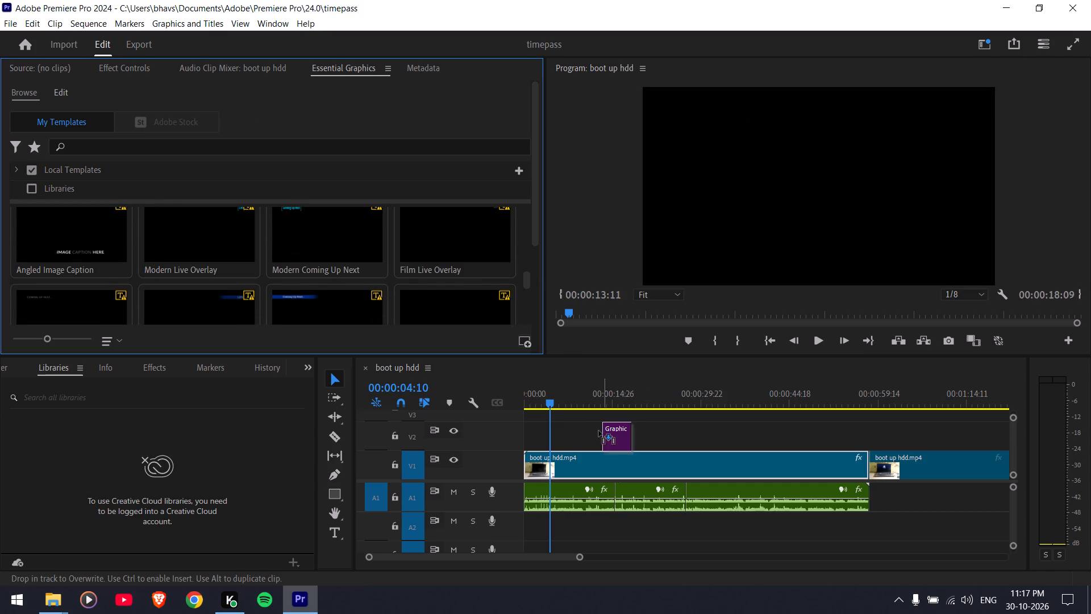
drag(599, 431, 579, 440)
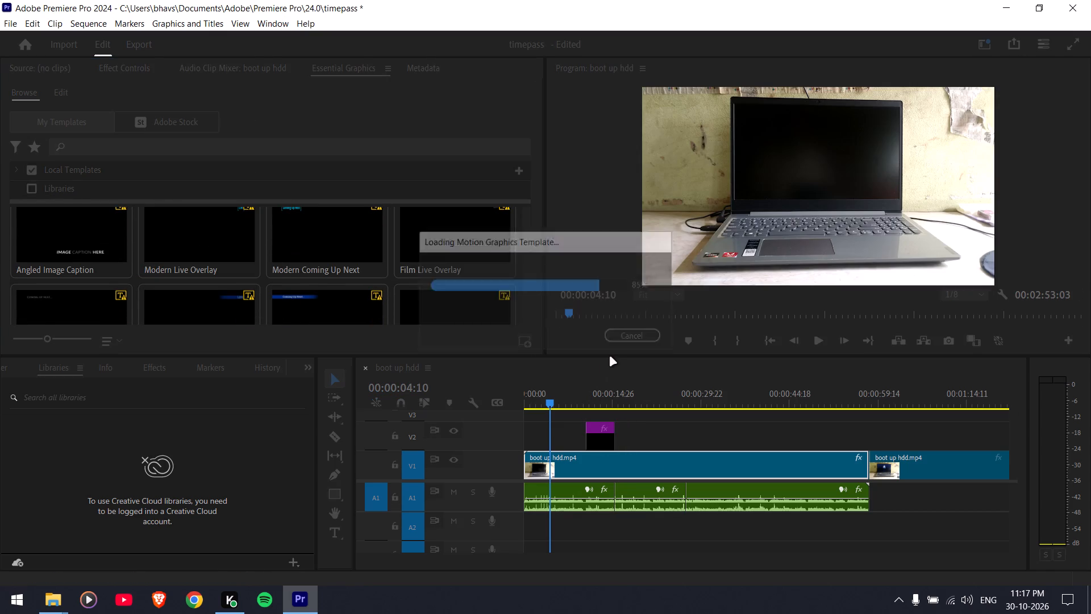
click(711, 422)
click(597, 392)
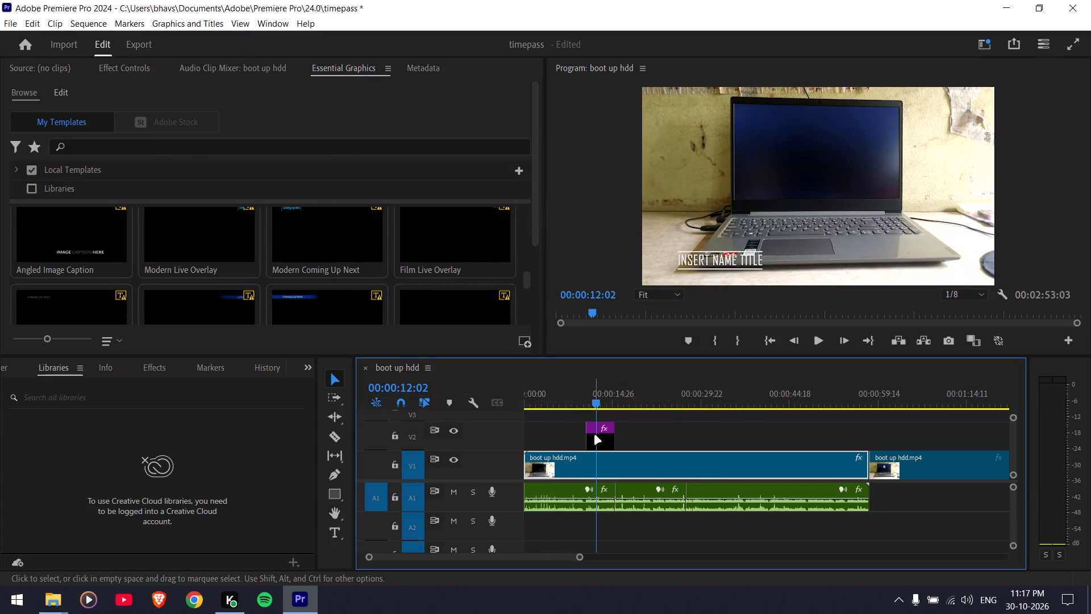
drag(594, 435, 514, 432)
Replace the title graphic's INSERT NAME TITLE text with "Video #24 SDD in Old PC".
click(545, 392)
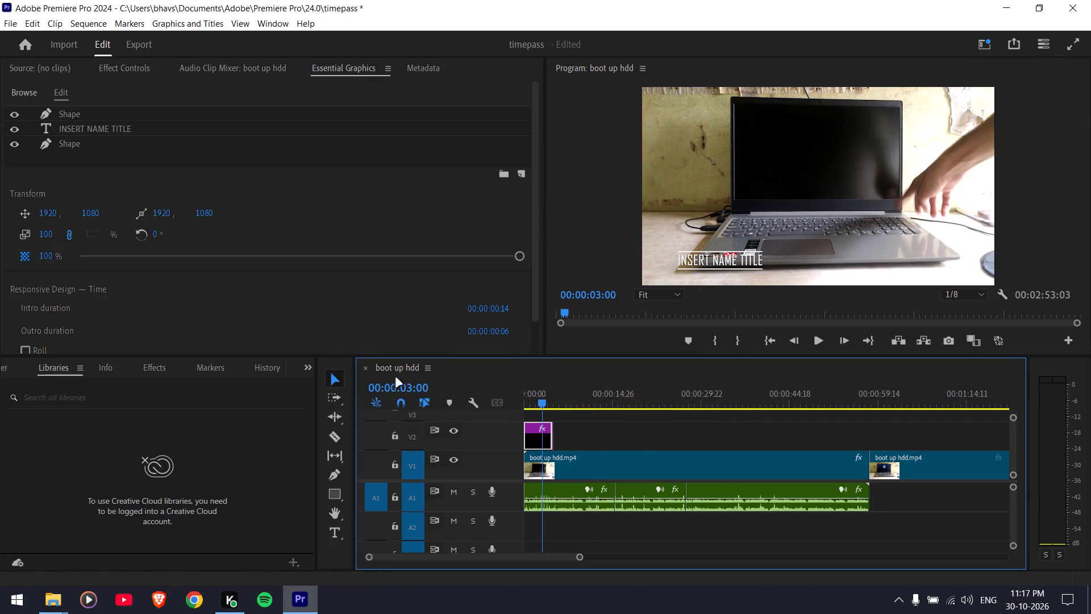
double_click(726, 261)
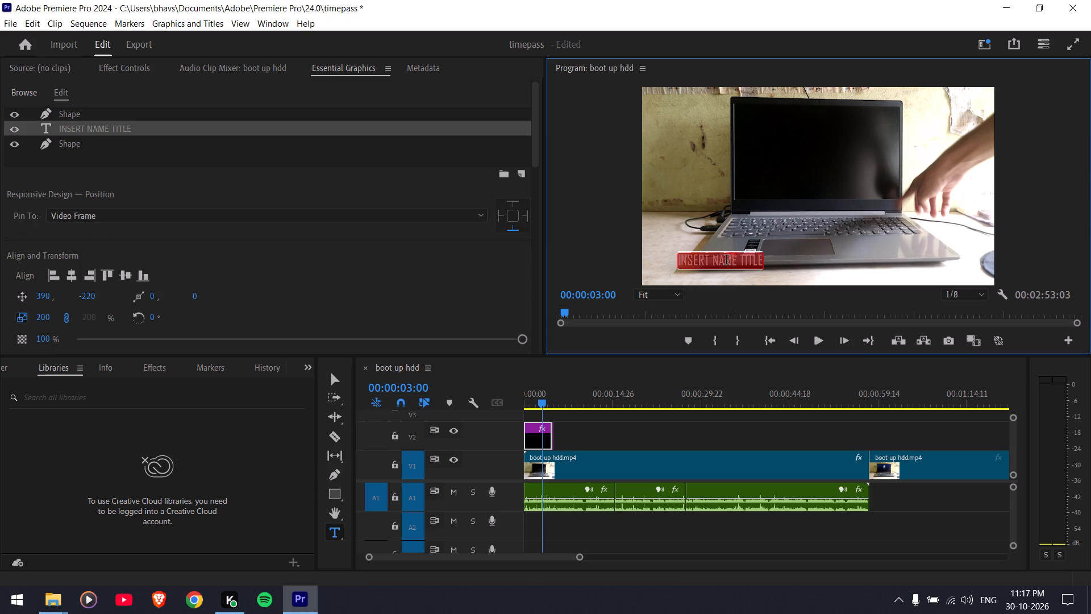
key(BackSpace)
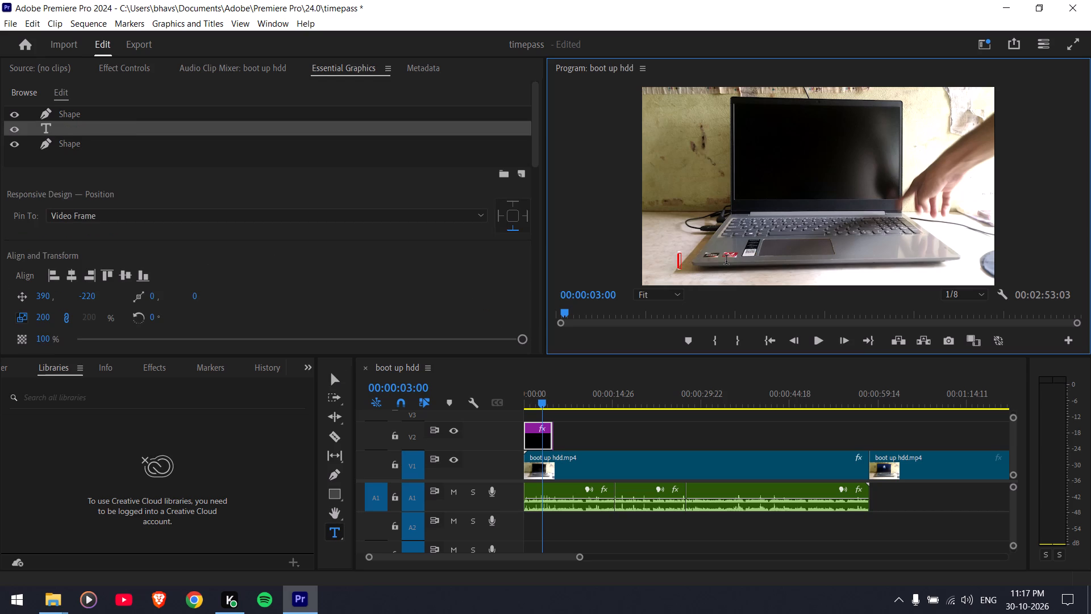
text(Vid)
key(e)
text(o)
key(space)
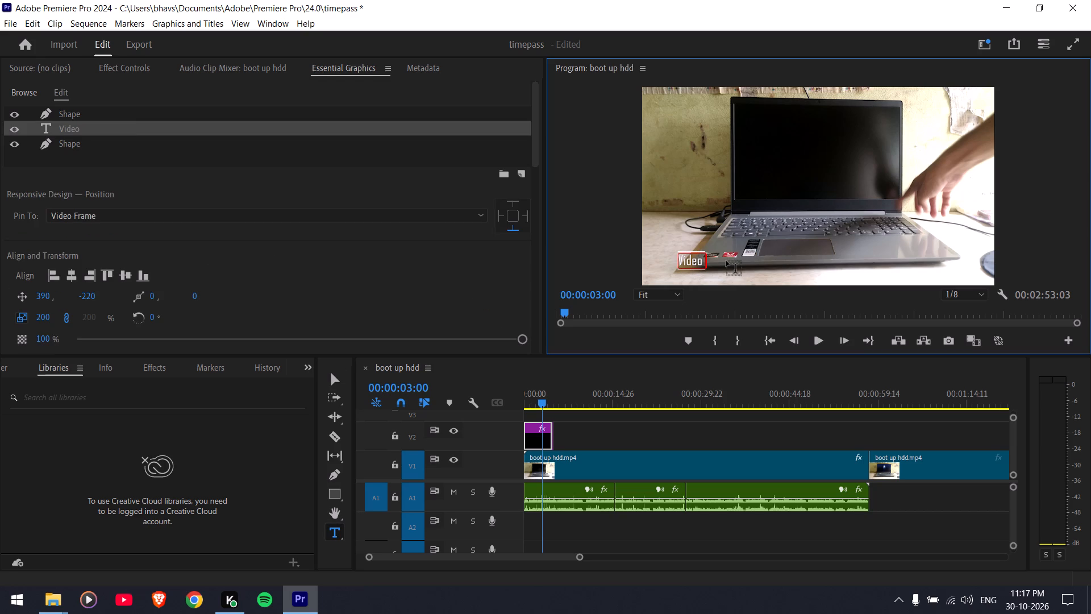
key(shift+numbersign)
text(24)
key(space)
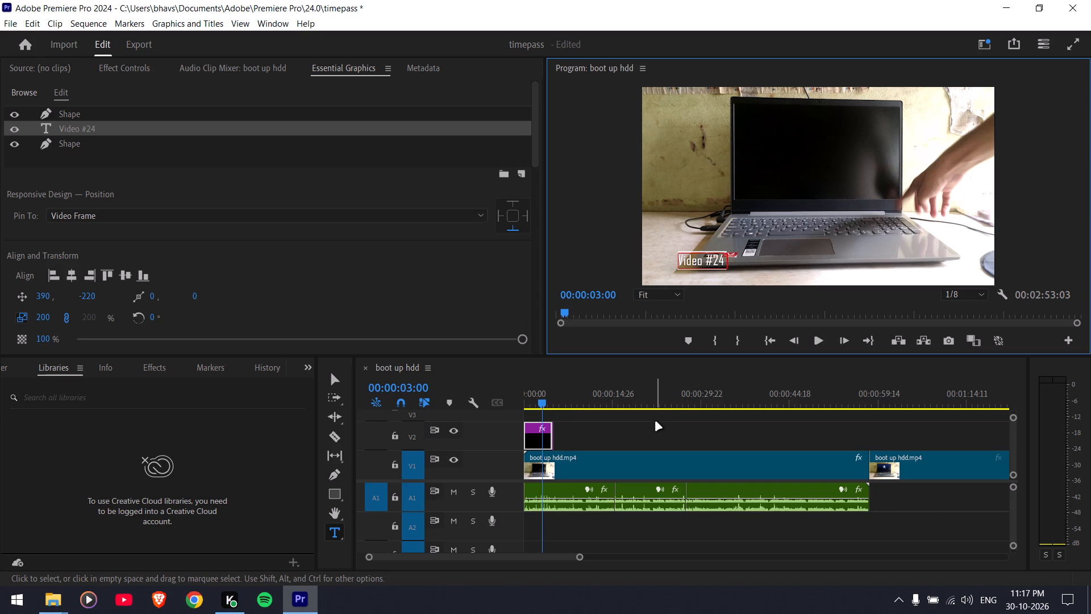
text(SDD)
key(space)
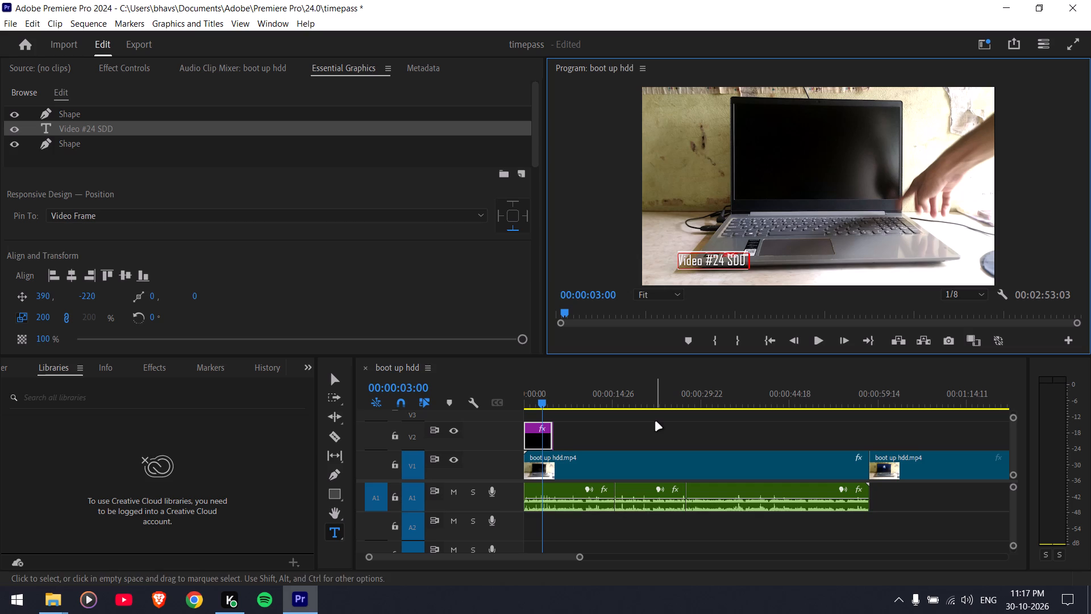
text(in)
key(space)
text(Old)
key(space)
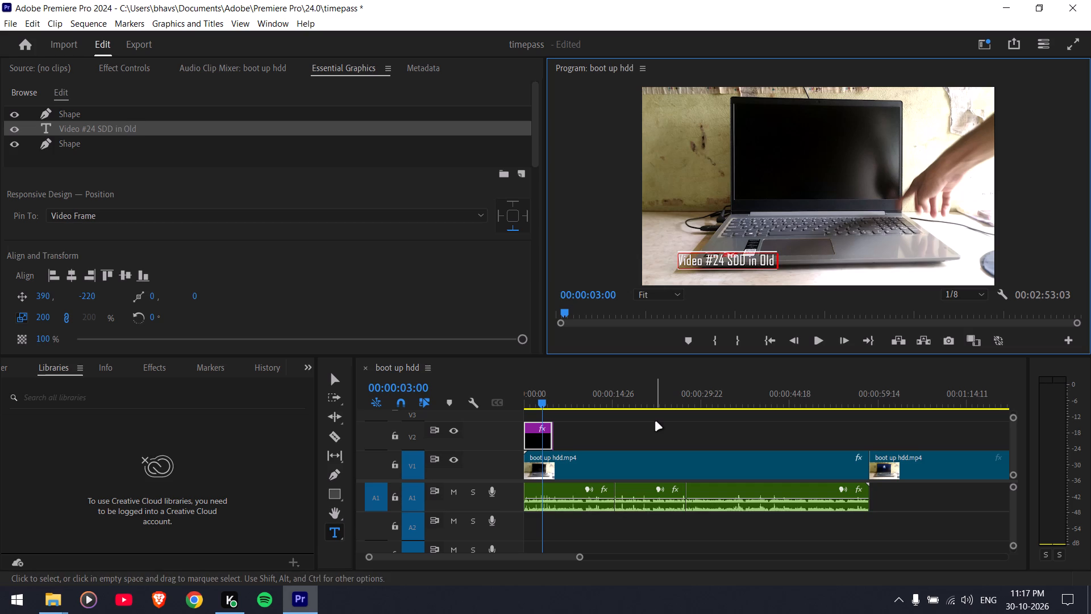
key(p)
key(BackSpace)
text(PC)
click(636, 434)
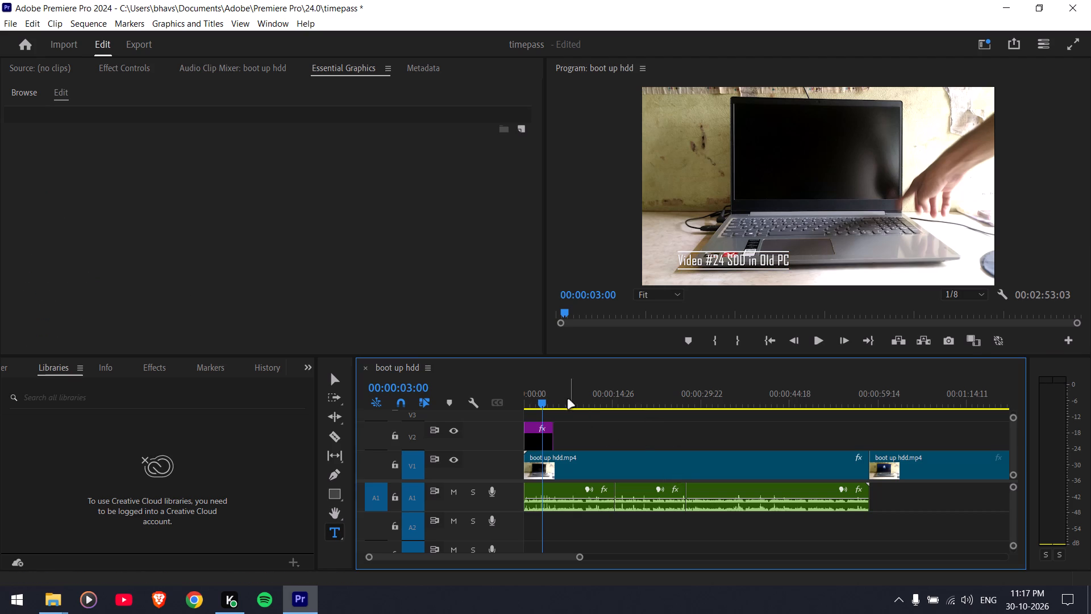
Play the opening seconds of the sequence twice to examine how the edited title animates over the video.
drag(548, 394, 436, 397)
key(space)
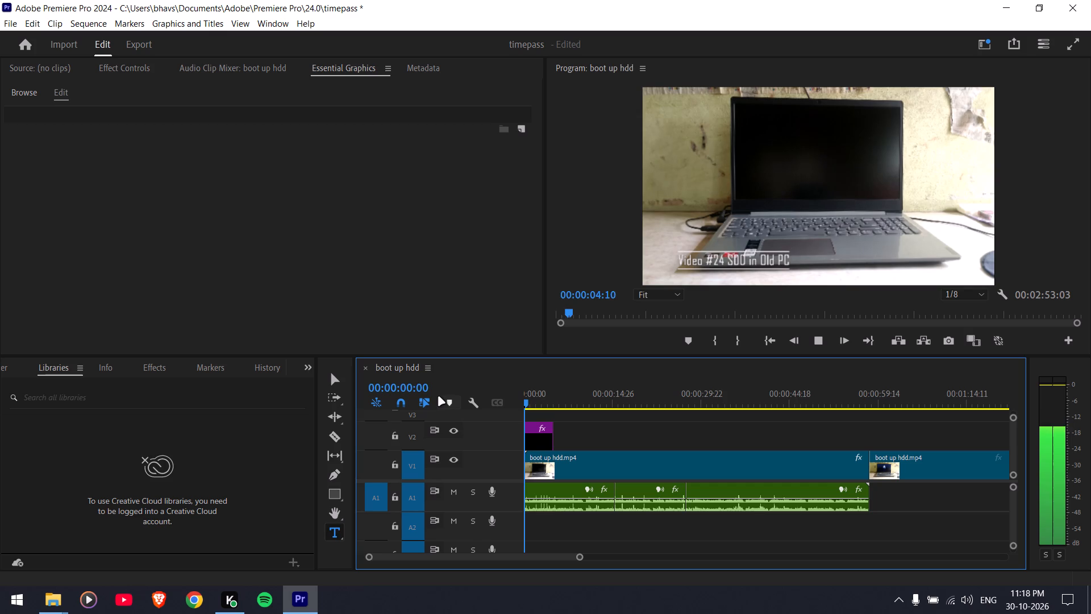
key(space)
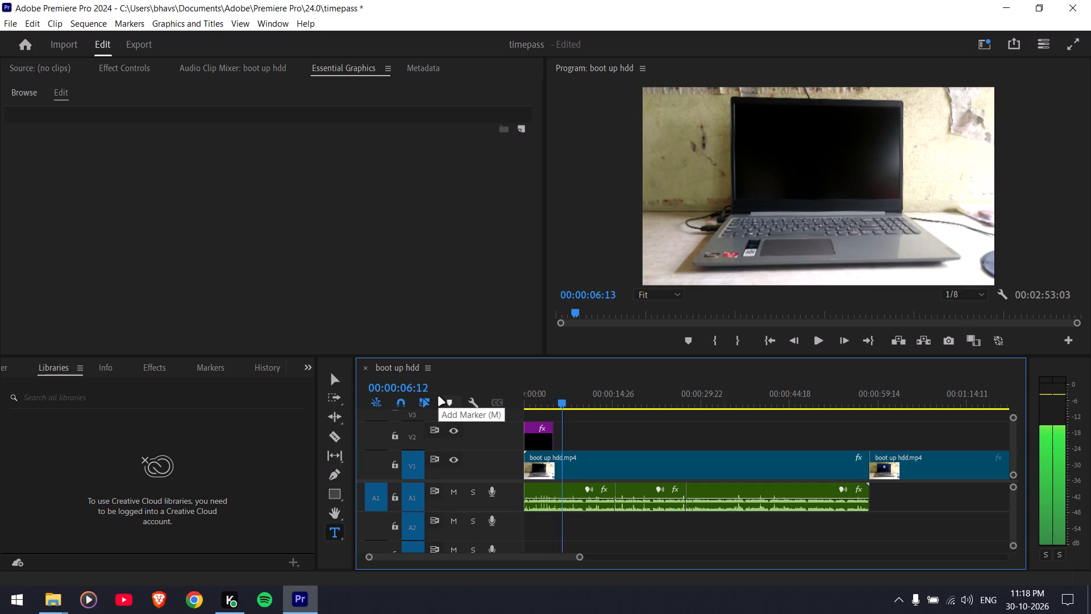
click(553, 389)
click(528, 397)
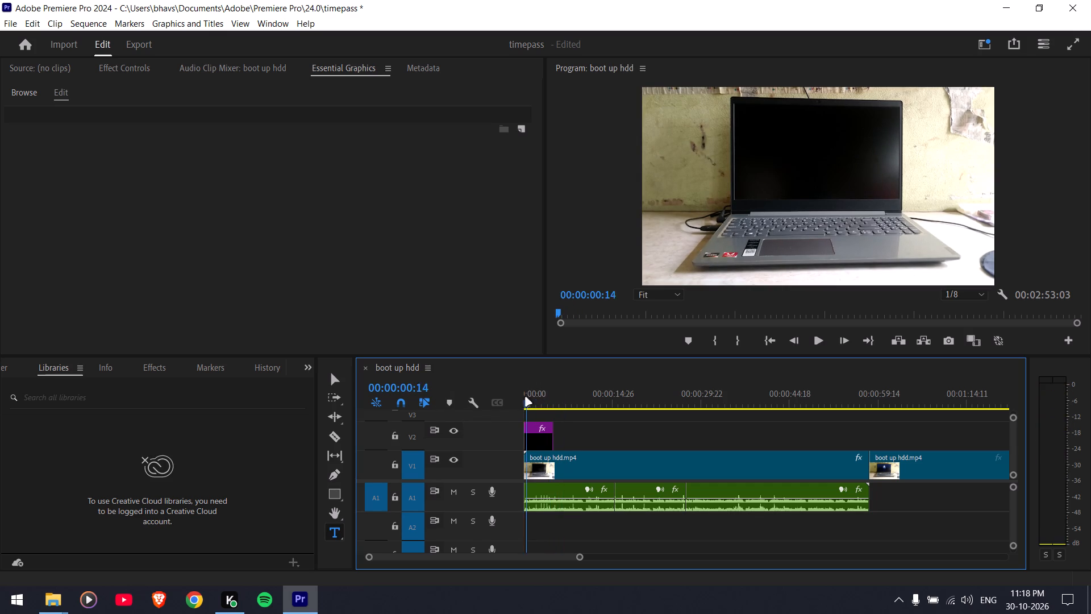
key(space)
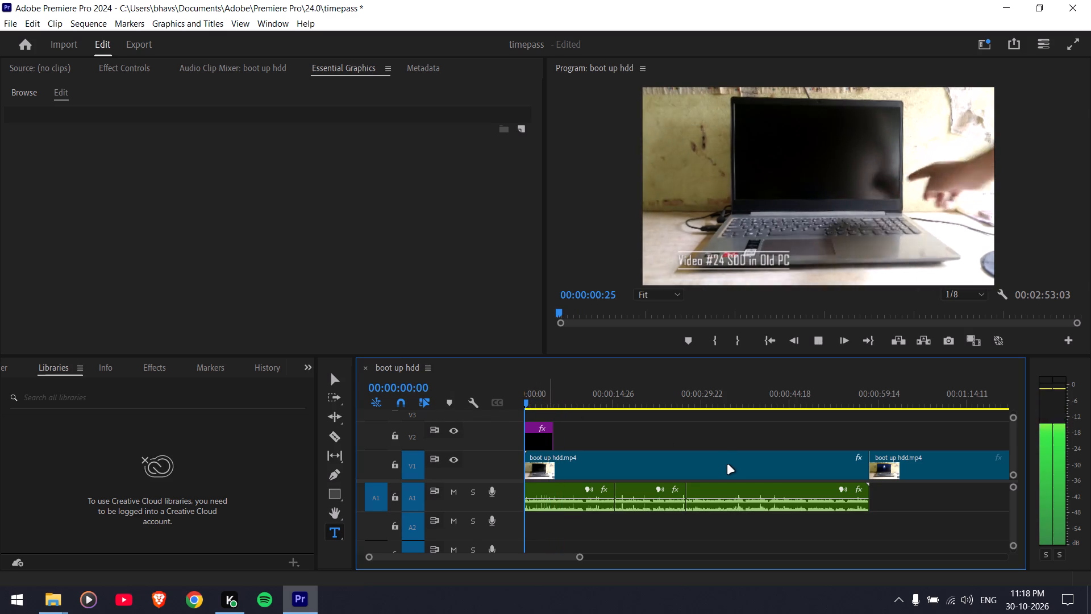
key(space)
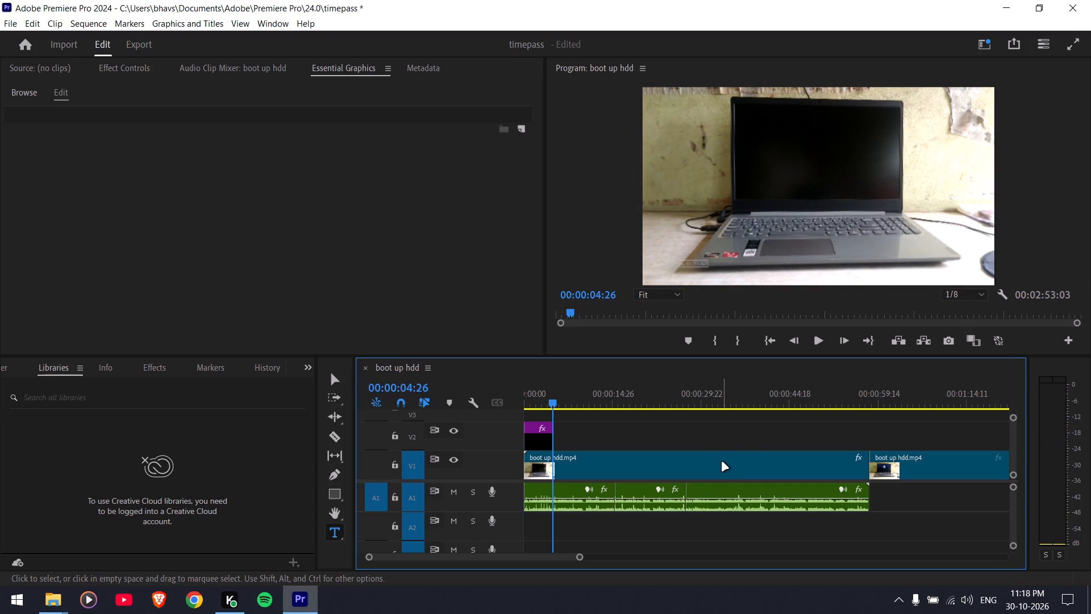
Delete the title graphic from track V2 at the start of the sequence.
scroll(890, 517, down, 7)
scroll(899, 526, up, 6)
scroll(699, 470, up, 6)
drag(622, 442, 523, 436)
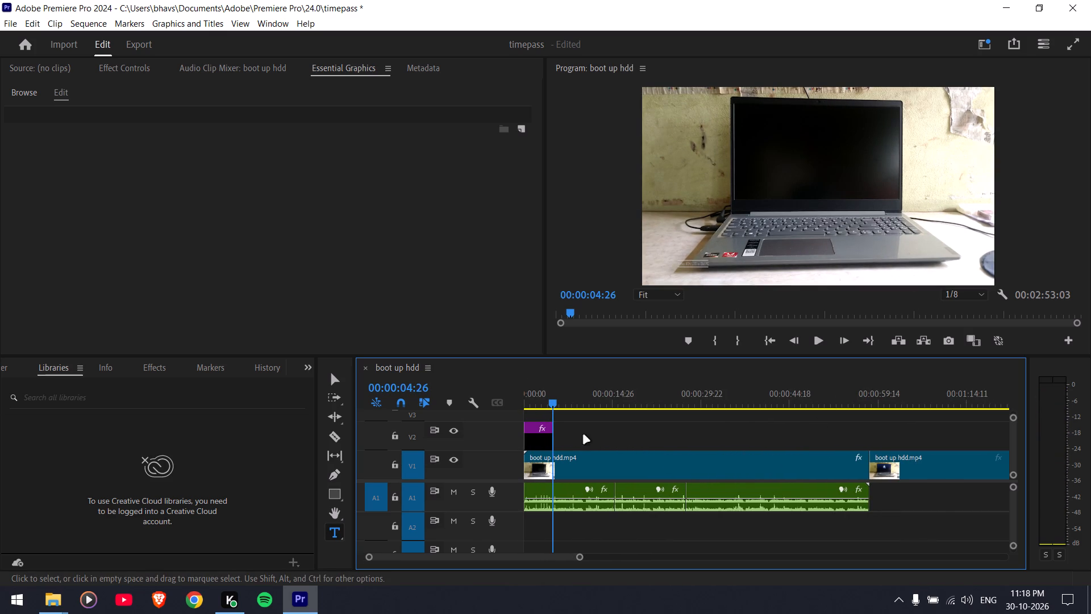
drag(584, 434, 526, 432)
key(shift+Delete)
key(Return)
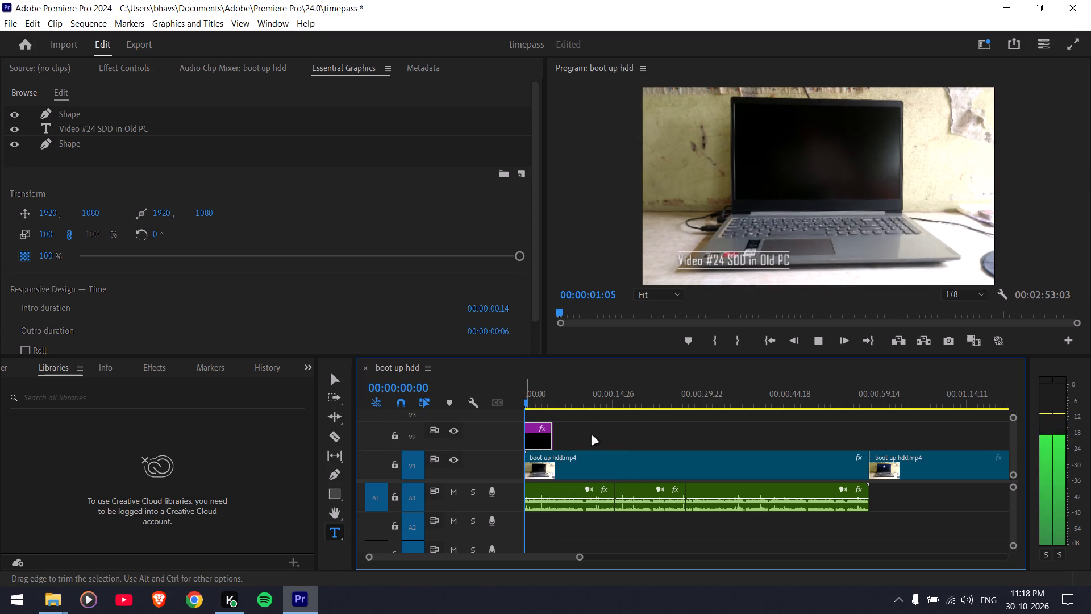
key(space)
click(541, 434)
key(Delete)
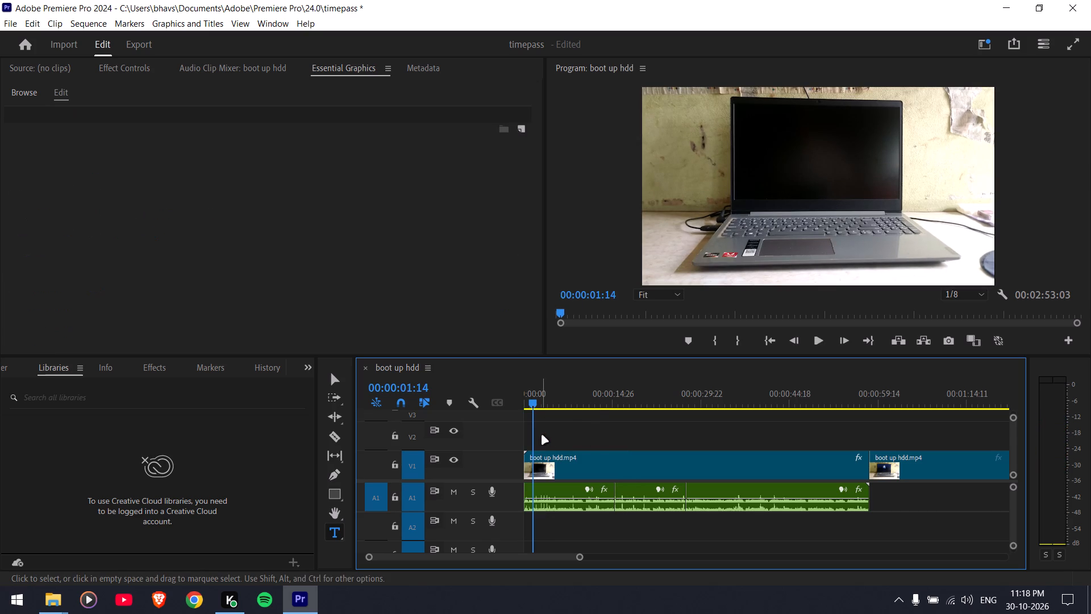
Switch to Task Manager to examine the computer's memory usage.
click(590, 441)
drag(595, 400, 659, 416)
right_click(518, 611)
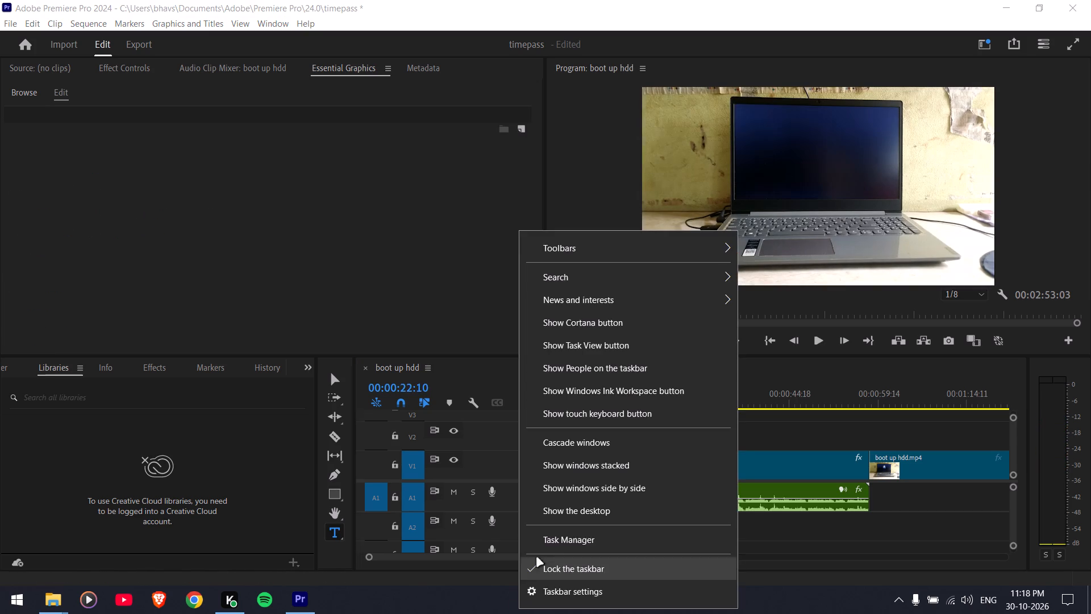
click(578, 539)
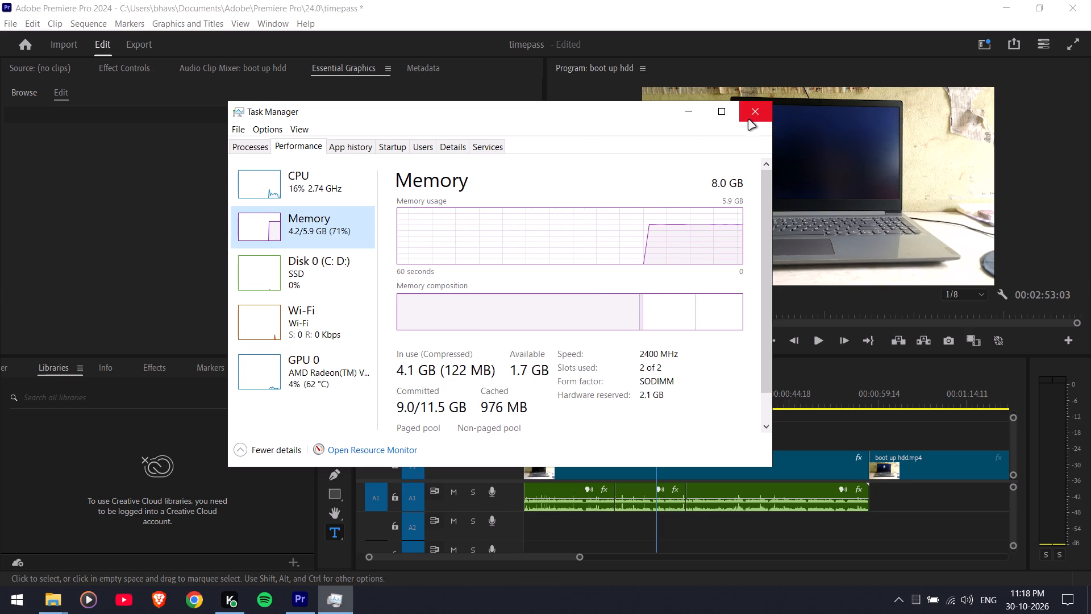
Return to Premiere Pro and look through the boot up hdd sequence from its start to its end.
drag(772, 403, 735, 408)
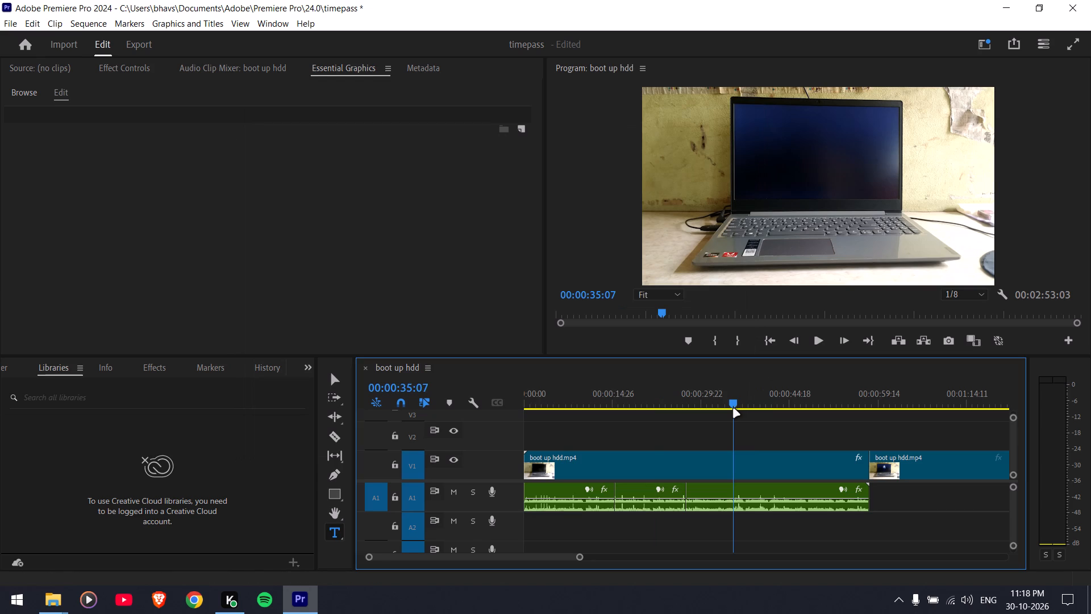
drag(692, 400, 622, 401)
drag(620, 396, 615, 396)
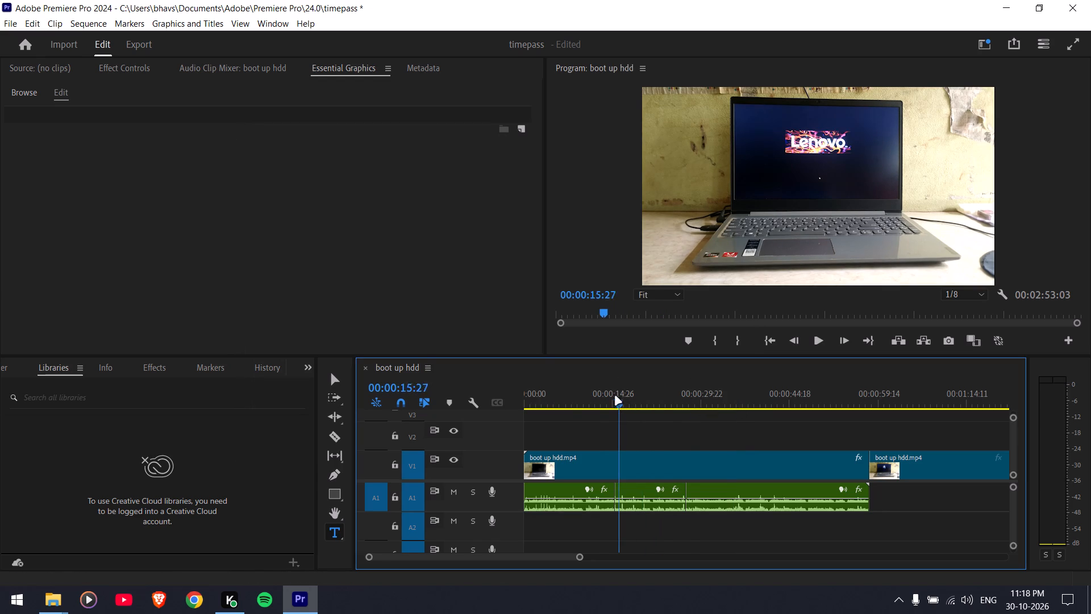
drag(615, 396, 514, 396)
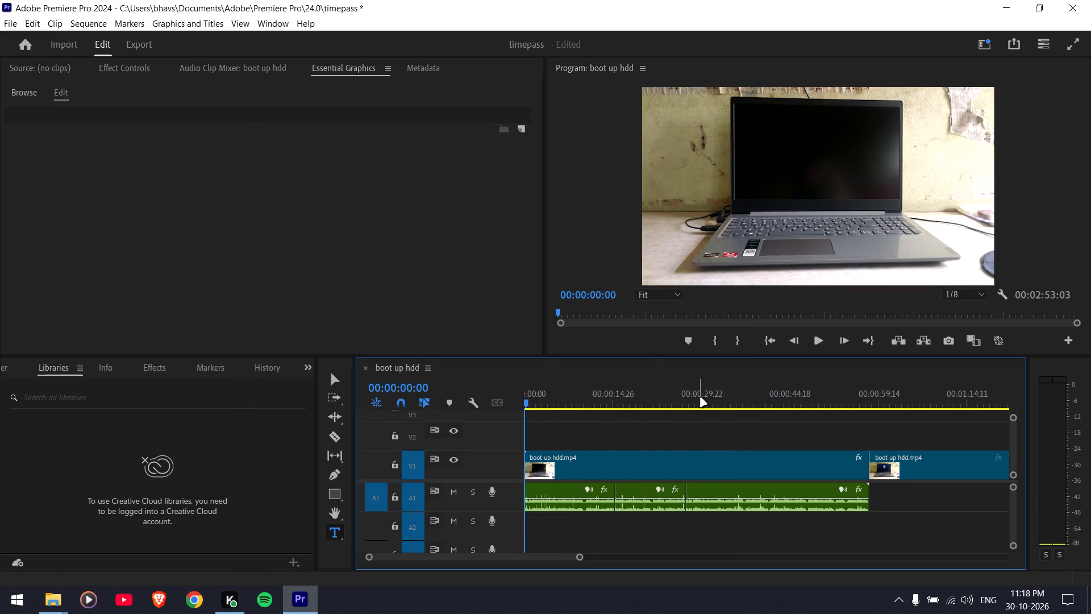
scroll(789, 418, down, 5)
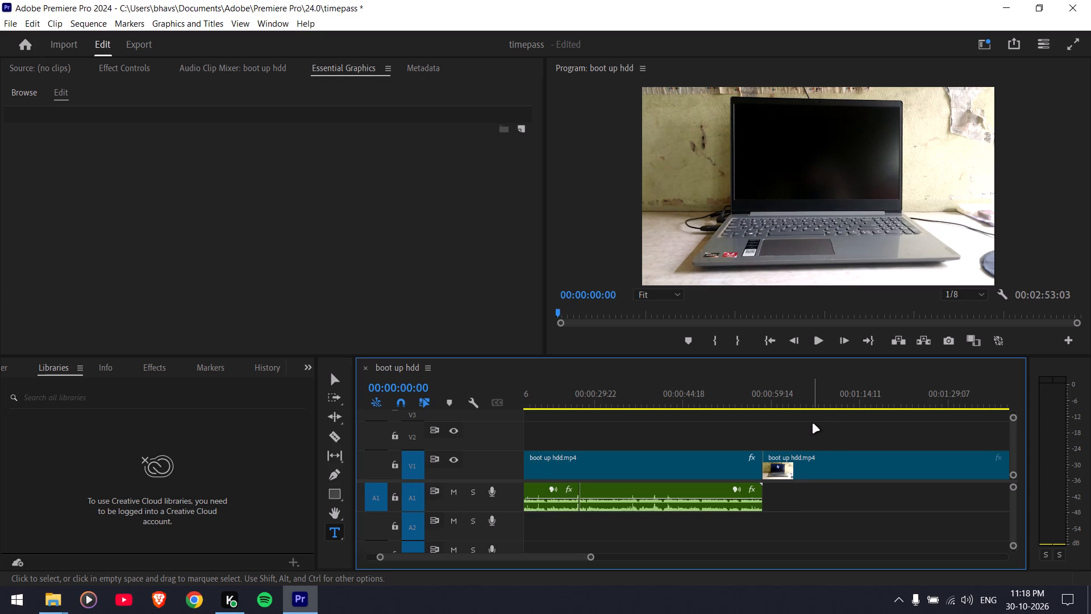
scroll(846, 466, down, 1)
scroll(872, 482, up, 13)
scroll(876, 484, down, 6)
scroll(876, 484, up, 1)
scroll(876, 484, down, 11)
scroll(876, 484, up, 1)
scroll(876, 484, down, 11)
scroll(876, 484, down, 10)
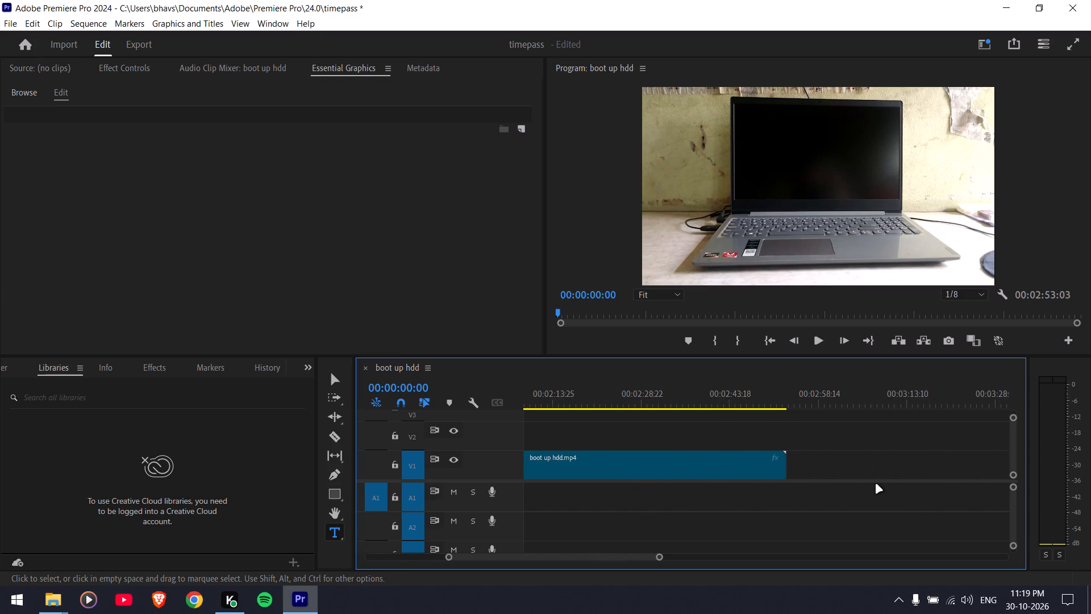
scroll(876, 484, down, 5)
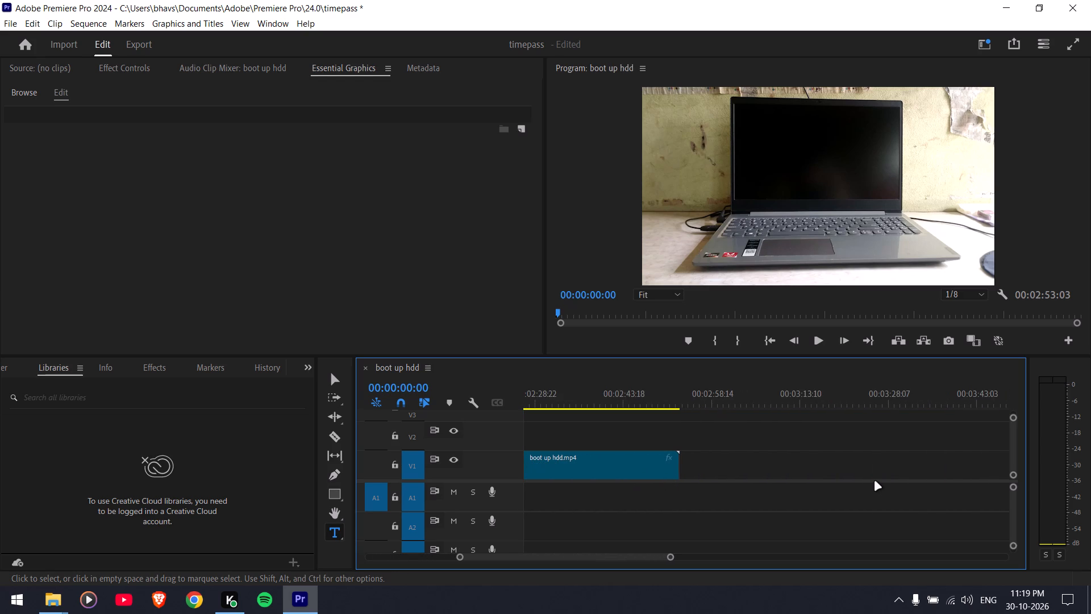
scroll(875, 476, down, 4)
scroll(875, 476, up, 12)
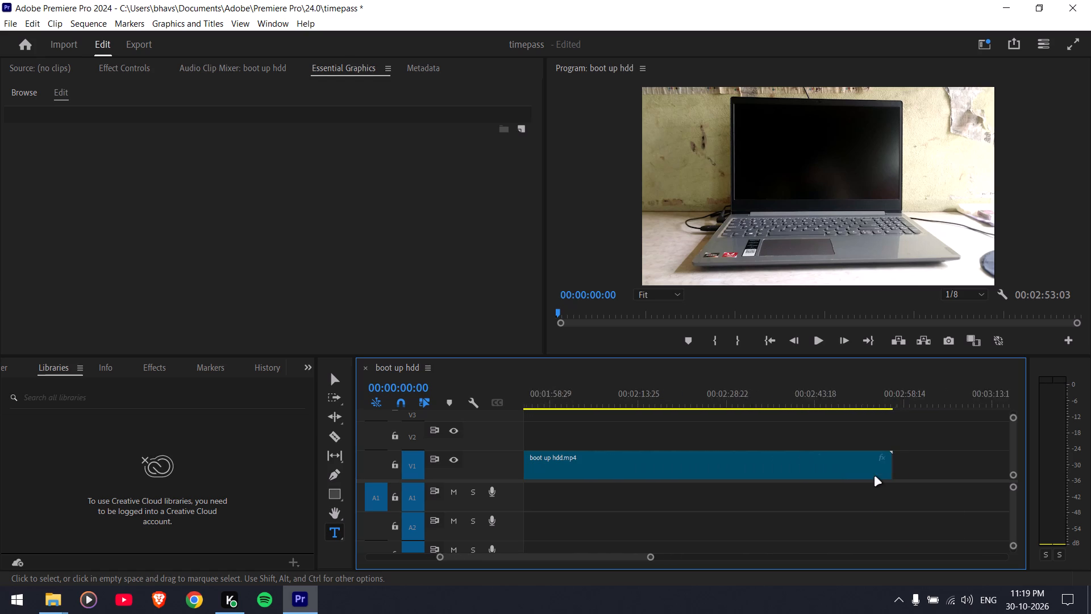
scroll(875, 476, up, 20)
scroll(875, 476, up, 13)
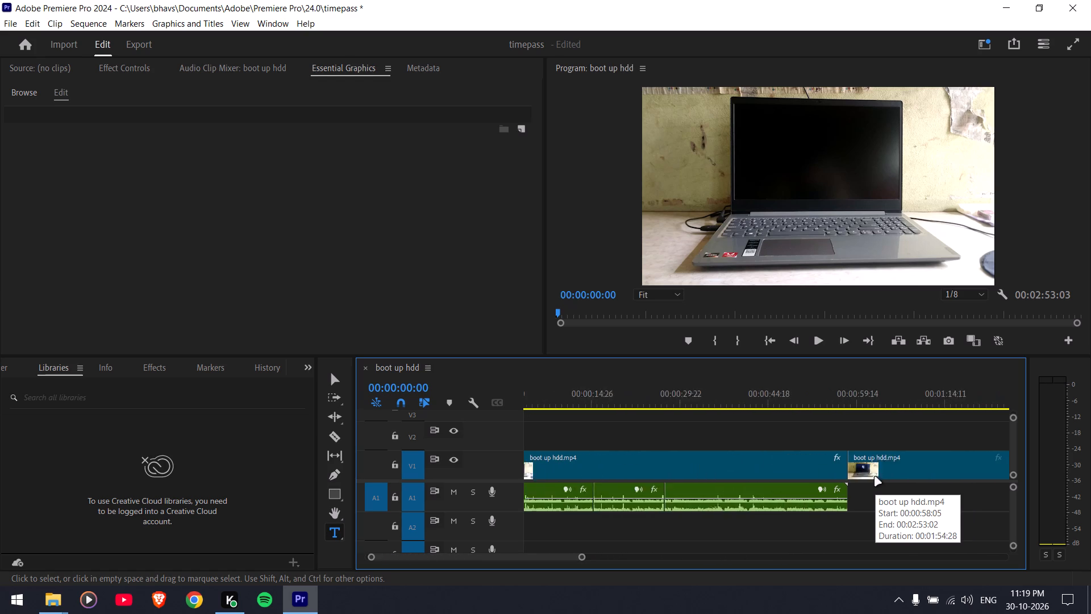
scroll(875, 476, up, 4)
Add a "Lenovo Ideapad S145 15-API" text title over the laptop video at 00:00:54:07.
click(848, 398)
scroll(698, 465, up, 4)
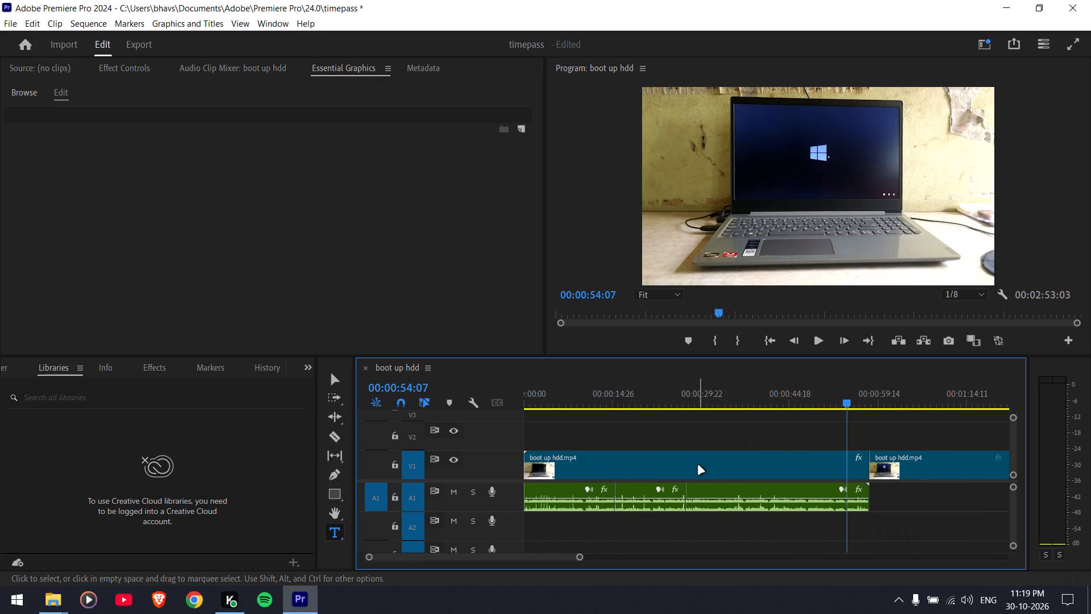
scroll(698, 465, up, 5)
click(701, 463)
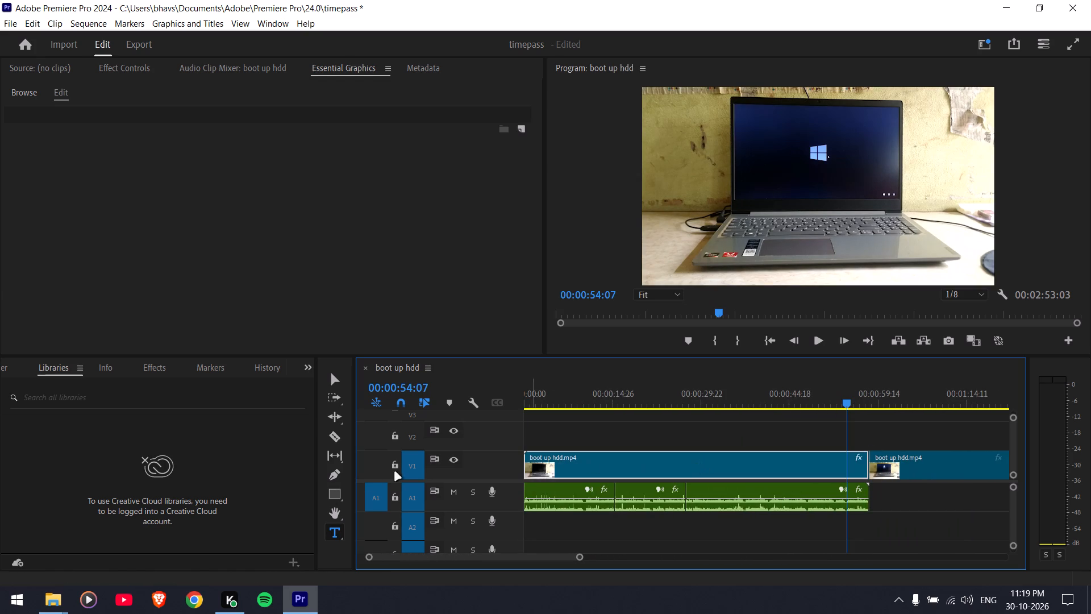
click(330, 535)
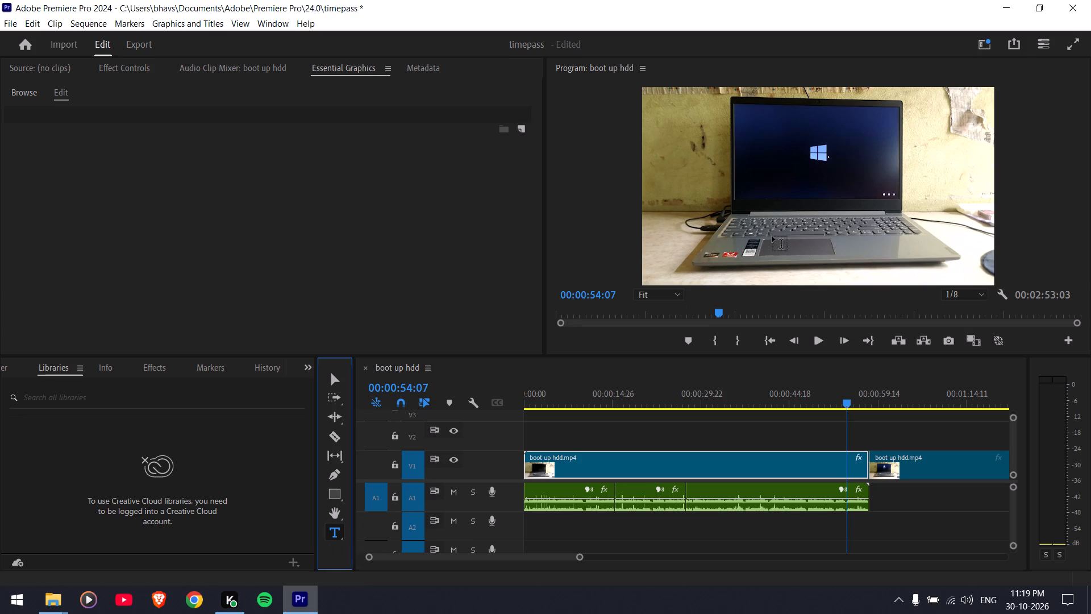
click(772, 237)
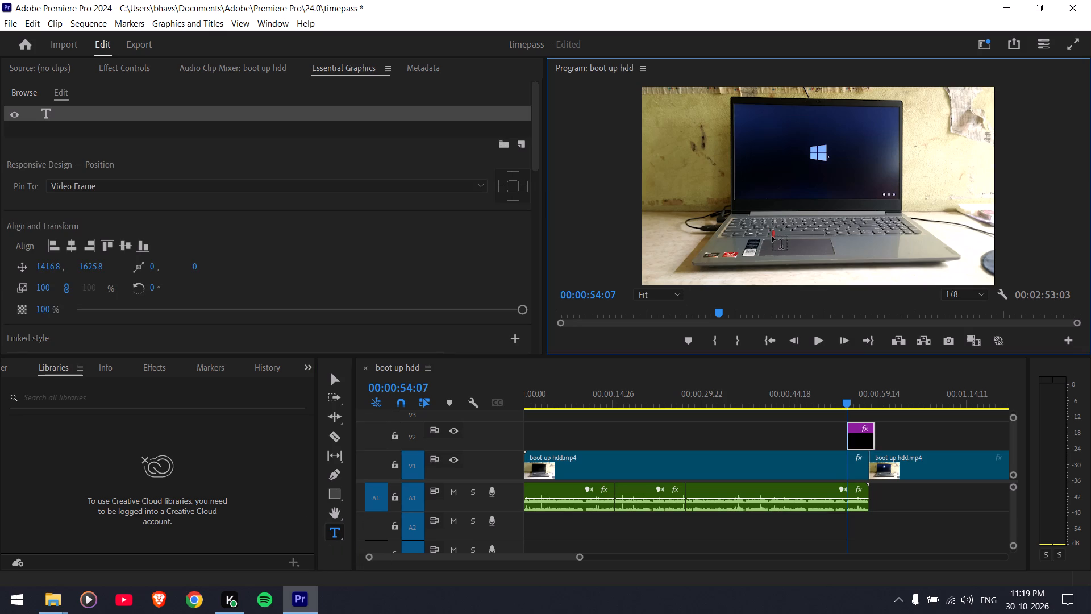
text(Le)
text(novo Ideapad S145)
key(space)
text(15-API)
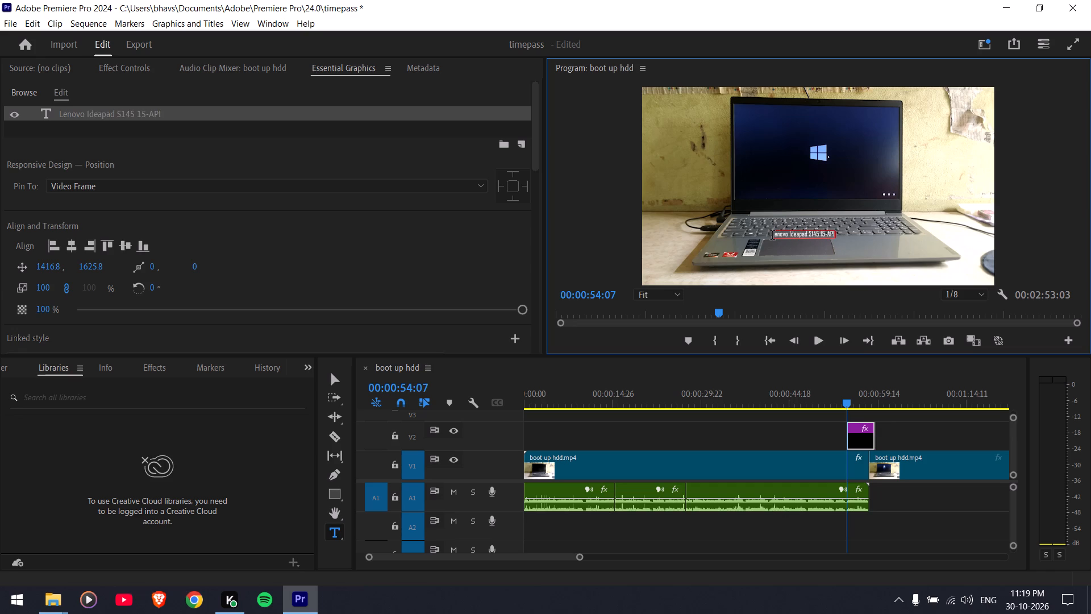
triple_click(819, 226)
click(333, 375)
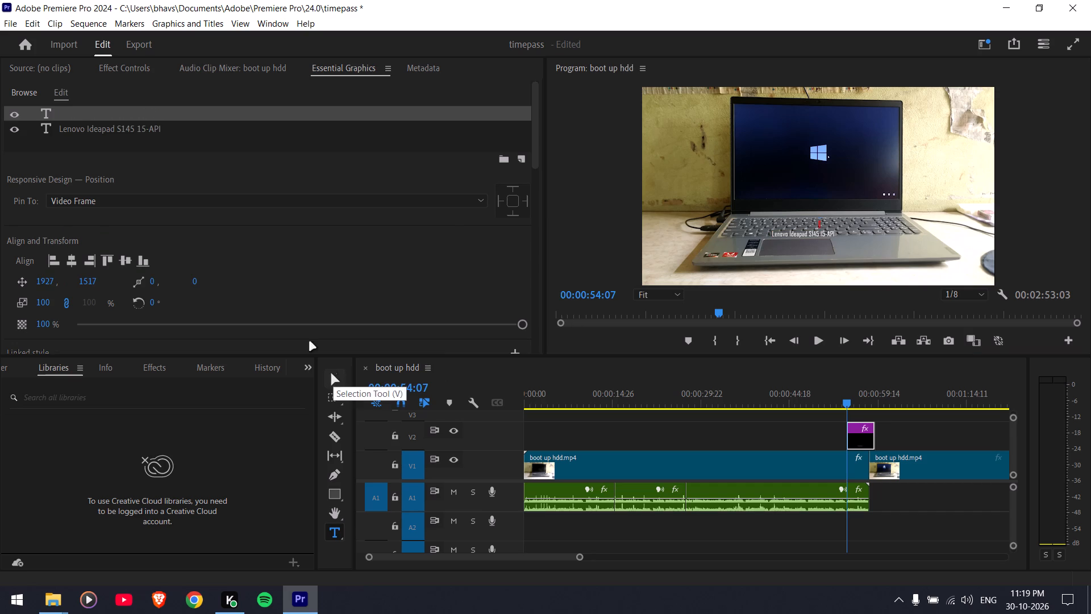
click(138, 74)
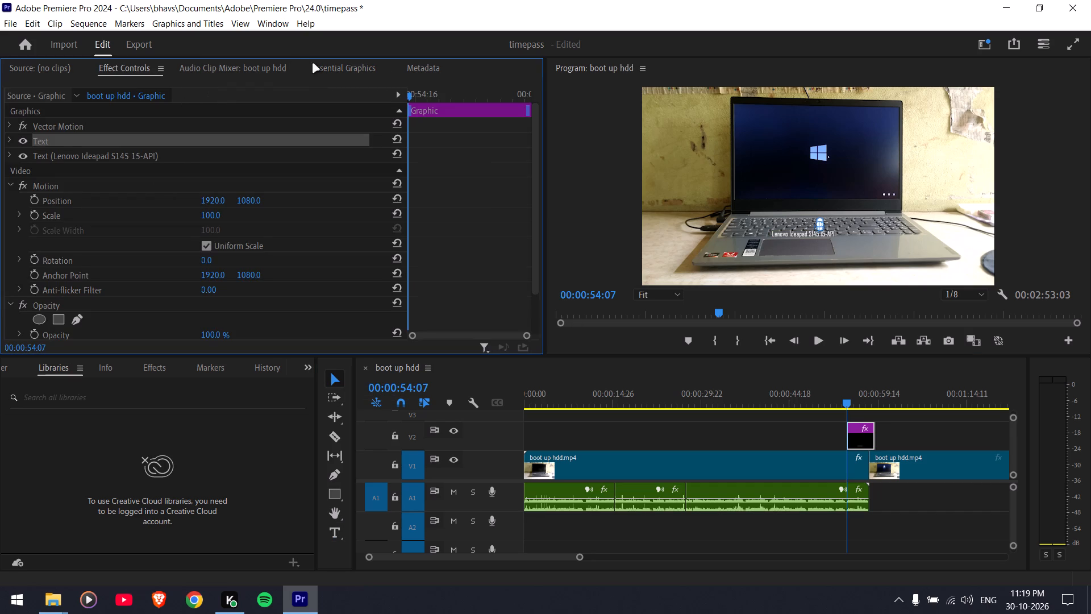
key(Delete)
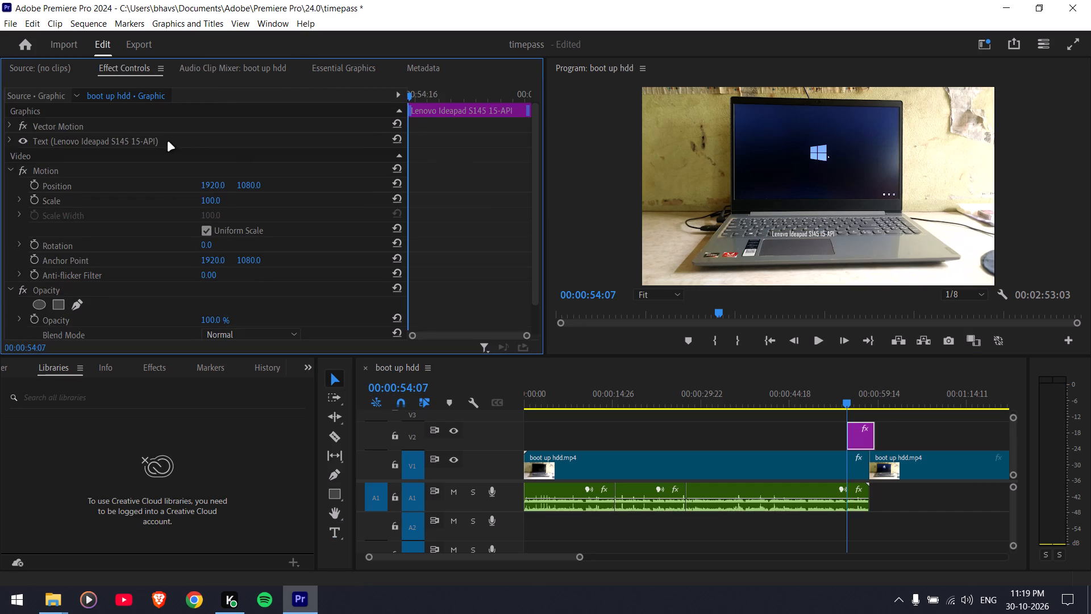
Enlarge the Lenovo Ideapad S145 15-API text to span most of the frame's width and move it to the frame's centre.
click(139, 140)
click(19, 139)
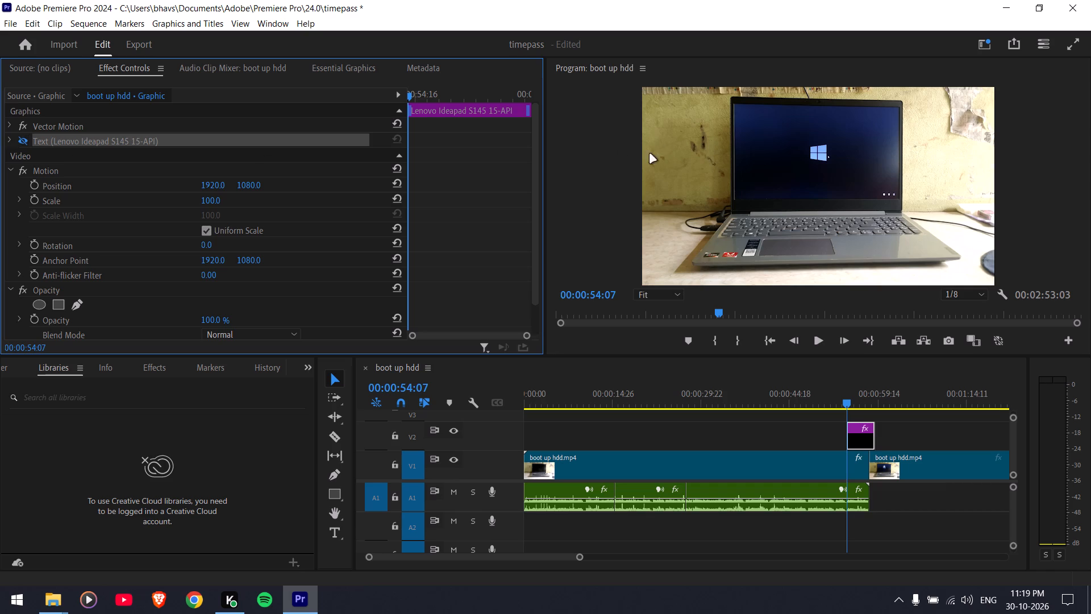
click(24, 143)
click(12, 143)
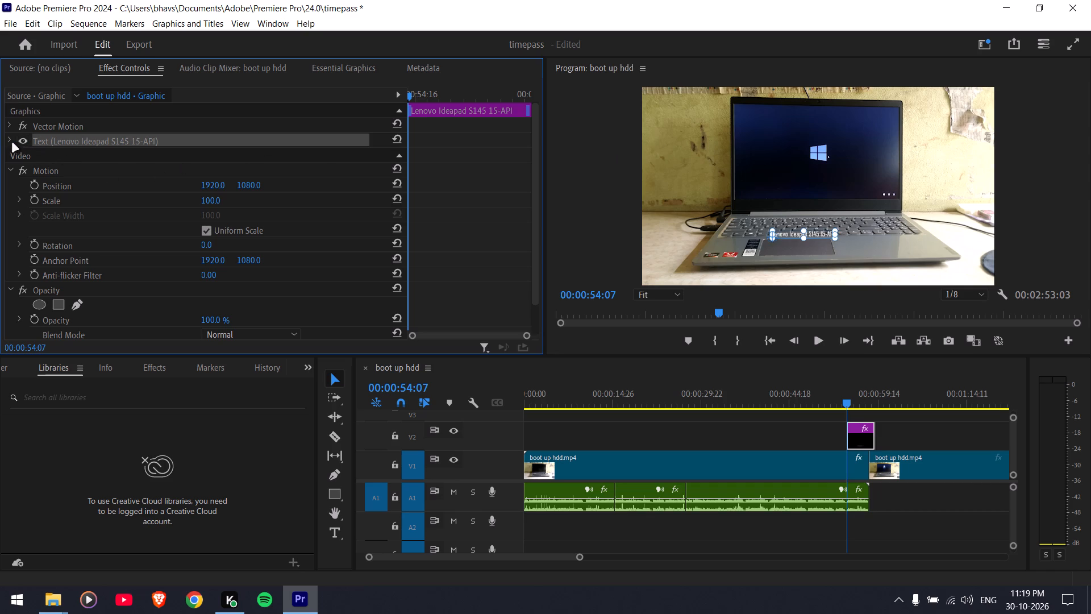
double_click(812, 235)
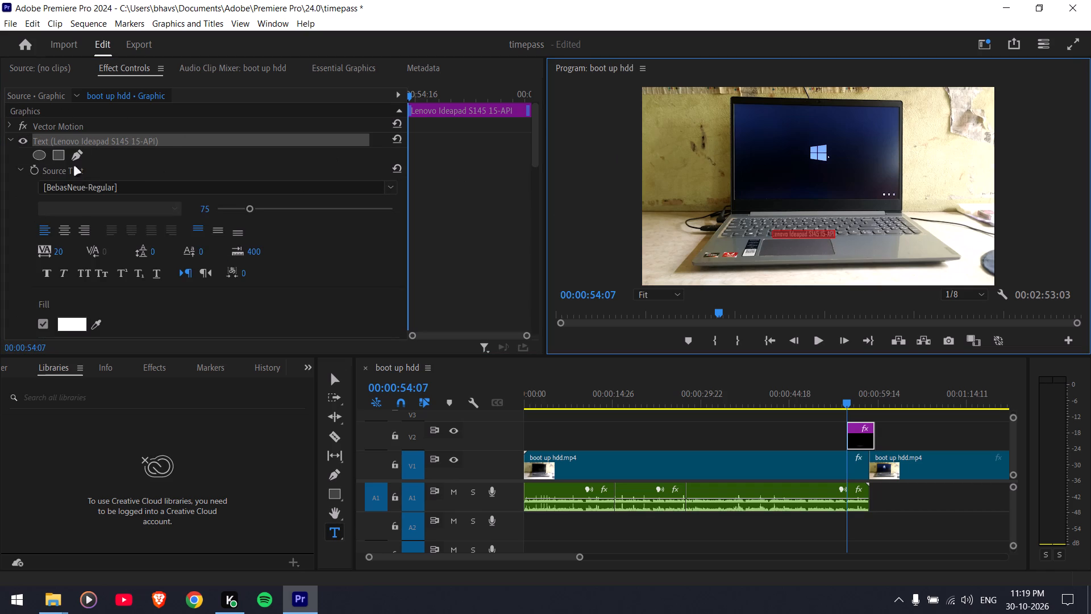
click(175, 151)
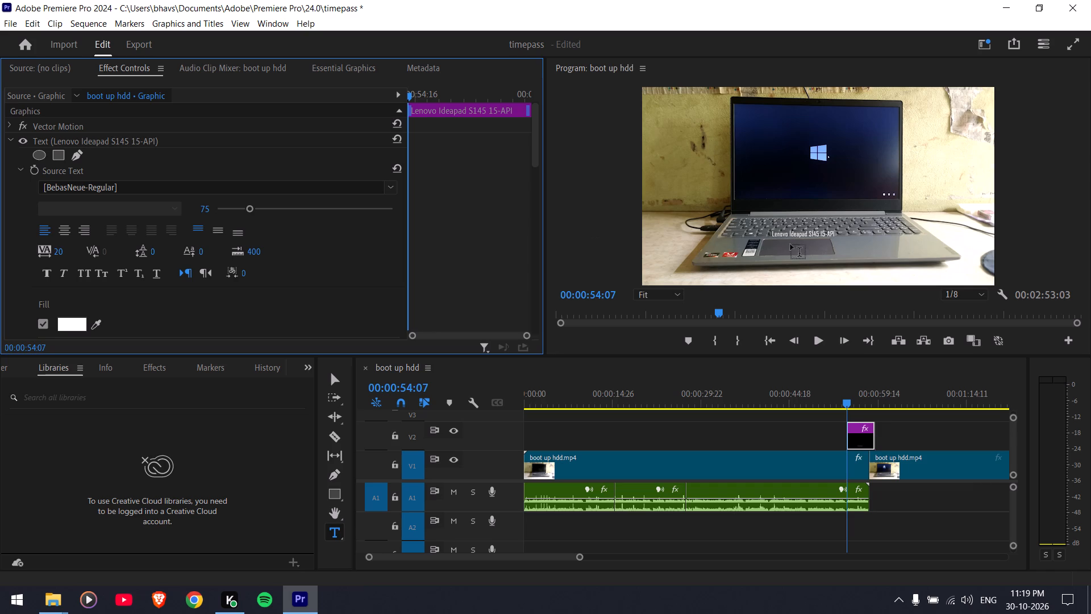
click(351, 378)
click(338, 377)
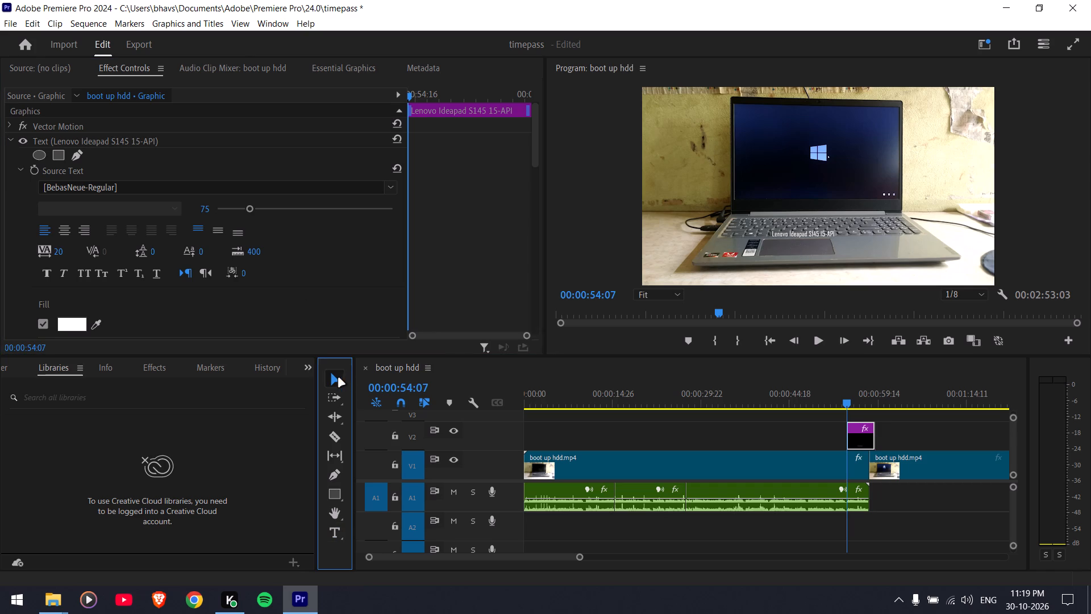
click(813, 231)
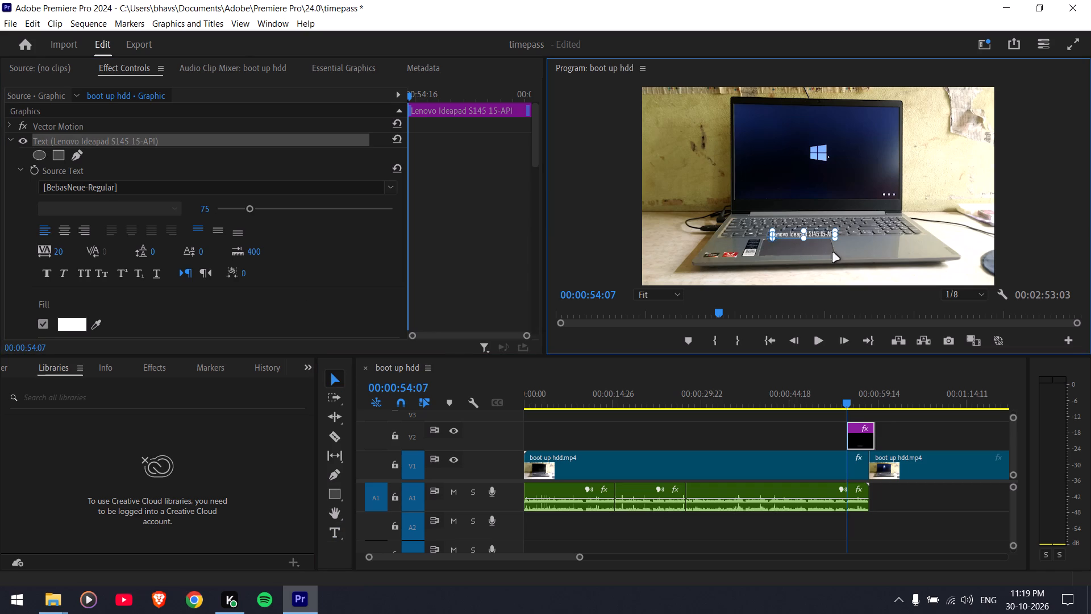
drag(837, 241, 878, 263)
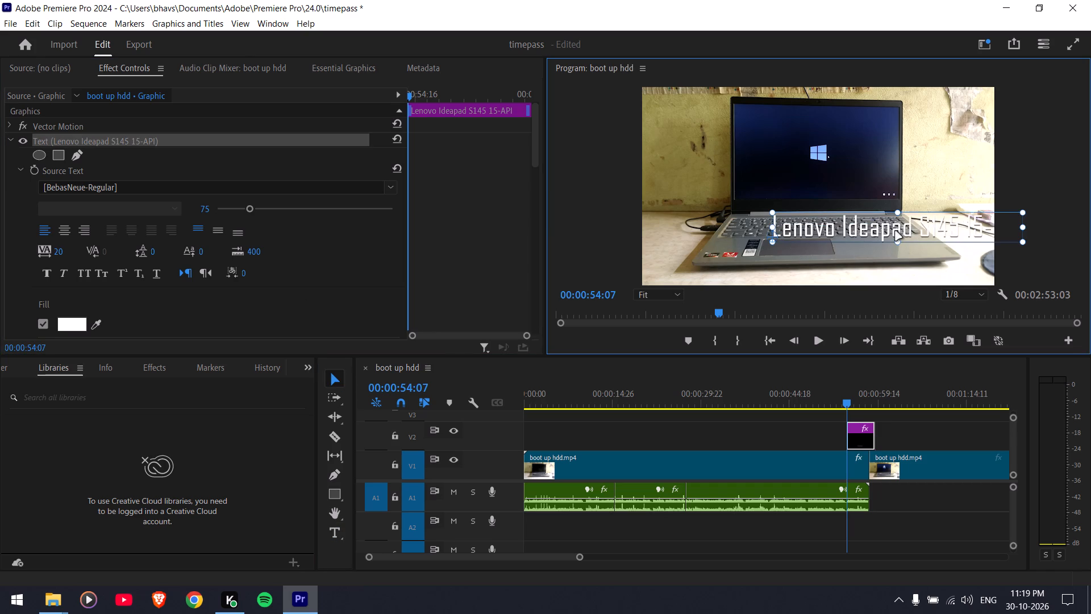
drag(930, 227, 823, 251)
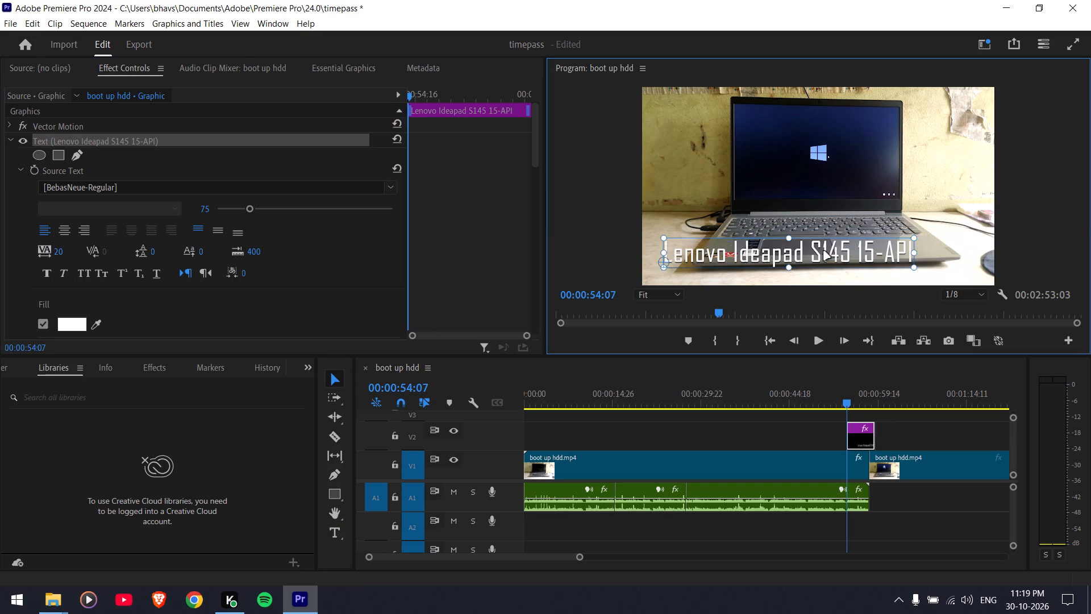
drag(823, 251, 843, 187)
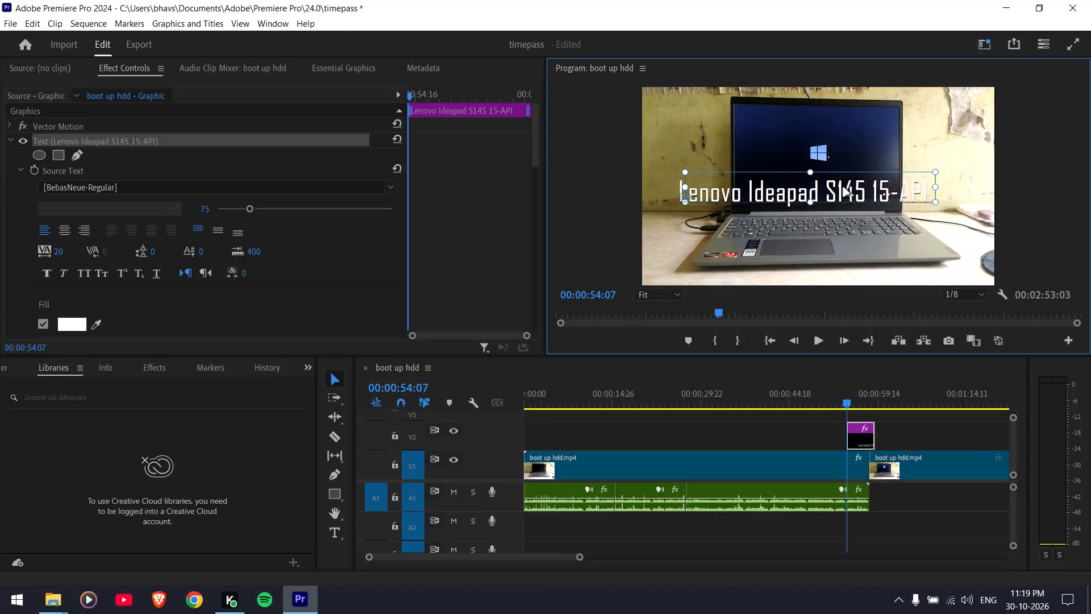
drag(843, 187, 847, 188)
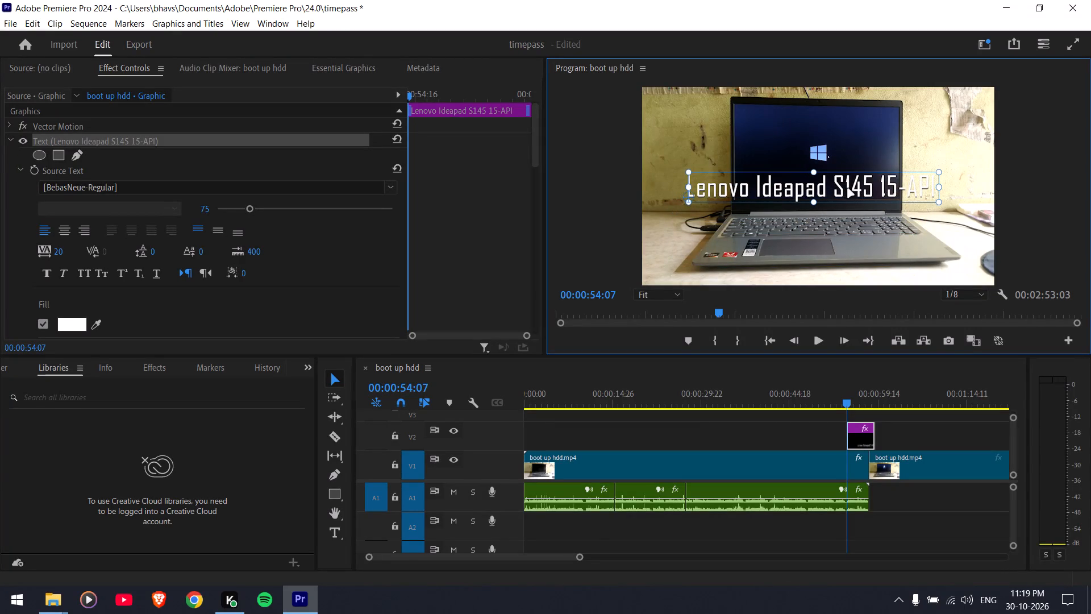
drag(847, 188, 847, 187)
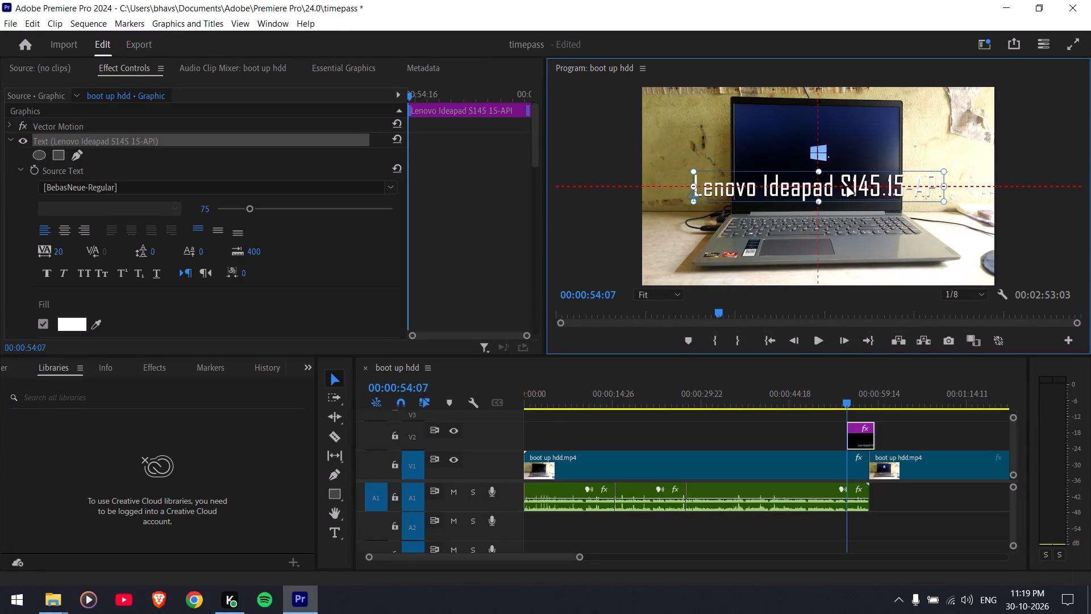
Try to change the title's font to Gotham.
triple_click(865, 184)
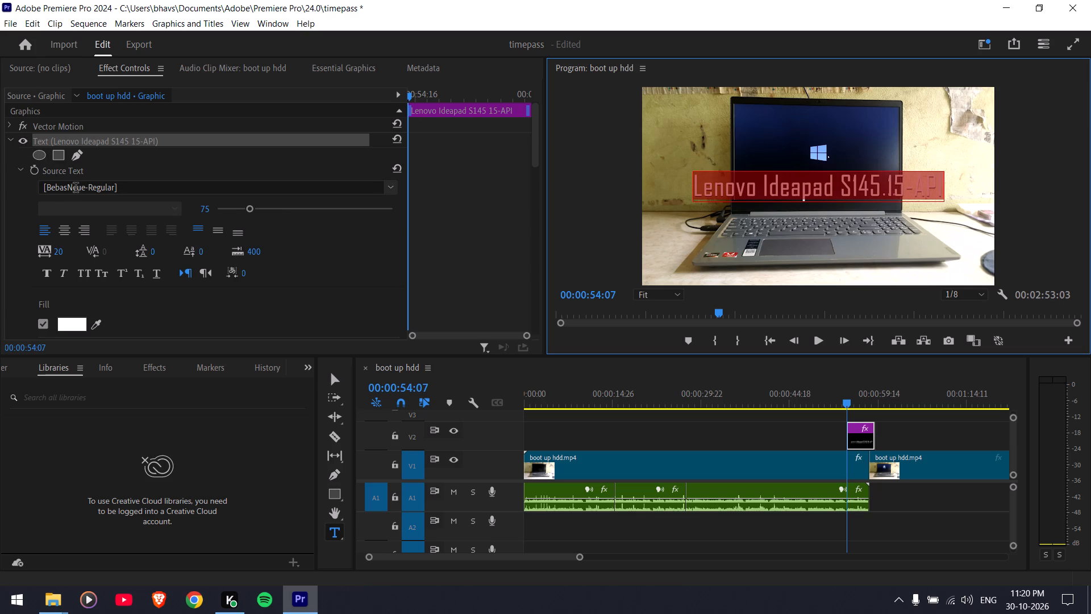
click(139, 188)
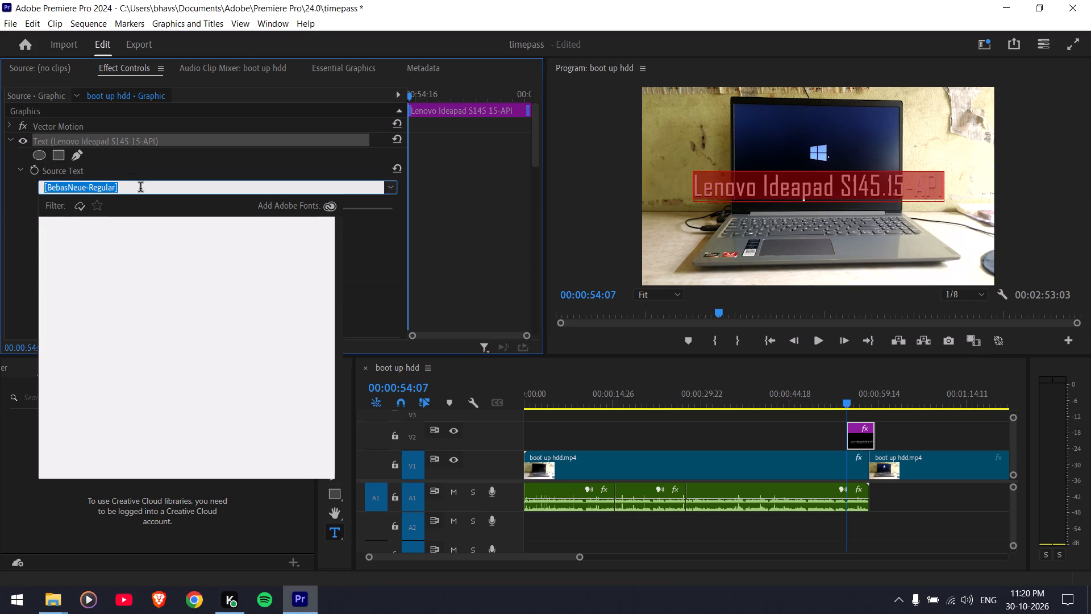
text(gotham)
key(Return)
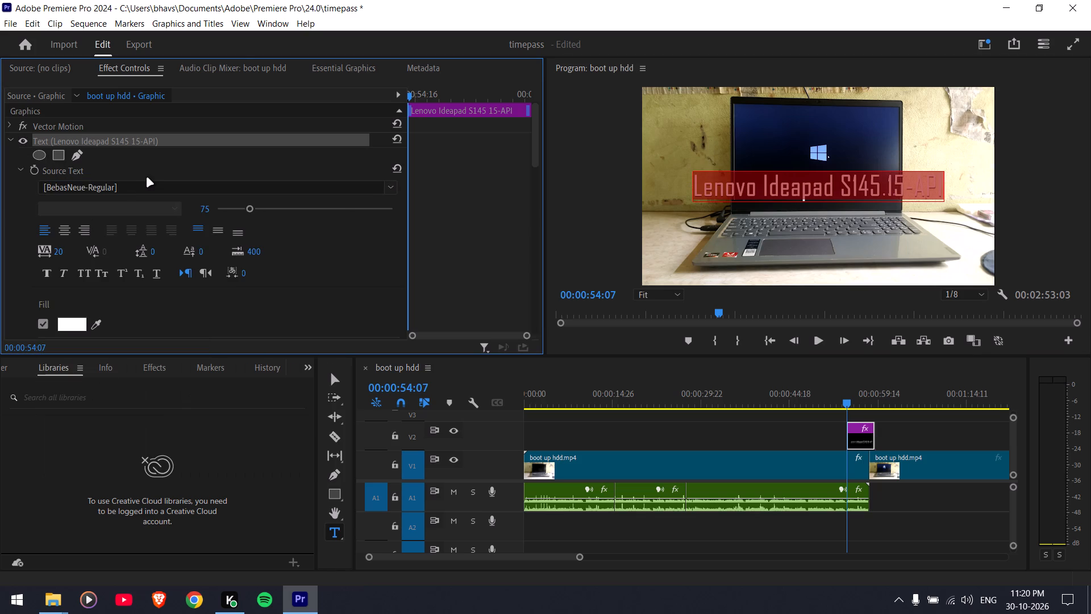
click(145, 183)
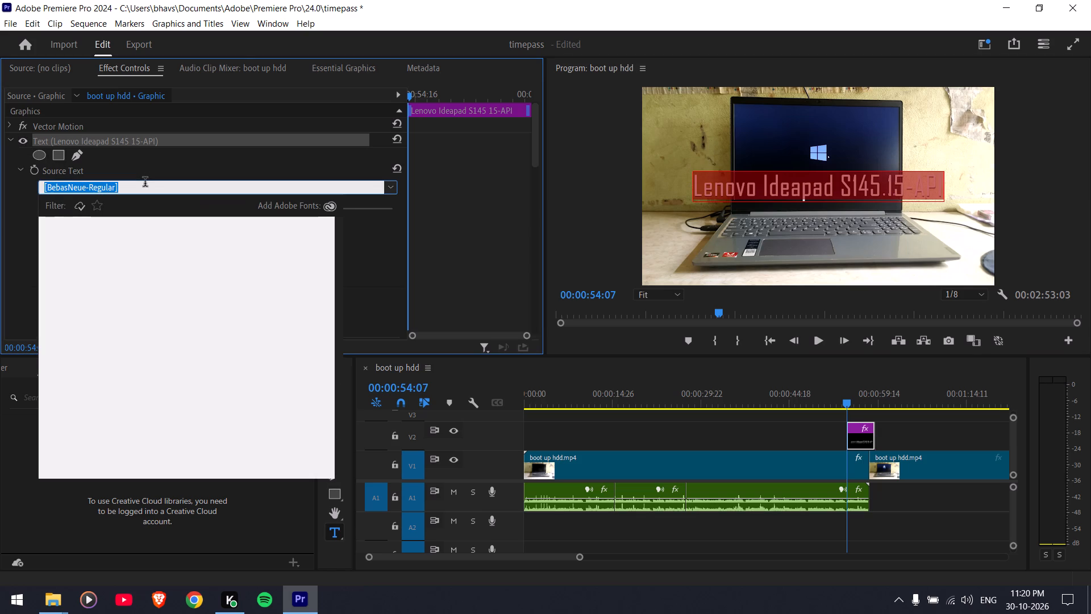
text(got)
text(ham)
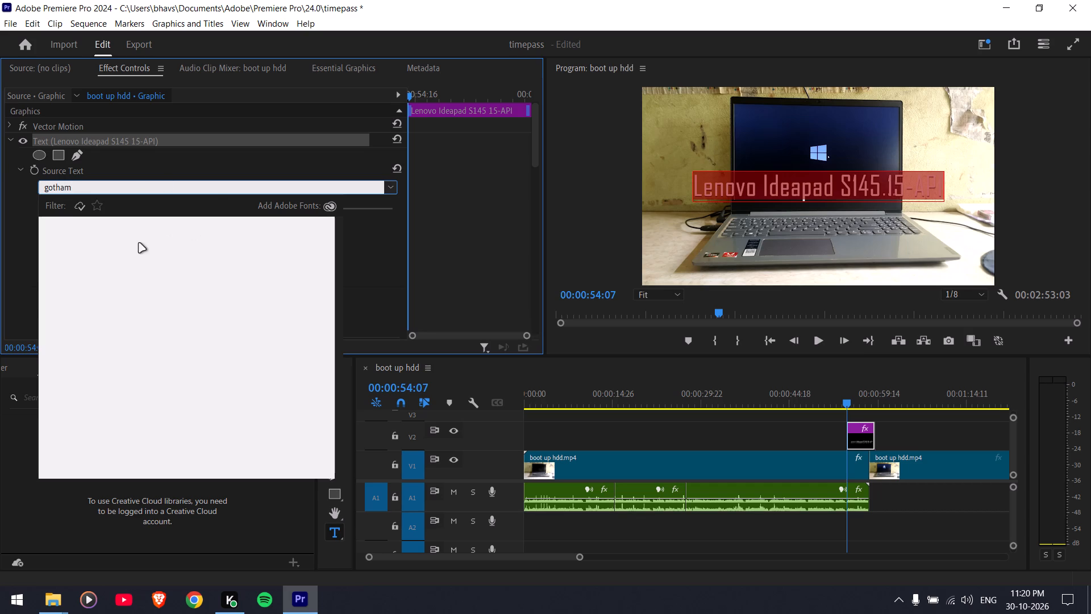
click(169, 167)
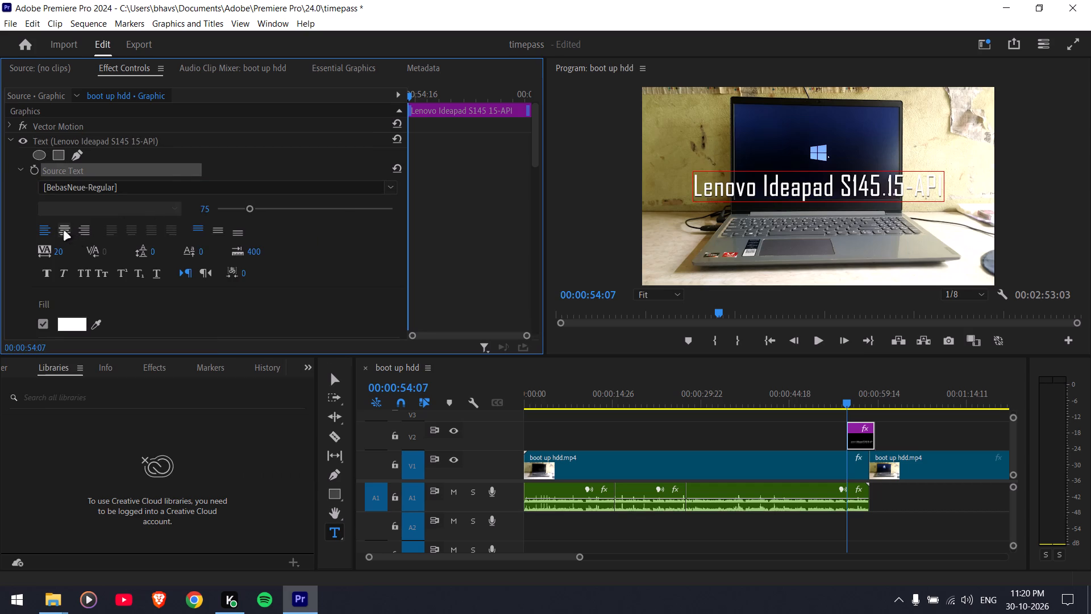
Centre-align the title's text and reposition it in the middle of the frame.
click(54, 233)
click(63, 233)
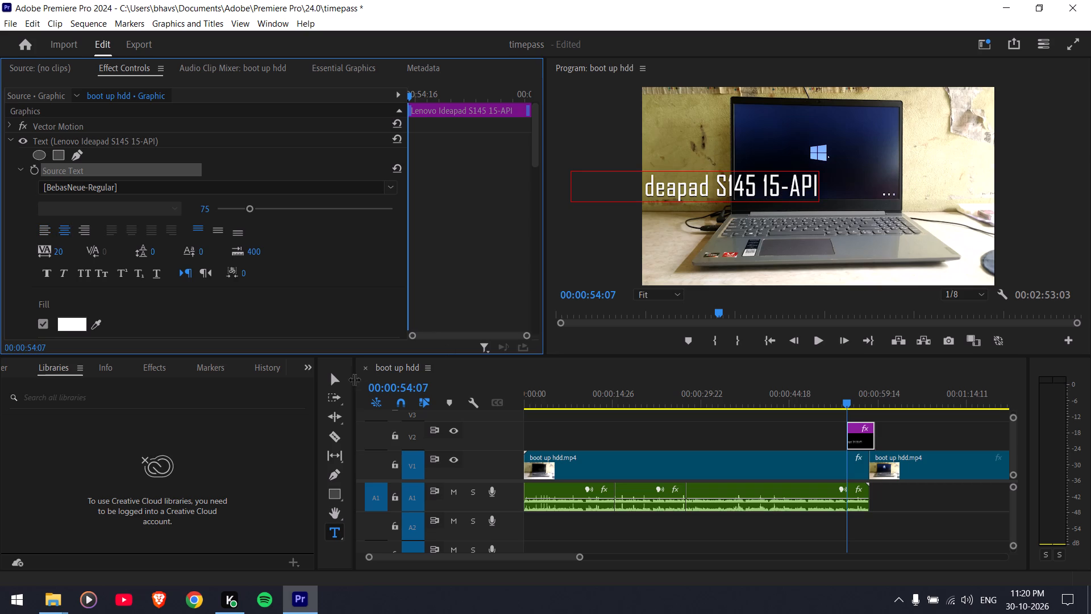
click(337, 379)
alt+drag(761, 195, 909, 183)
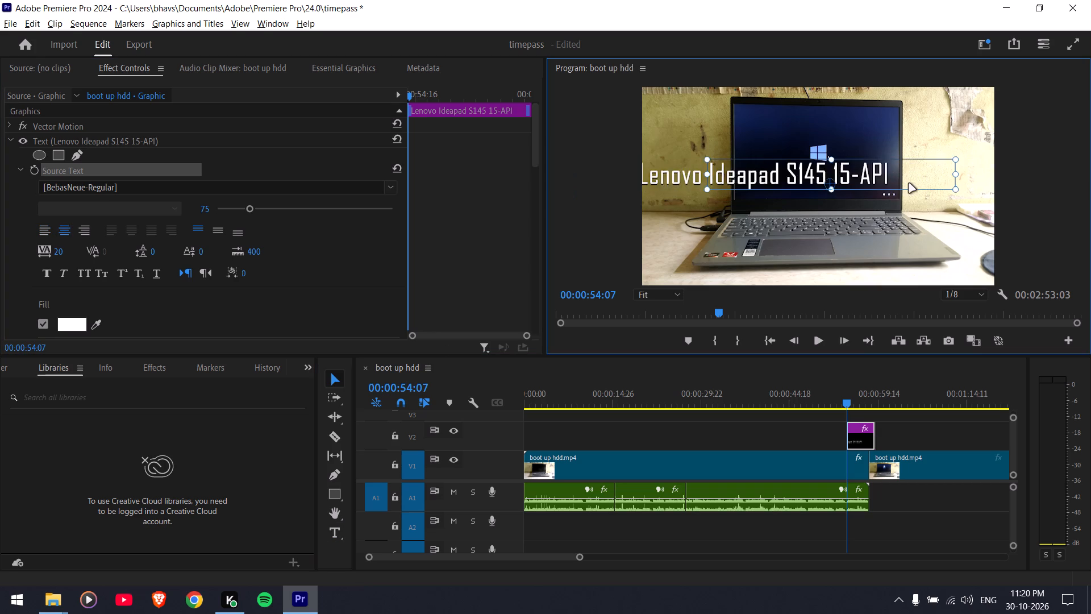
alt+drag(909, 183, 896, 192)
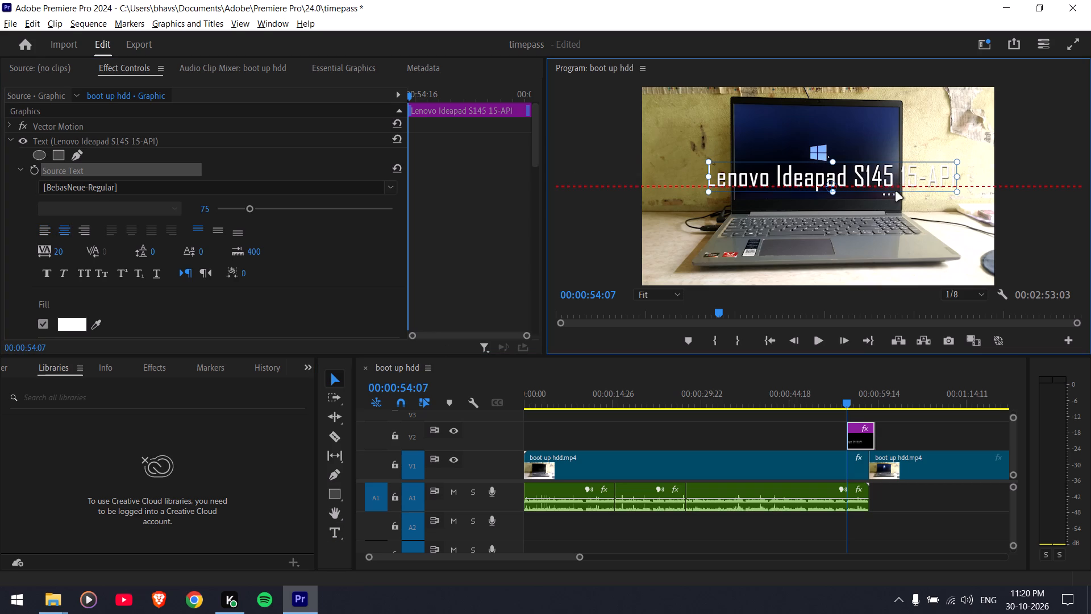
alt+drag(896, 192, 877, 198)
click(892, 253)
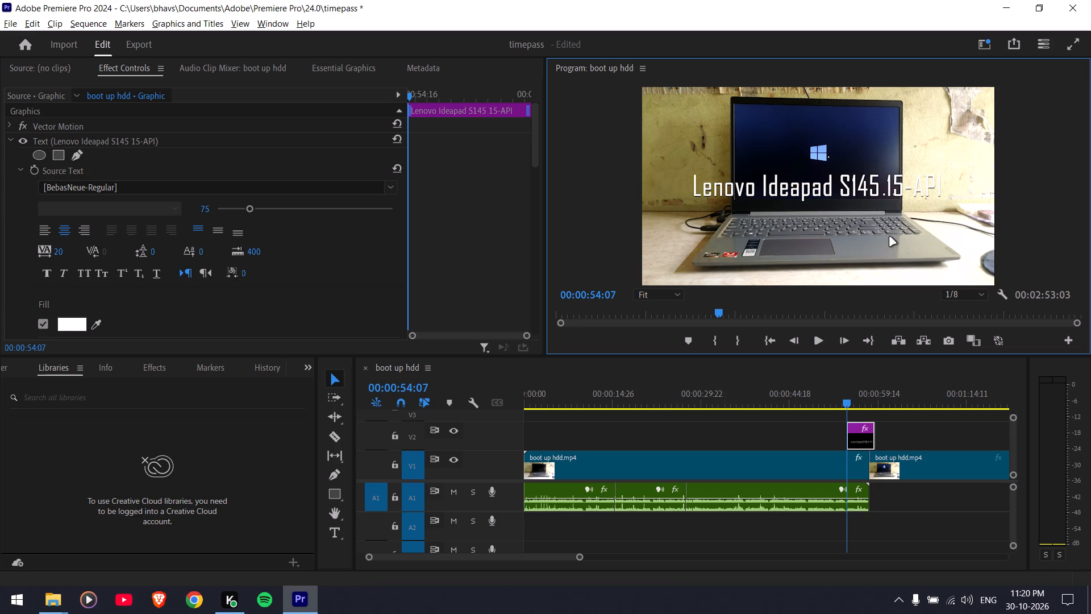
Set the Lenovo Ideapad S145 15-API title's fill colour to bright yellow, about FFFE00.
scroll(285, 291, down, 6)
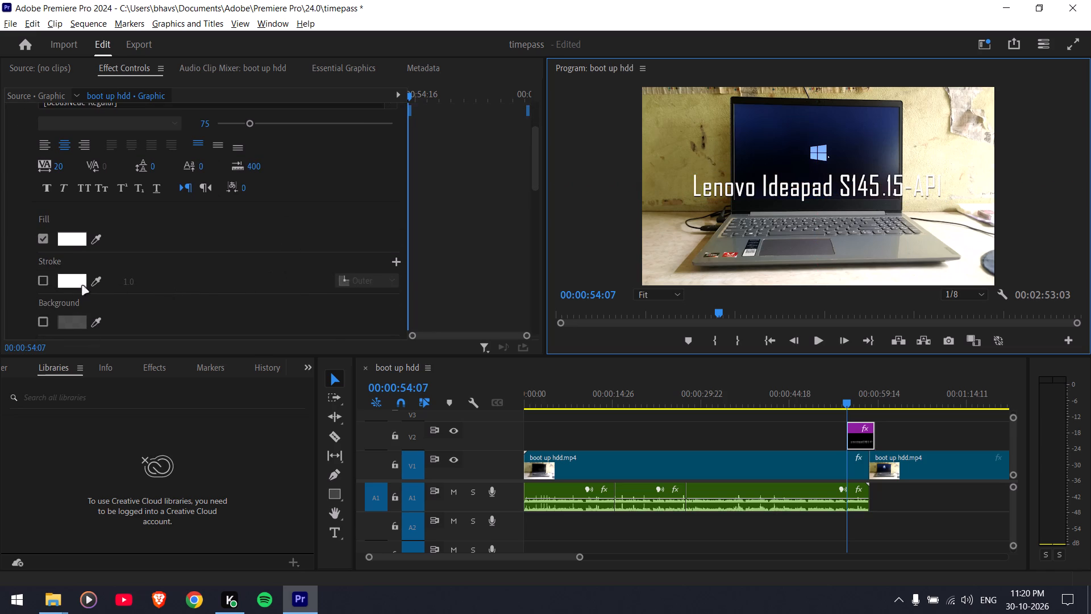
scroll(188, 286, down, 3)
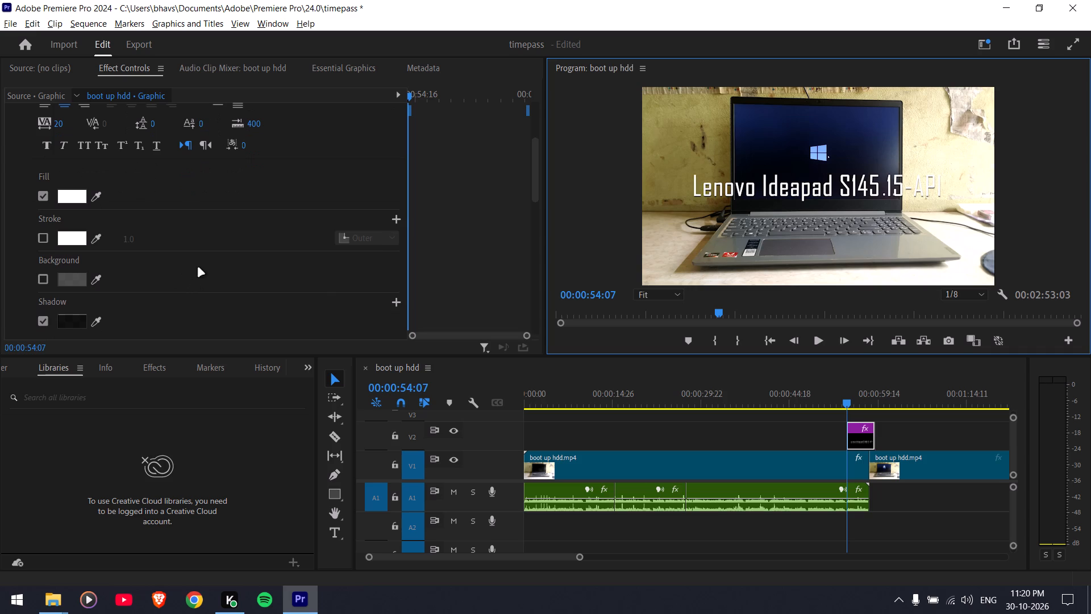
click(73, 199)
drag(565, 309, 584, 251)
drag(488, 294, 575, 405)
drag(572, 252, 579, 248)
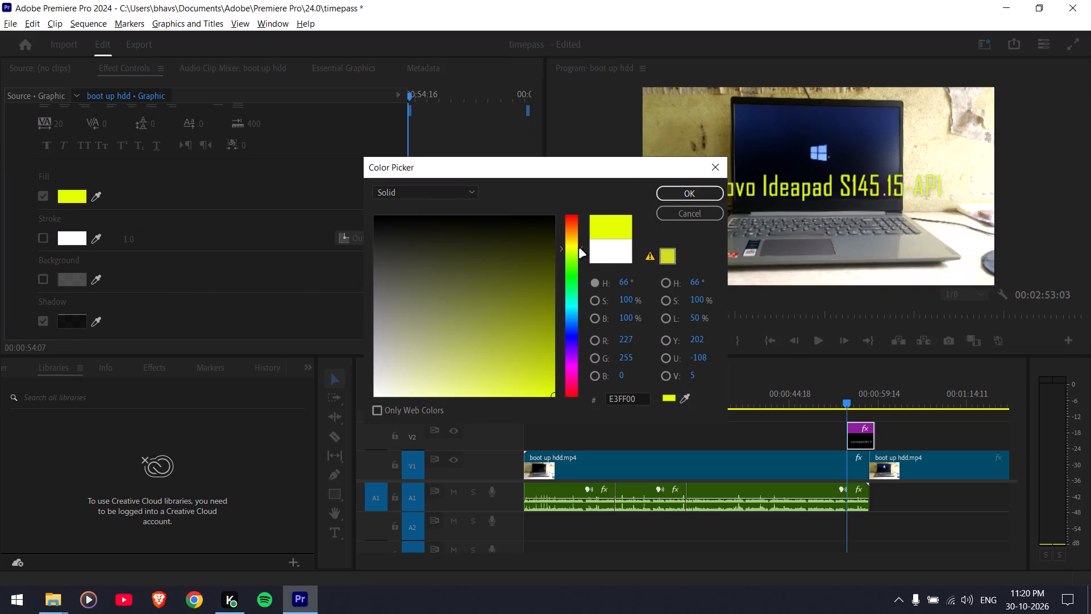
drag(579, 248, 580, 247)
drag(516, 316, 592, 429)
click(577, 248)
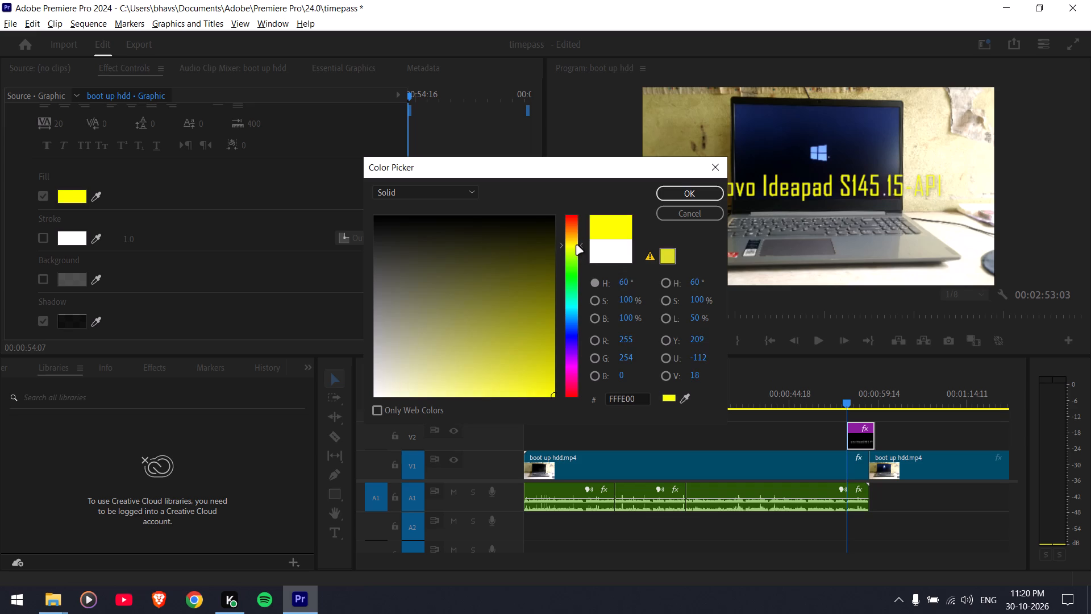
click(676, 193)
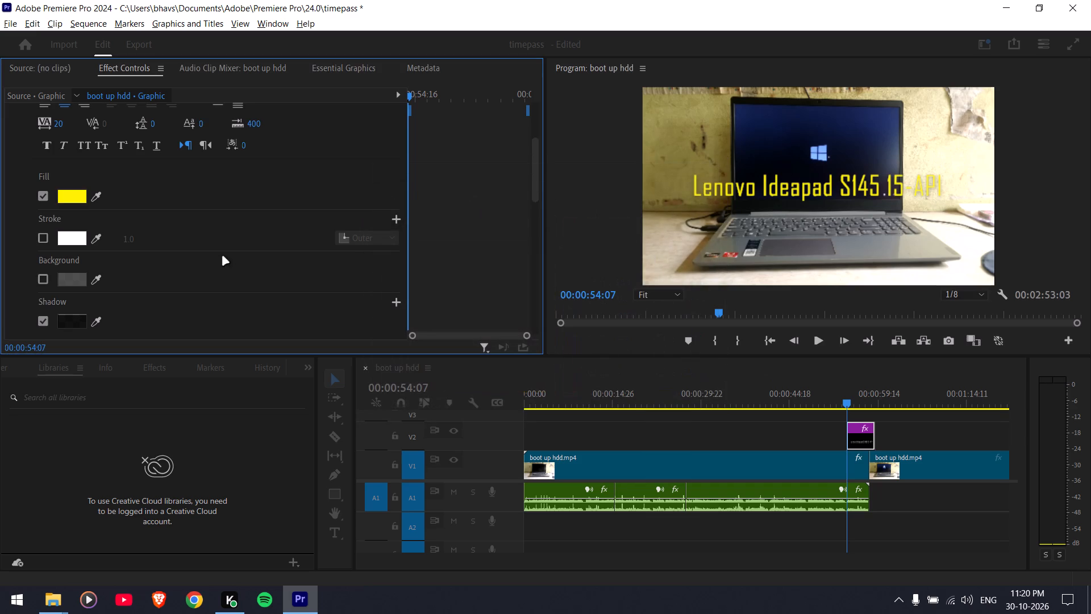
Enable a background behind the title text, coloured black with 100% opacity.
click(43, 278)
click(85, 279)
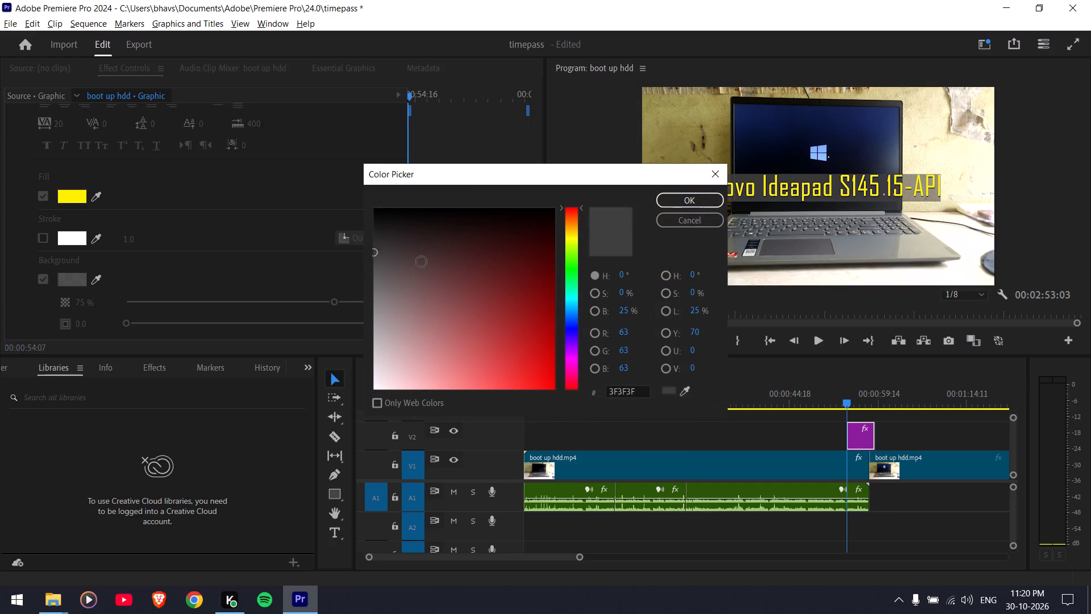
drag(423, 256, 323, 176)
click(702, 204)
scroll(214, 268, down, 4)
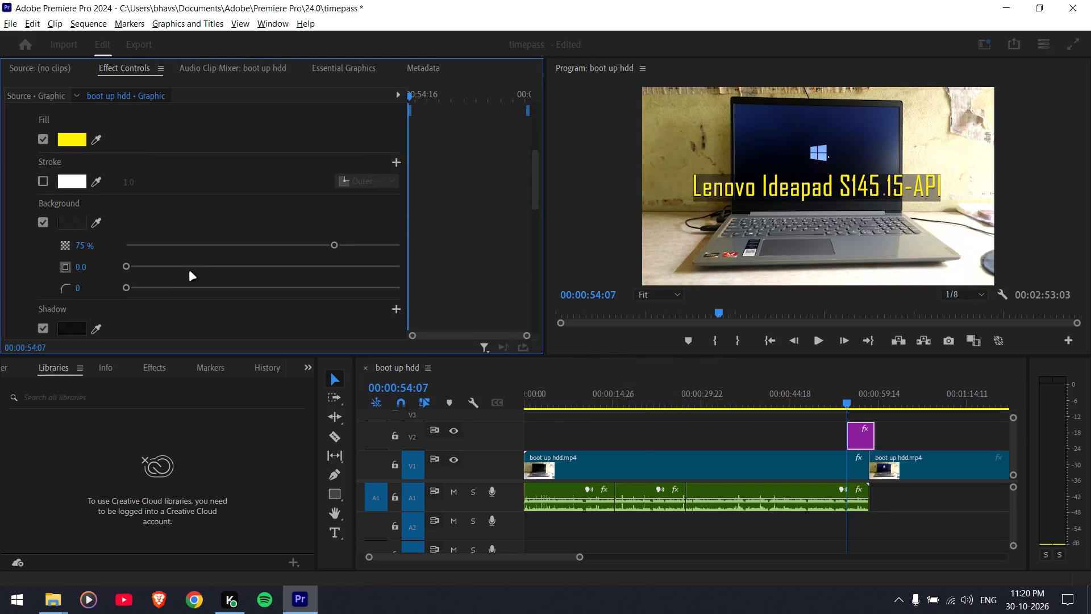
drag(338, 240, 441, 241)
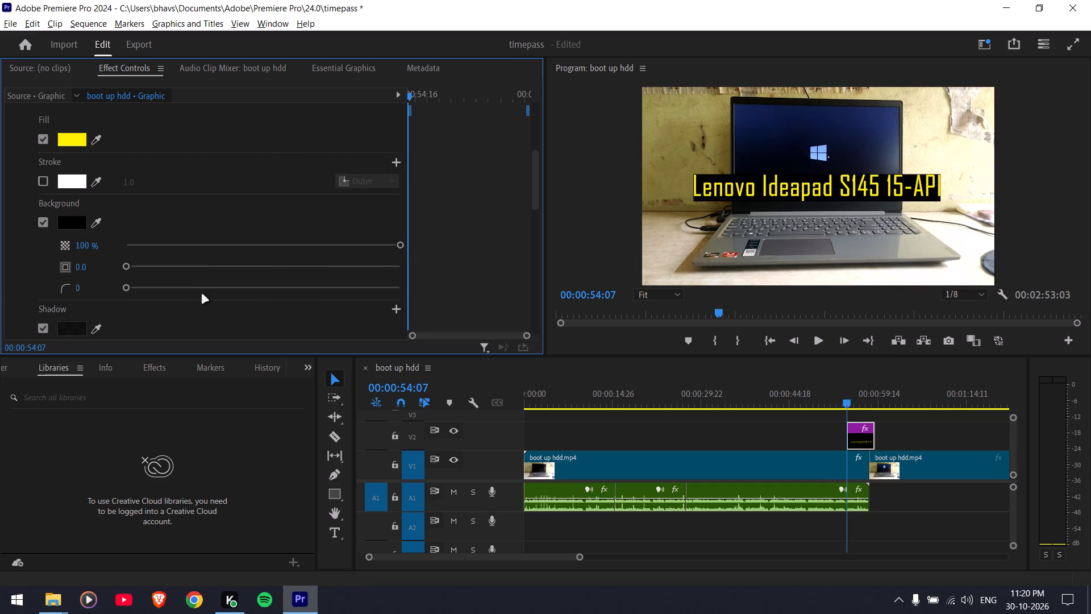
Enlarge the title background's size to about 23.1 and set its corner radius to 20.
drag(130, 265, 139, 264)
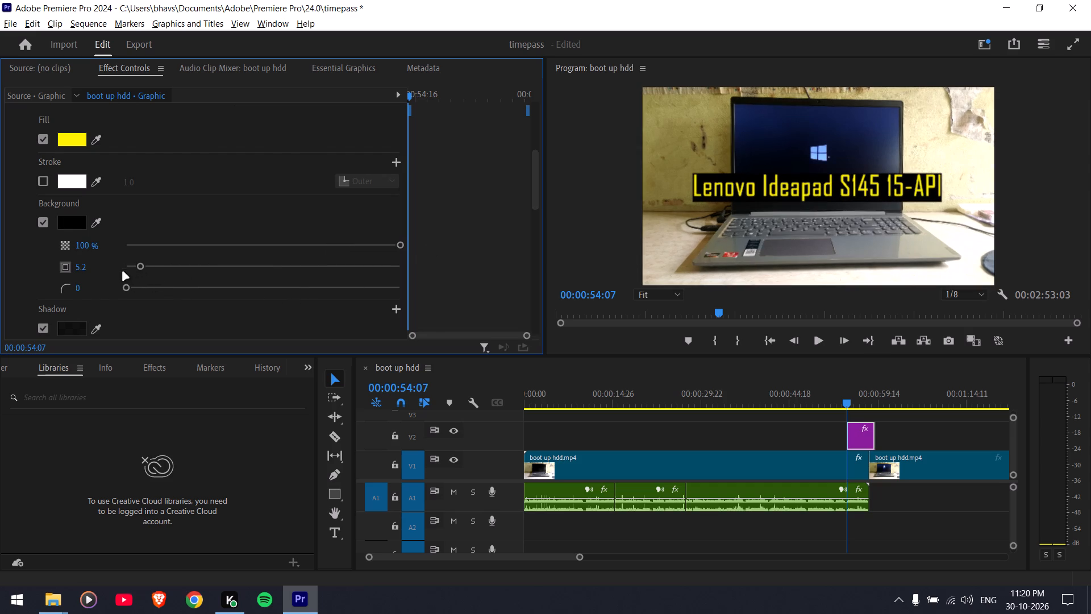
click(80, 290)
text(50)
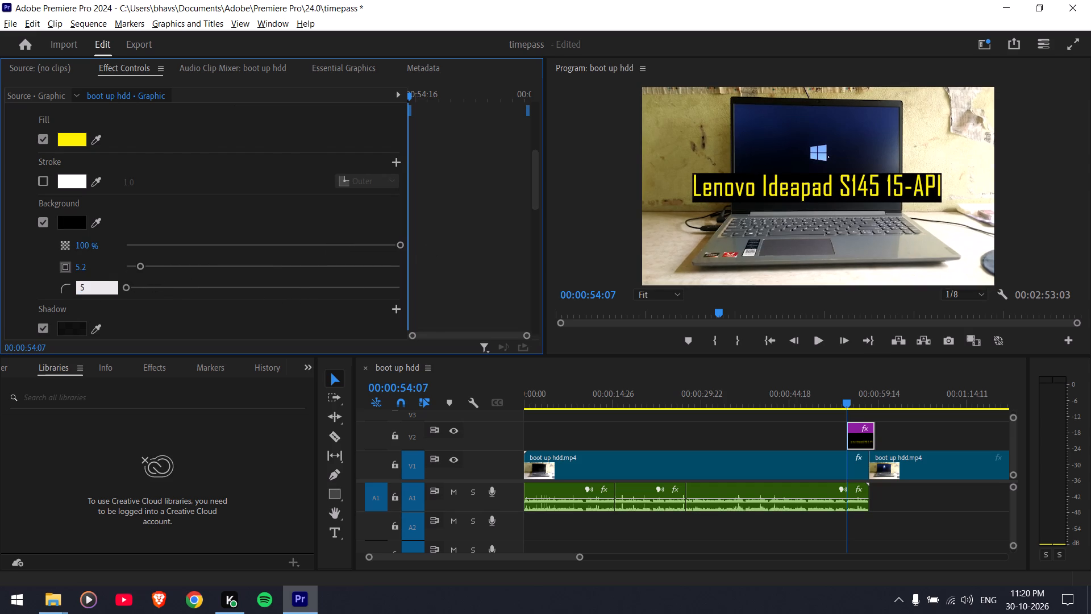
key(Return)
drag(140, 264, 180, 269)
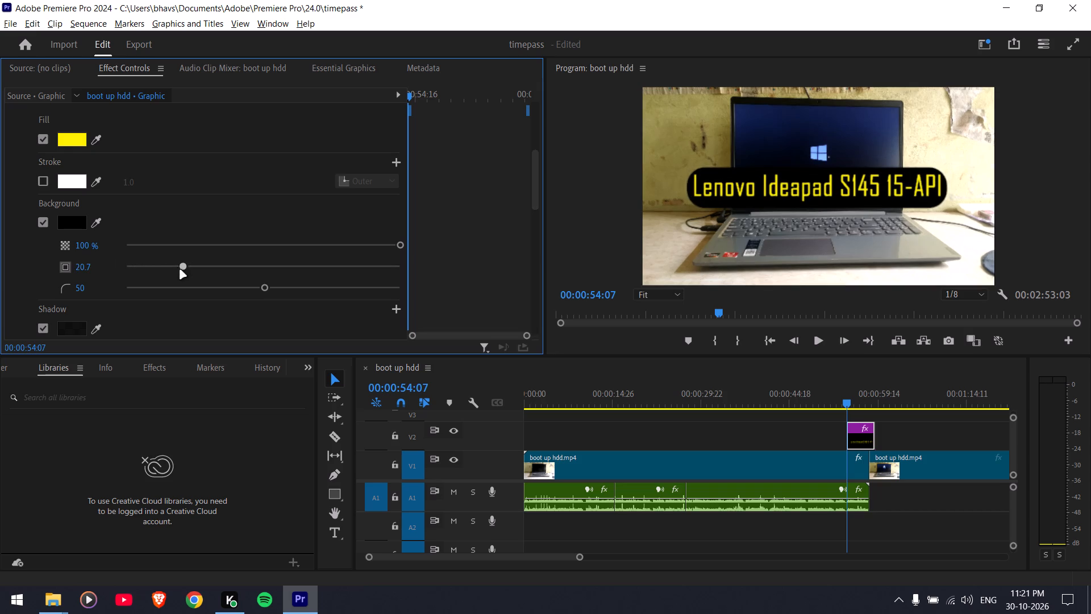
drag(180, 269, 214, 268)
click(84, 288)
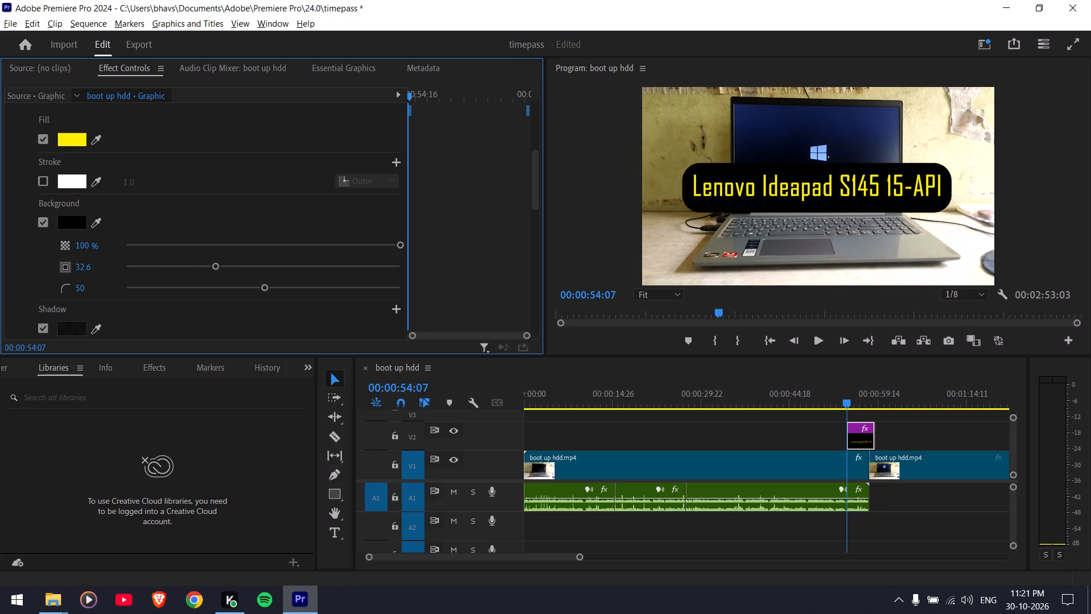
text(20)
key(backslash)
key(Return)
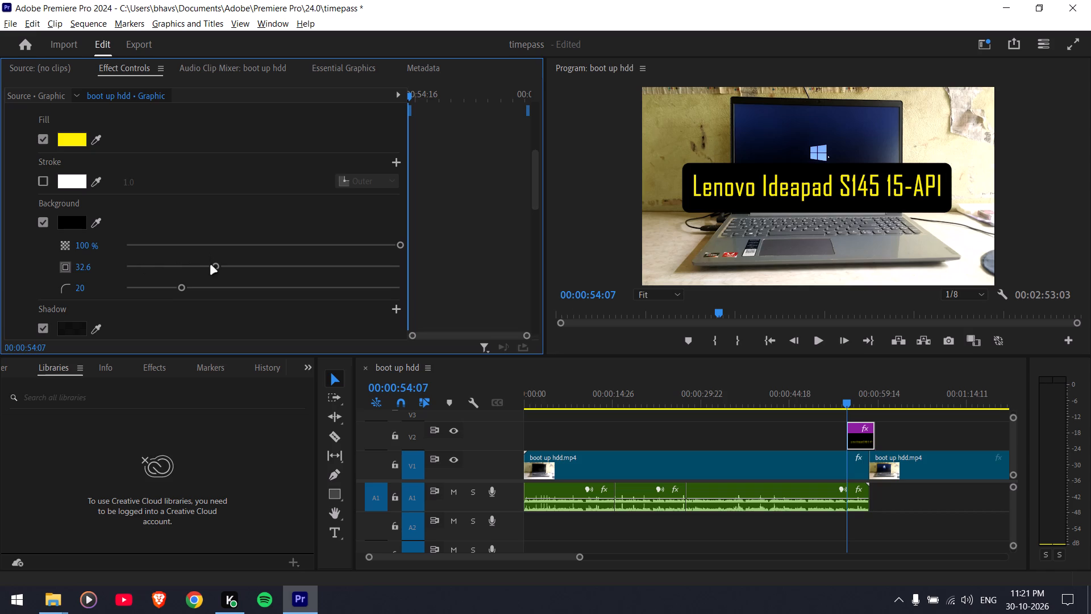
drag(216, 265, 192, 269)
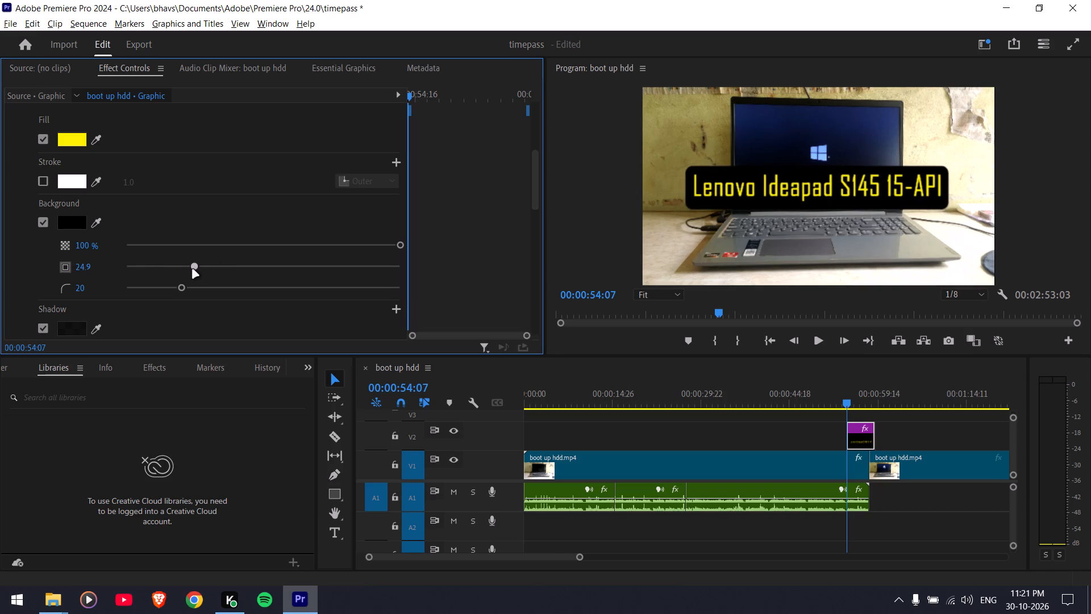
drag(192, 269, 188, 269)
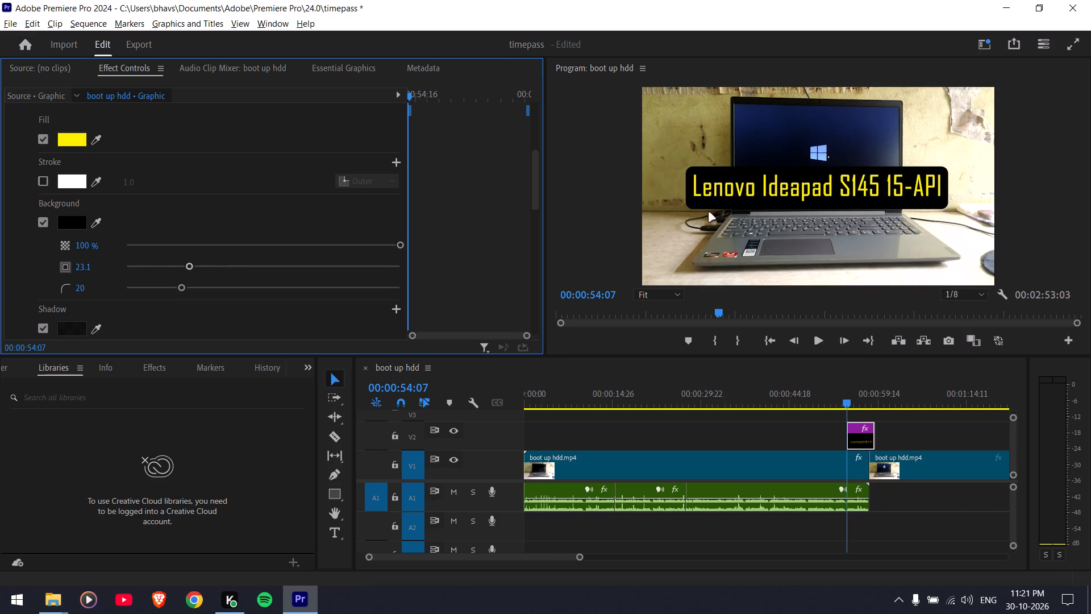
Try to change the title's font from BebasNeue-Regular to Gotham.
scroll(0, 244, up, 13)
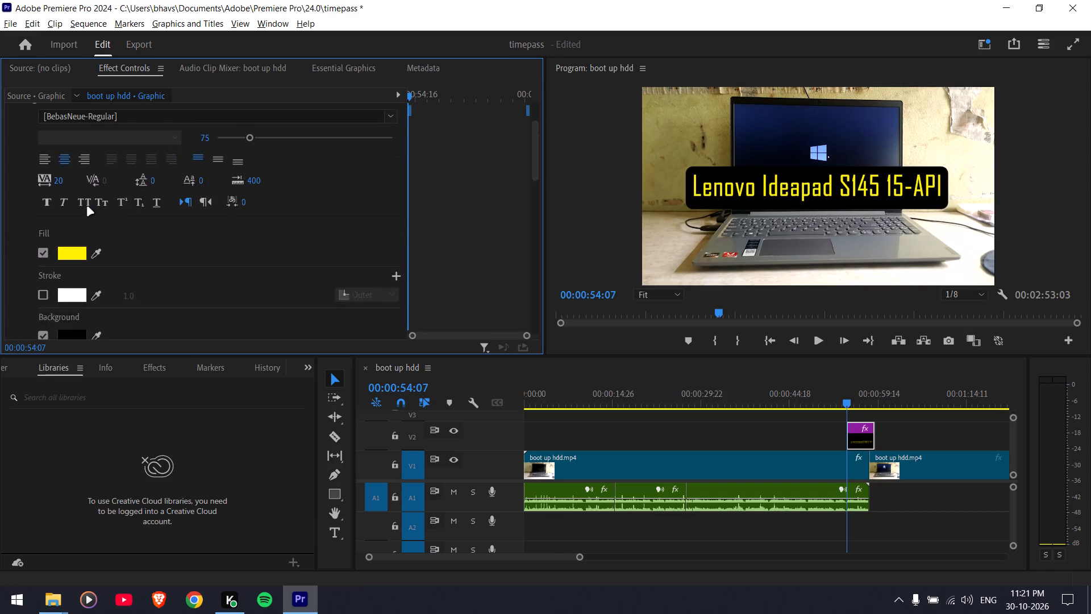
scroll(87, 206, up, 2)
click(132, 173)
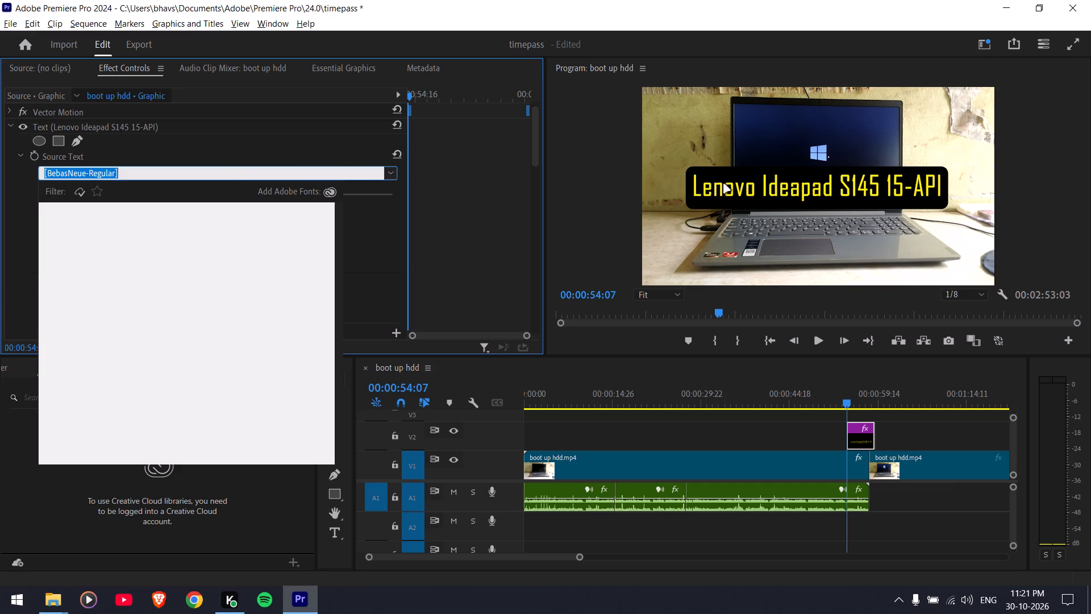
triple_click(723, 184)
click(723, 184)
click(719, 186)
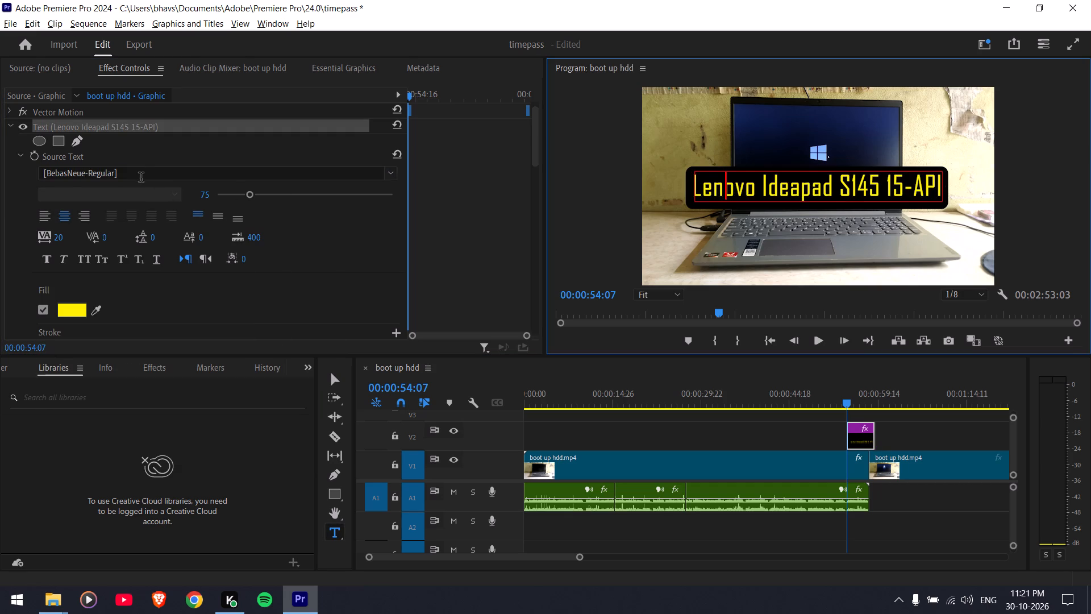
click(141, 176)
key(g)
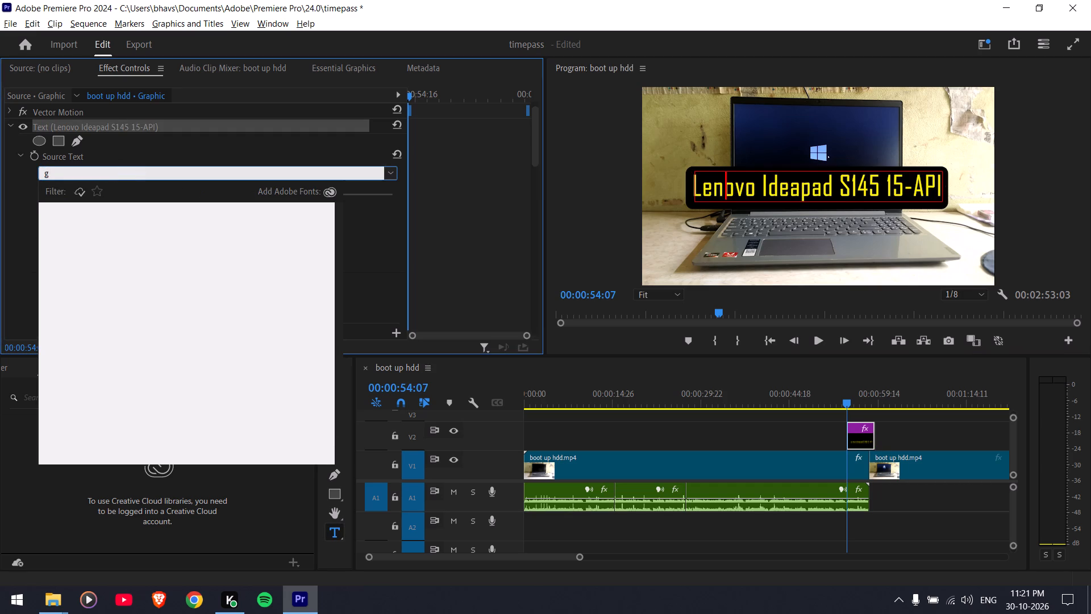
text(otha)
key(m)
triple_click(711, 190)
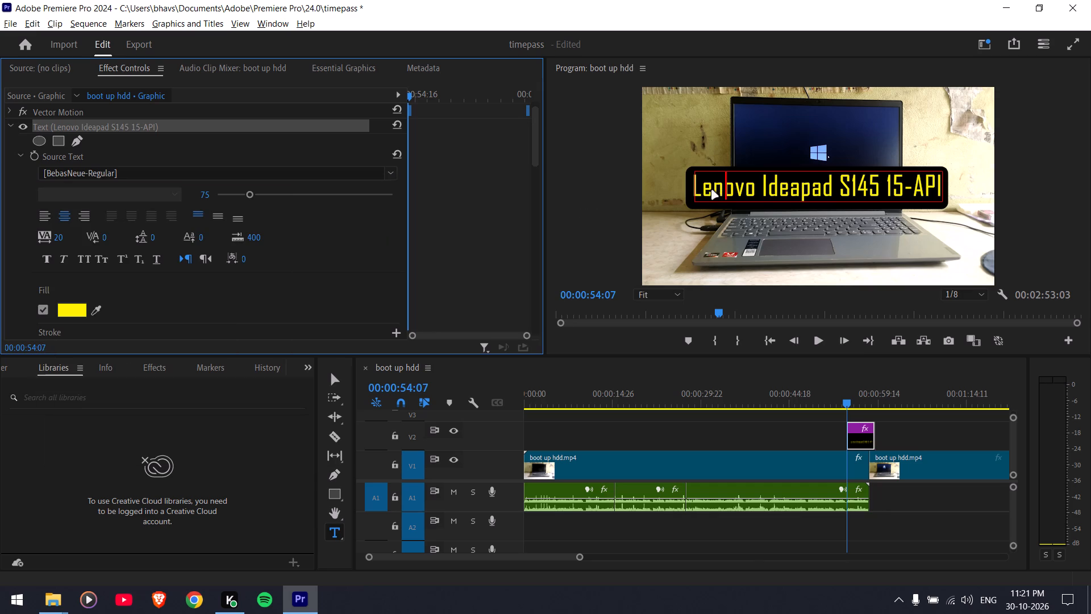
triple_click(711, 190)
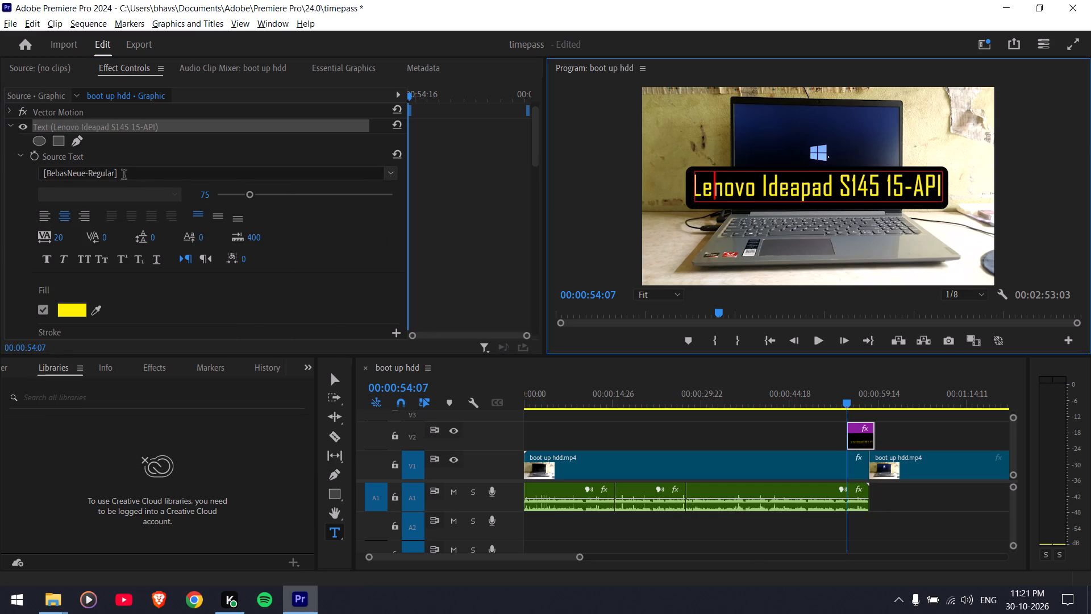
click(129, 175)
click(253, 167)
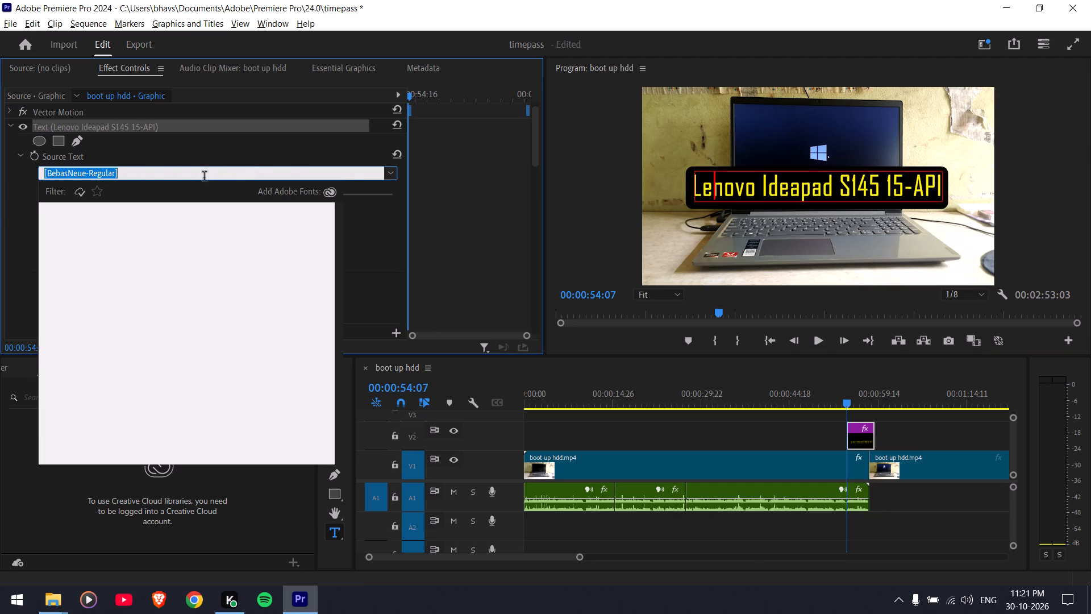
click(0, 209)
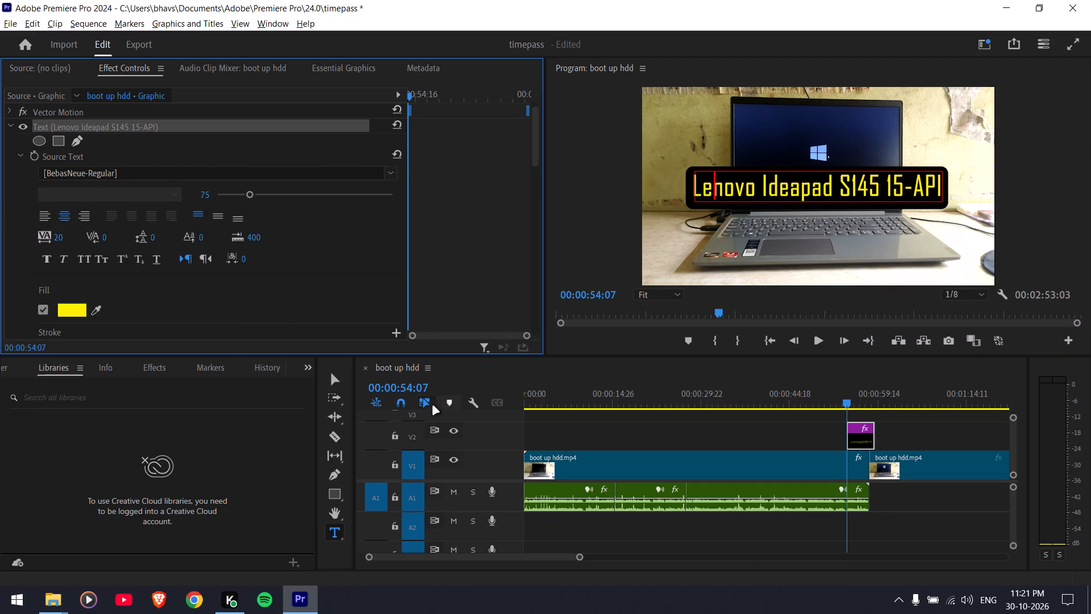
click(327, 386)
Look through the title's background, shadow and transform settings, and deselect the title clip.
scroll(326, 261, down, 10)
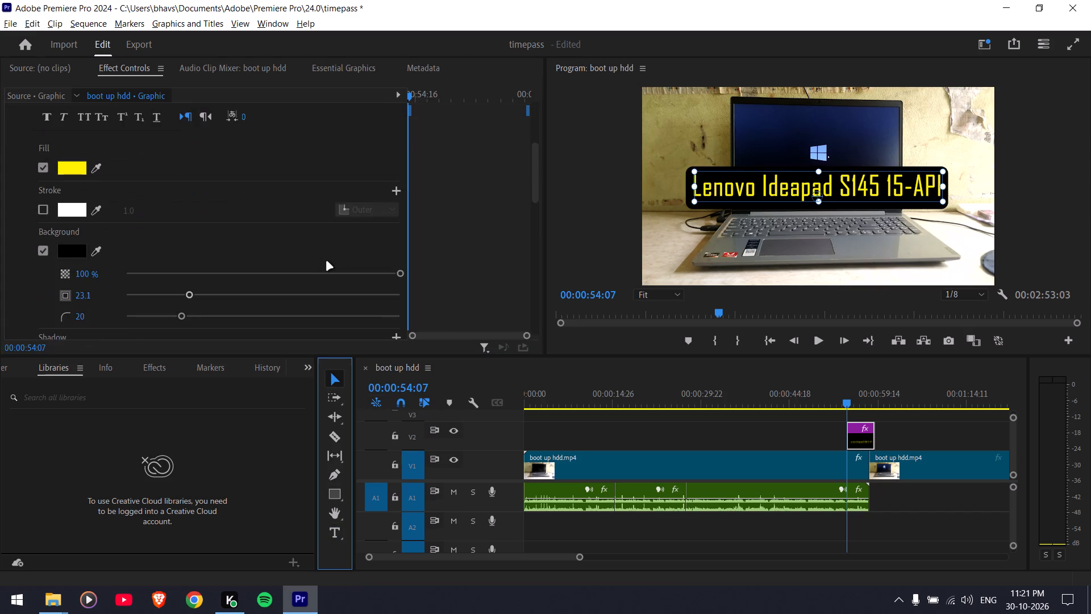
scroll(326, 261, down, 17)
scroll(324, 261, up, 1)
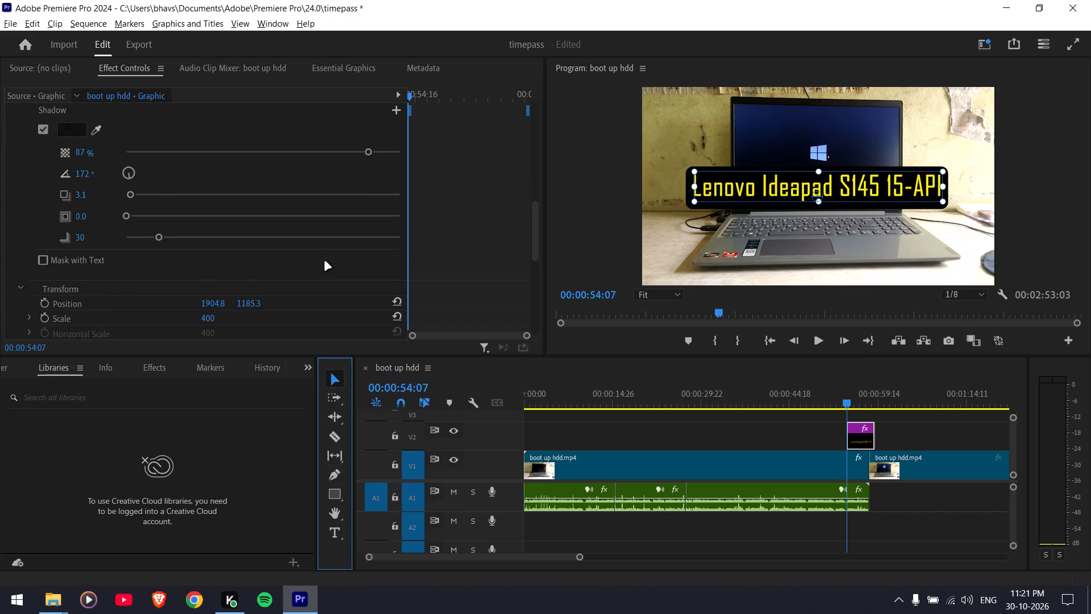
scroll(324, 261, down, 5)
click(929, 525)
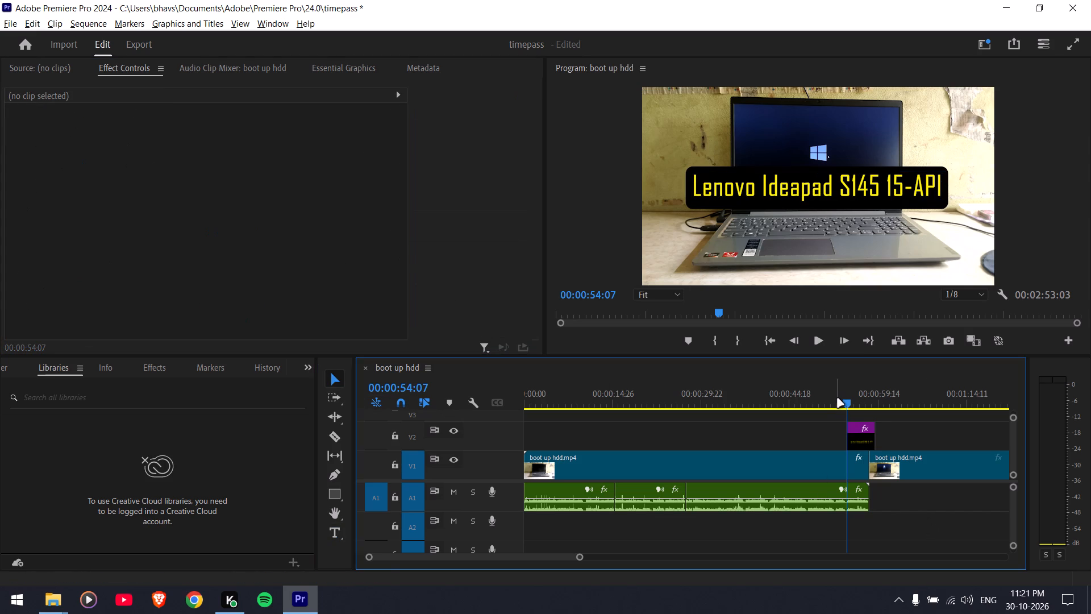
Move the Lenovo Ideapad S145 15-API title clip on V2 to the very start of the sequence.
drag(864, 429, 689, 436)
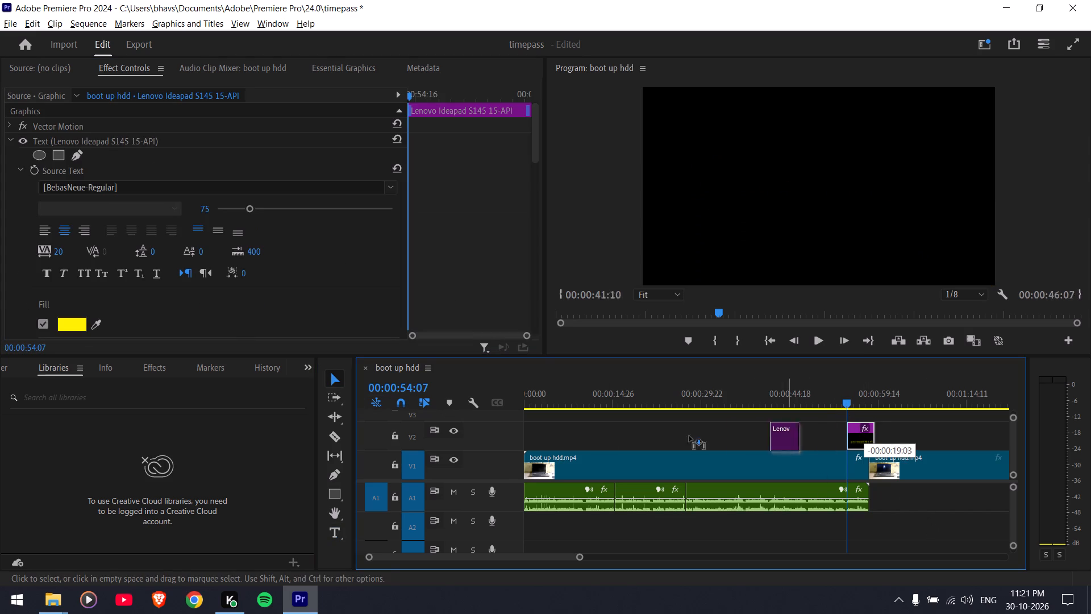
drag(689, 436, 498, 436)
Play the sequence from the beginning to about 00:00:20:27 to review the opening title, video and voice-over.
drag(556, 386, 477, 400)
key(space)
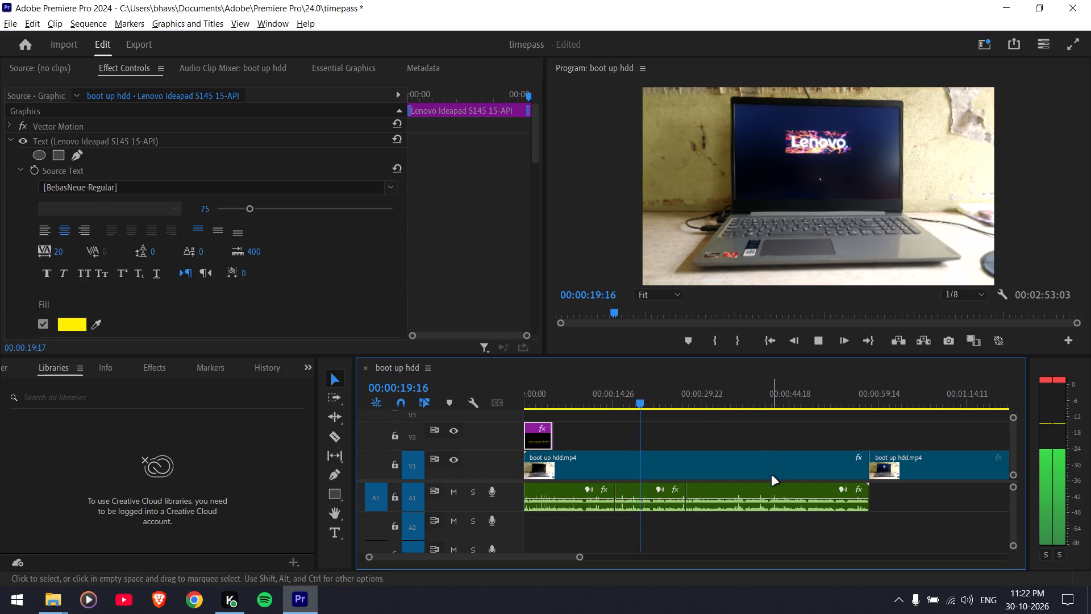
key(space)
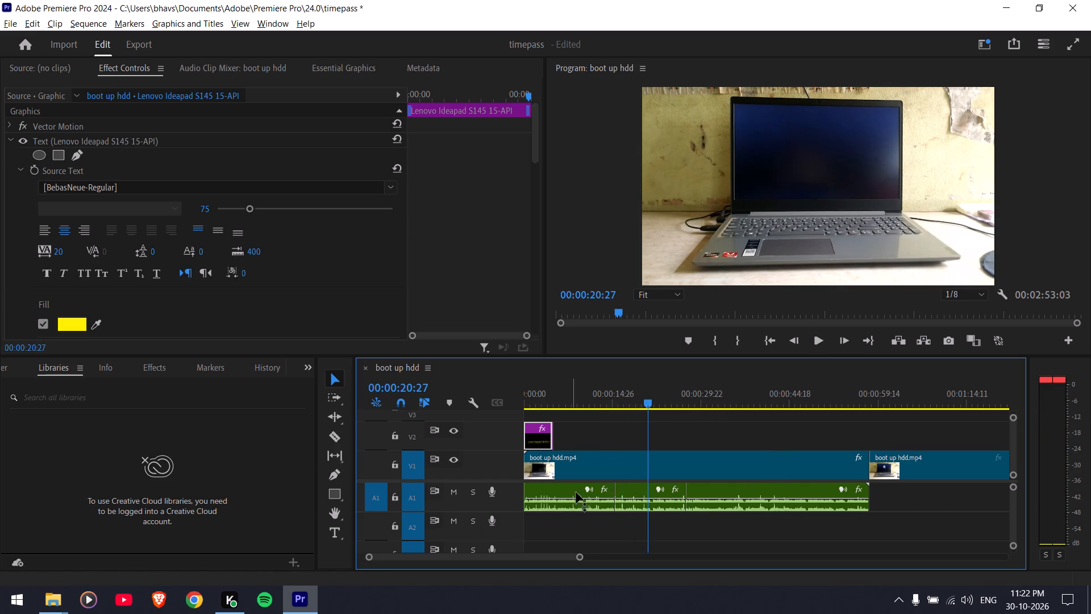
scroll(824, 488, up, 4)
scroll(830, 488, down, 5)
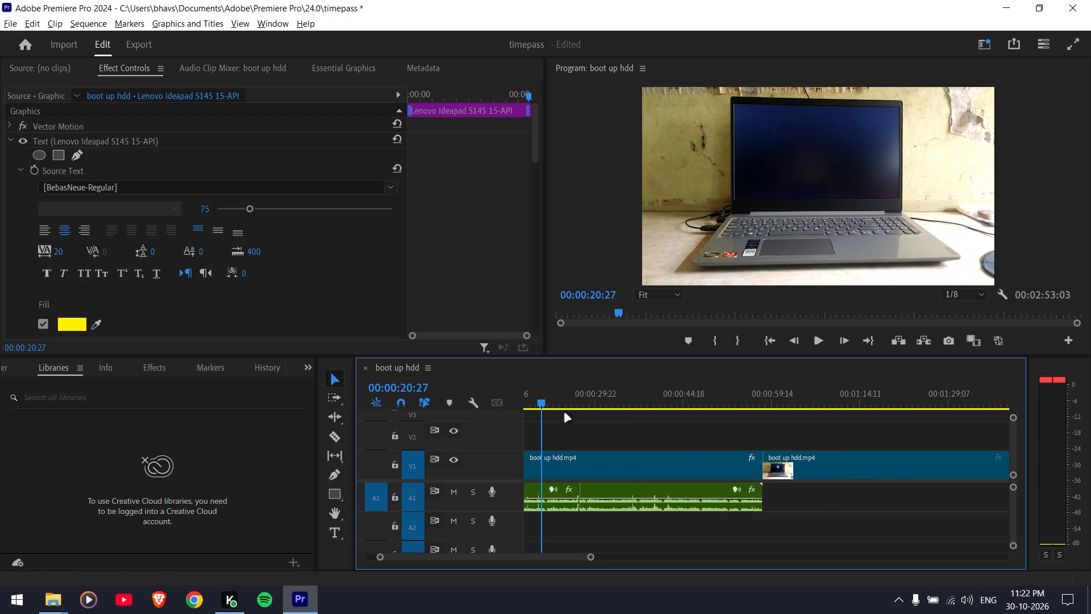
scroll(698, 451, up, 13)
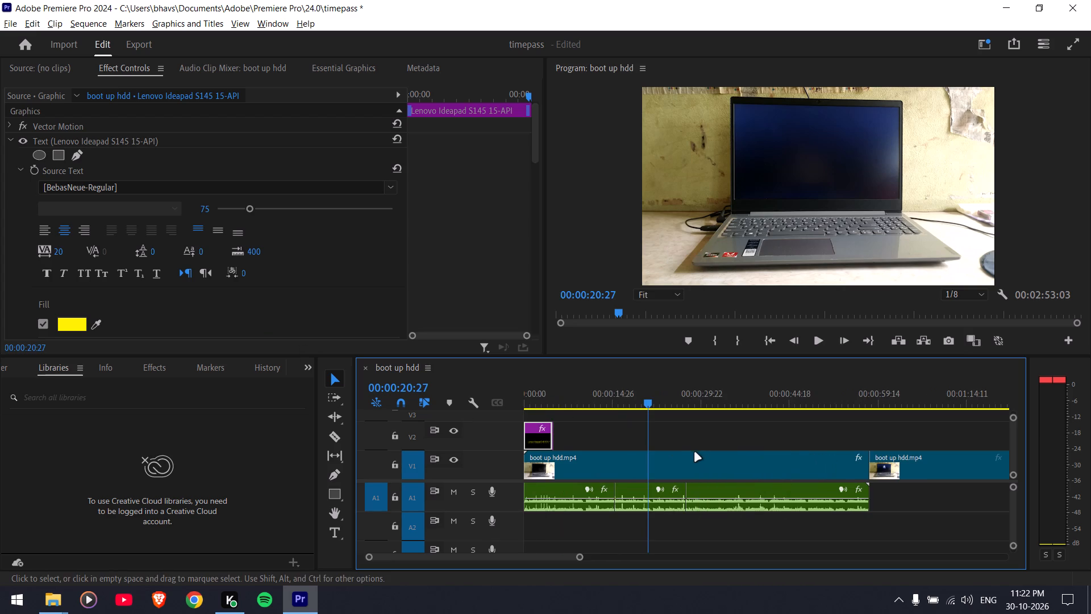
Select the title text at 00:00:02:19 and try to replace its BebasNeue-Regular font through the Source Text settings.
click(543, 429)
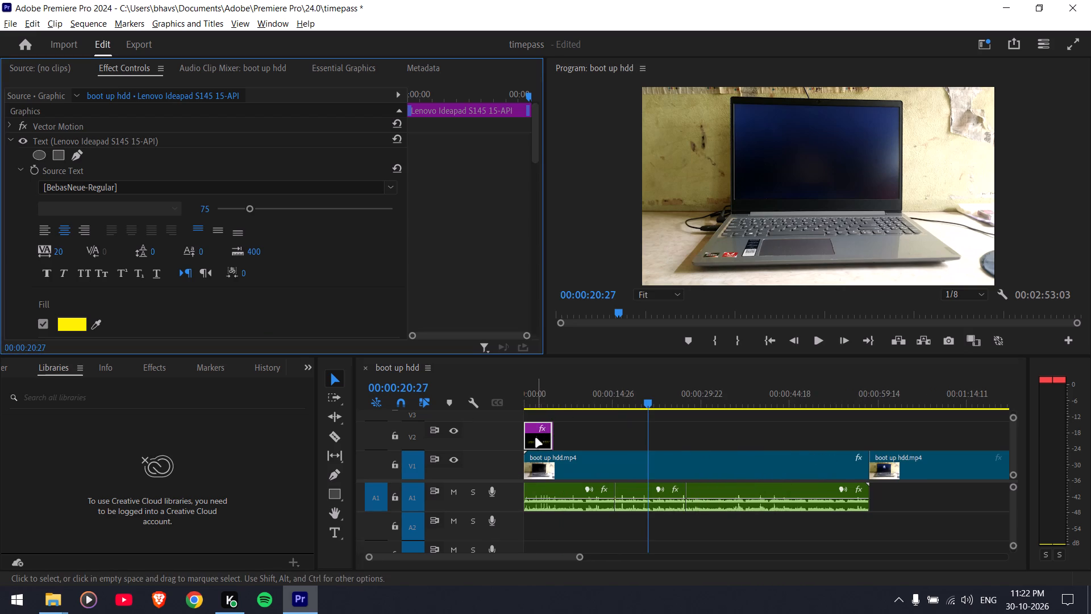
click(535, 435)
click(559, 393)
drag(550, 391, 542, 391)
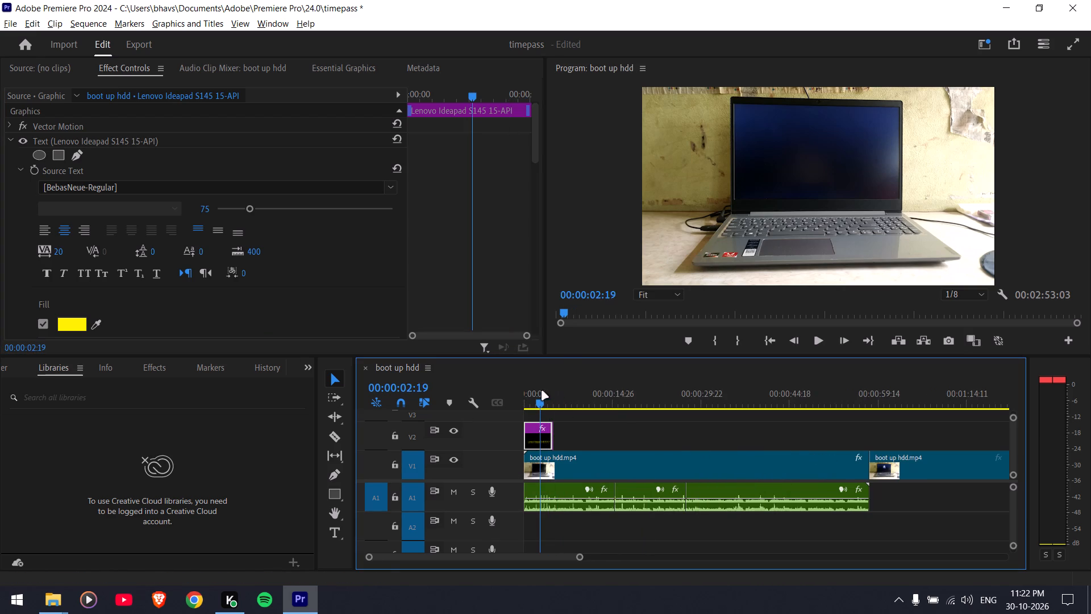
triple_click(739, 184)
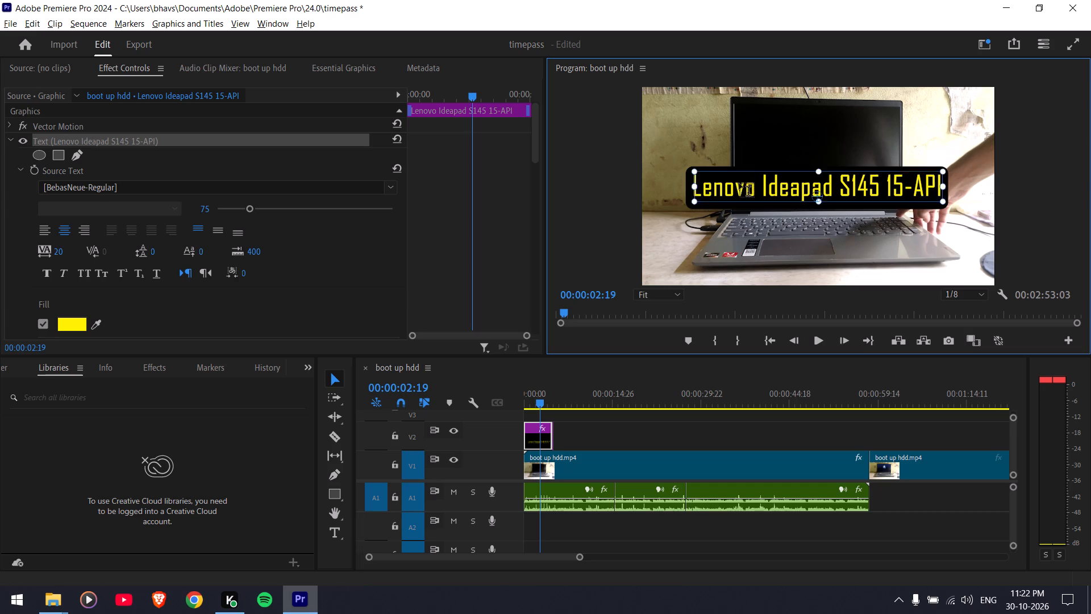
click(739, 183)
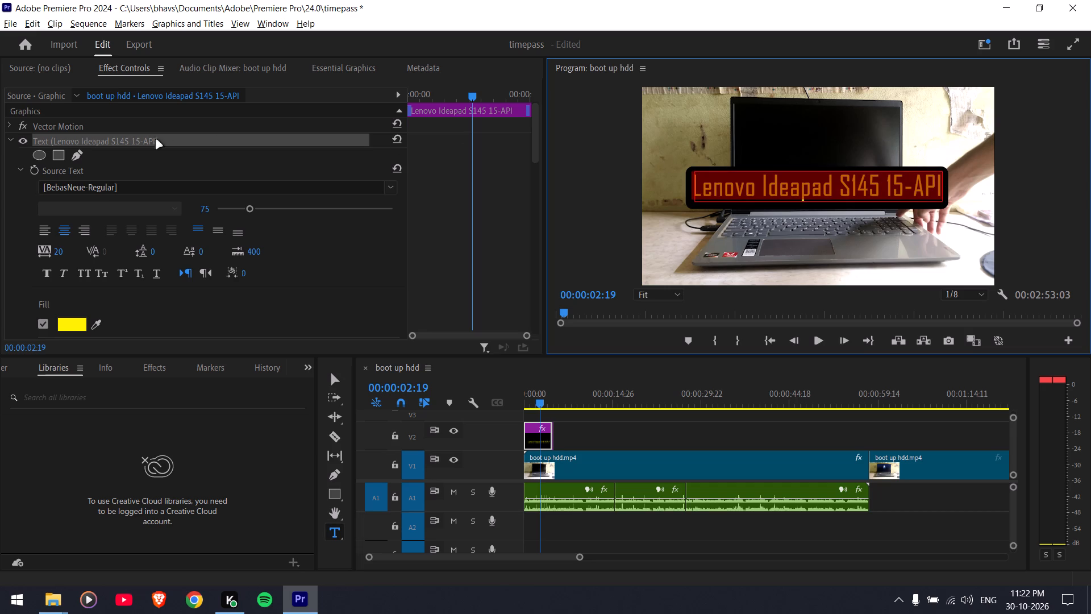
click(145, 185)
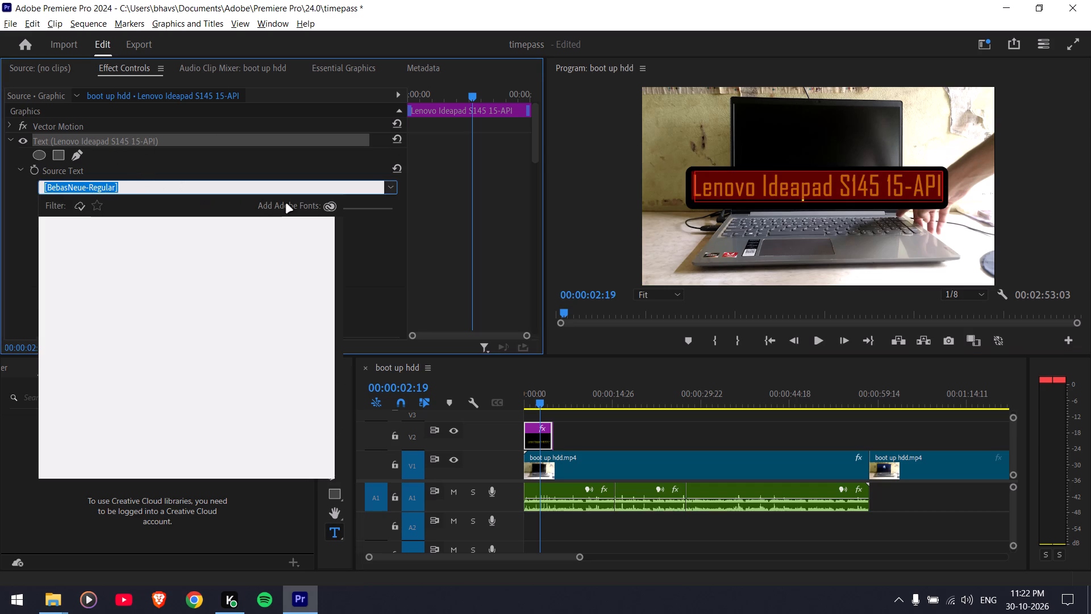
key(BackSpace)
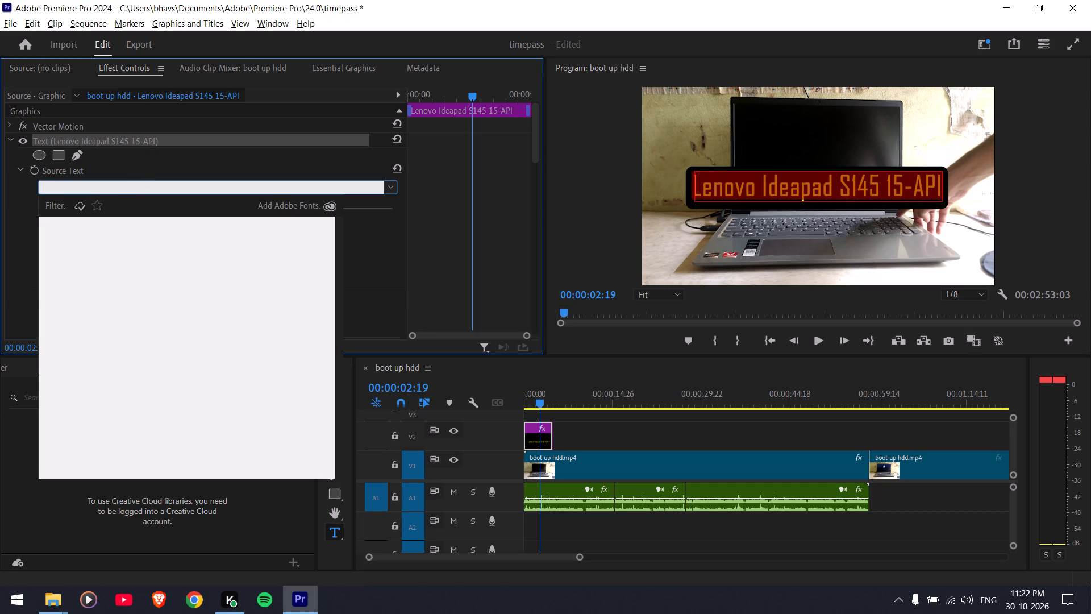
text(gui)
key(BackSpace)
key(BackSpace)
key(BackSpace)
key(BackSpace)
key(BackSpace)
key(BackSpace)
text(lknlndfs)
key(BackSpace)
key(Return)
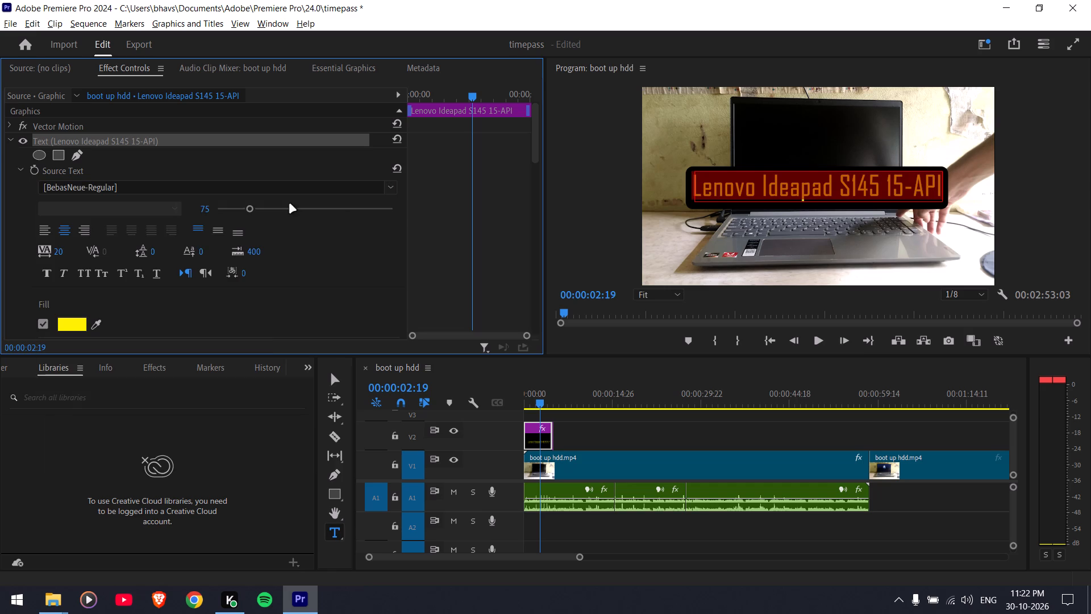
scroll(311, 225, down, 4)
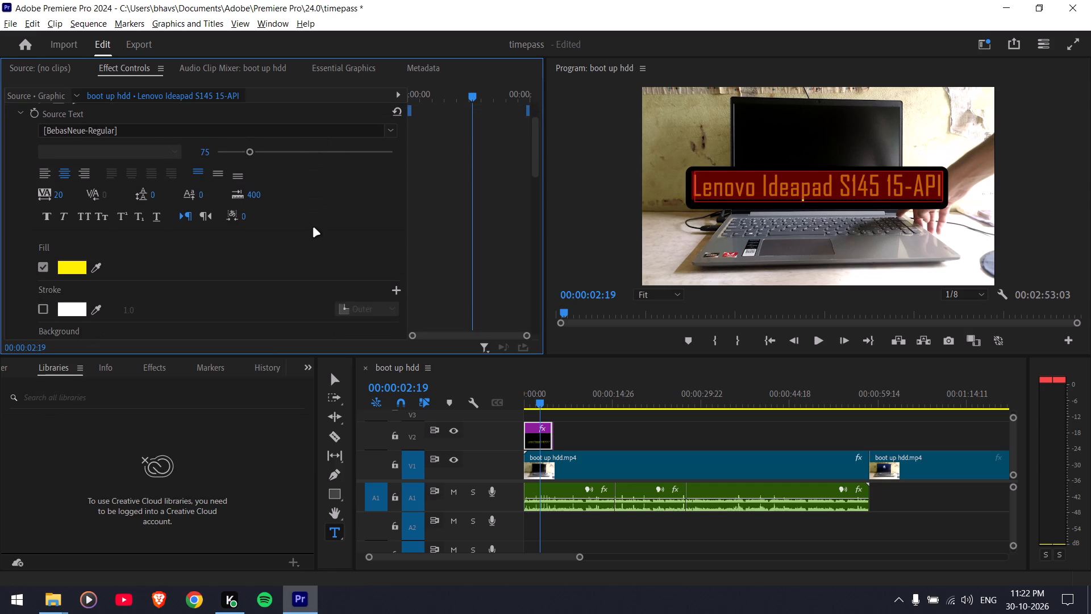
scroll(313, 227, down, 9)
Set the Lenovo Ideapad S145 15-API title's font to Gotham Black in its Essential Graphics text settings.
click(328, 72)
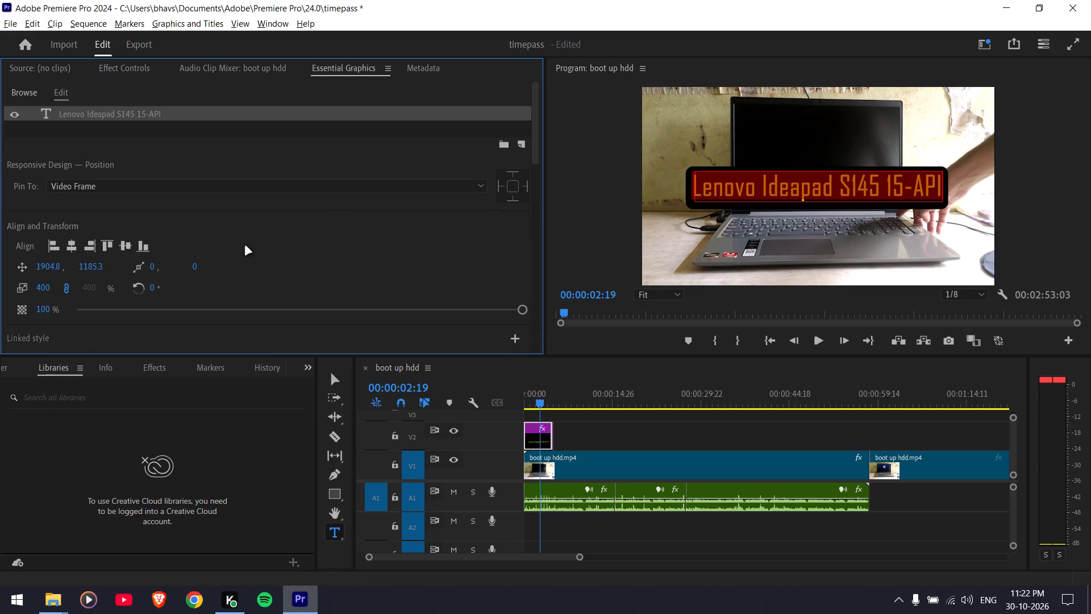
scroll(235, 245, up, 4)
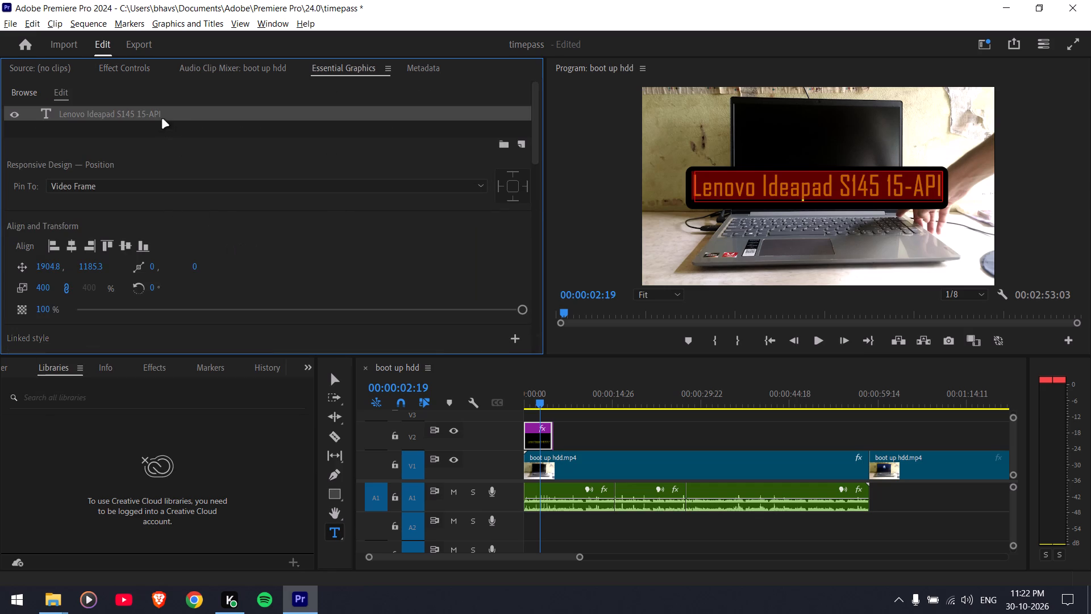
click(159, 116)
right_click(159, 116)
click(333, 235)
scroll(289, 242, down, 15)
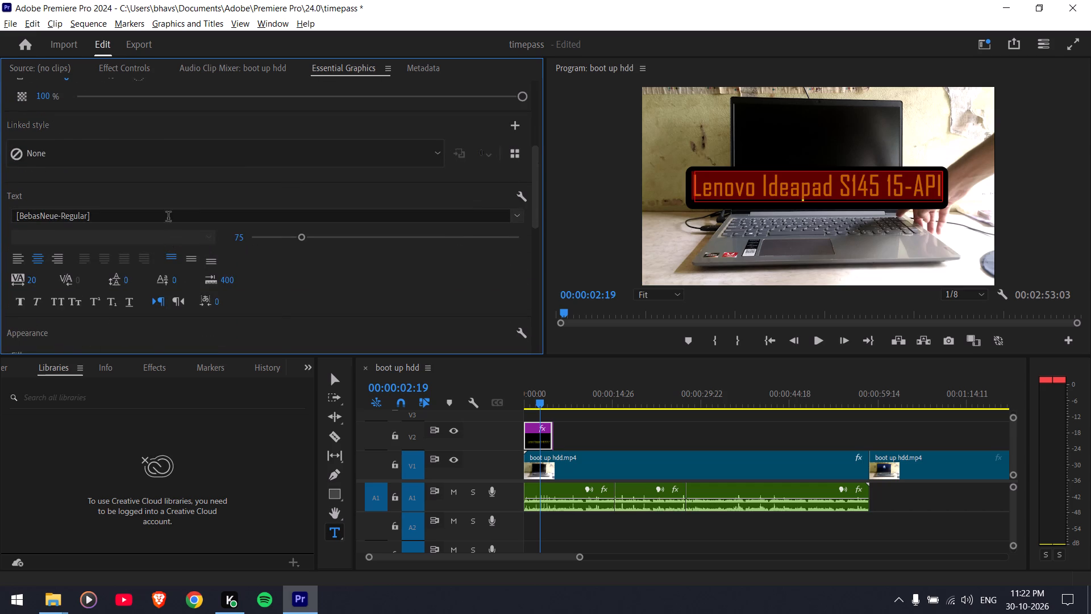
click(168, 218)
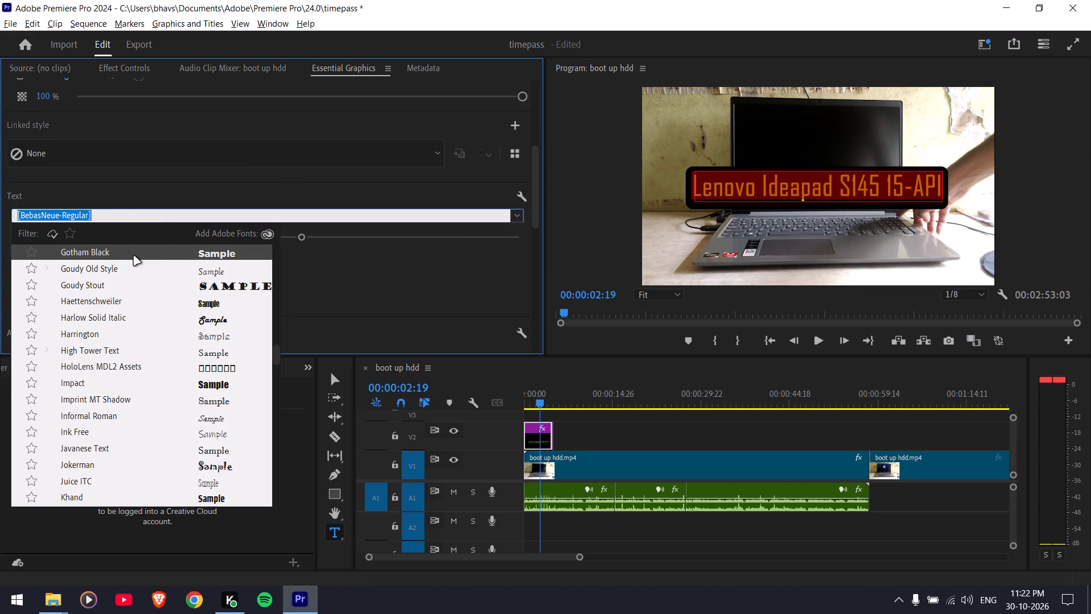
click(134, 252)
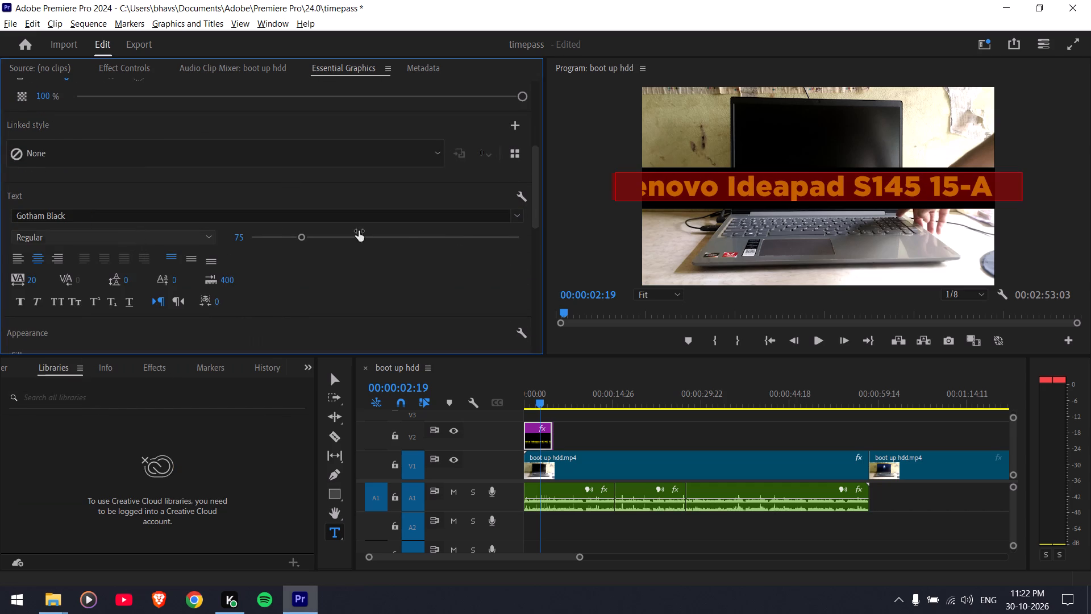
Scale the title text and its black background down to about 237% so it fits well inside the frame.
click(337, 382)
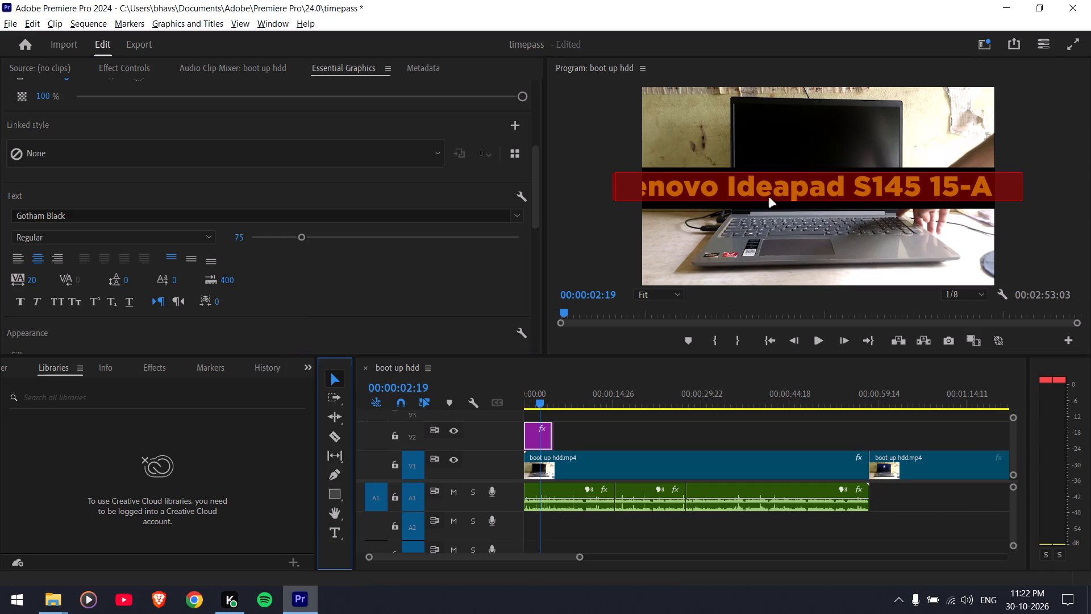
drag(1025, 204, 978, 199)
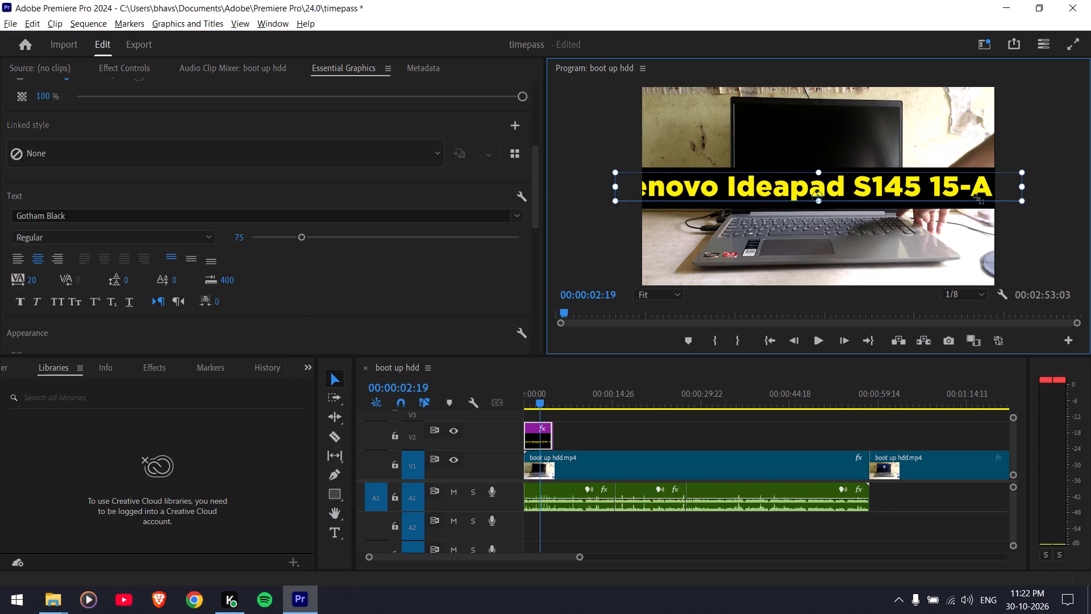
drag(978, 199, 973, 200)
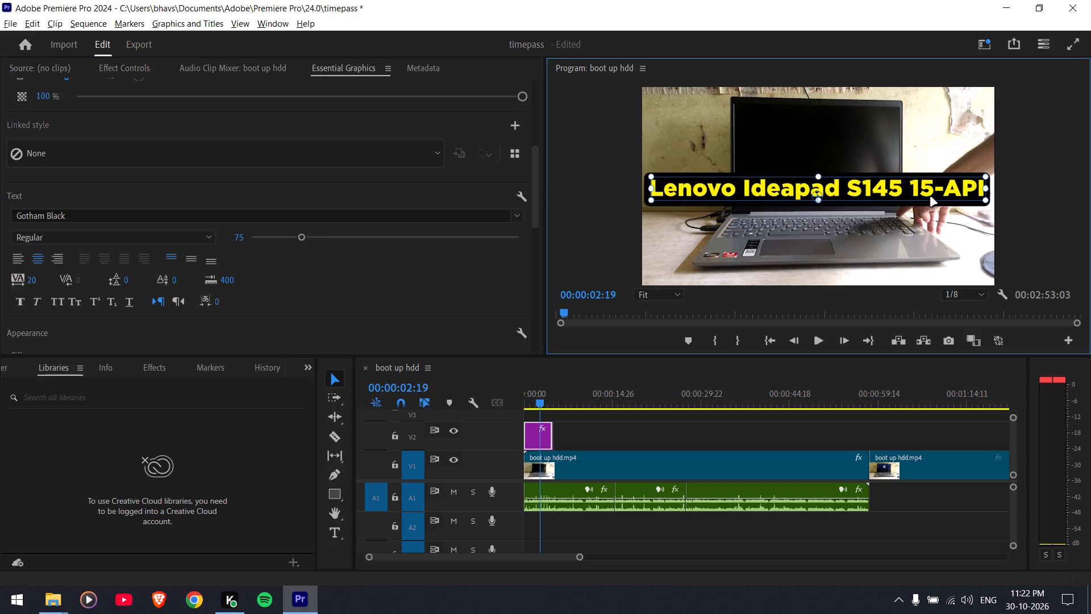
drag(986, 202, 951, 196)
click(972, 229)
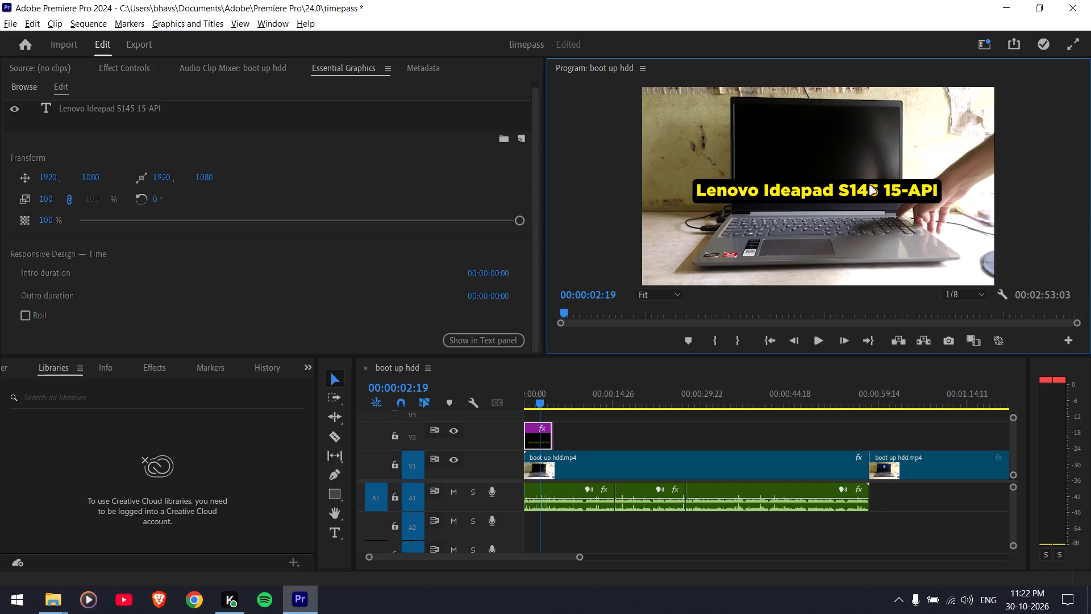
Add a Position keyframe to the title text's Transform at the very start of the sequence, 00:00:00:00.
click(867, 190)
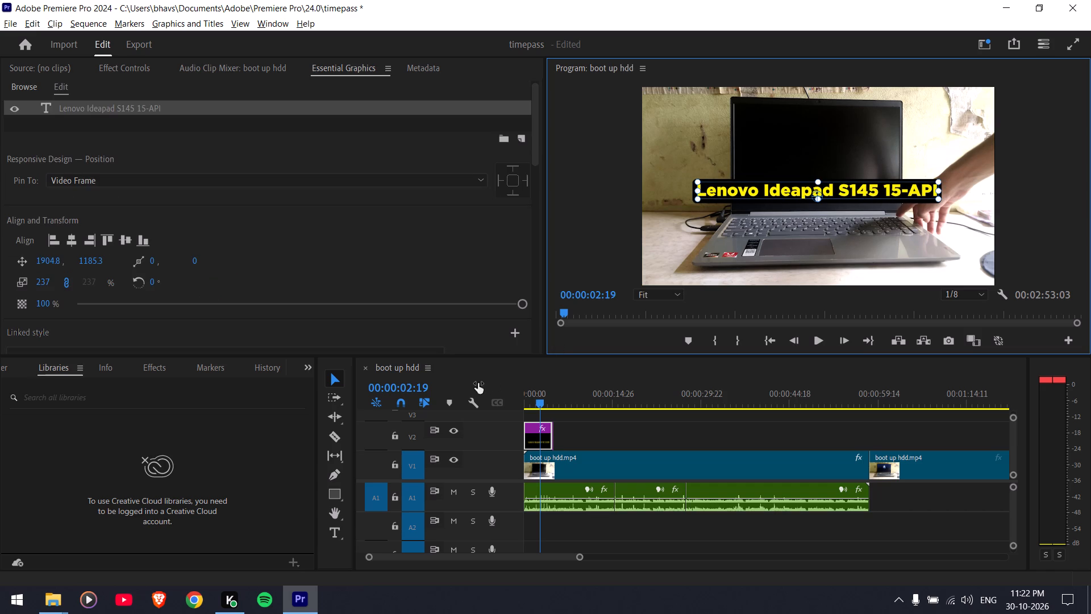
drag(538, 397, 464, 398)
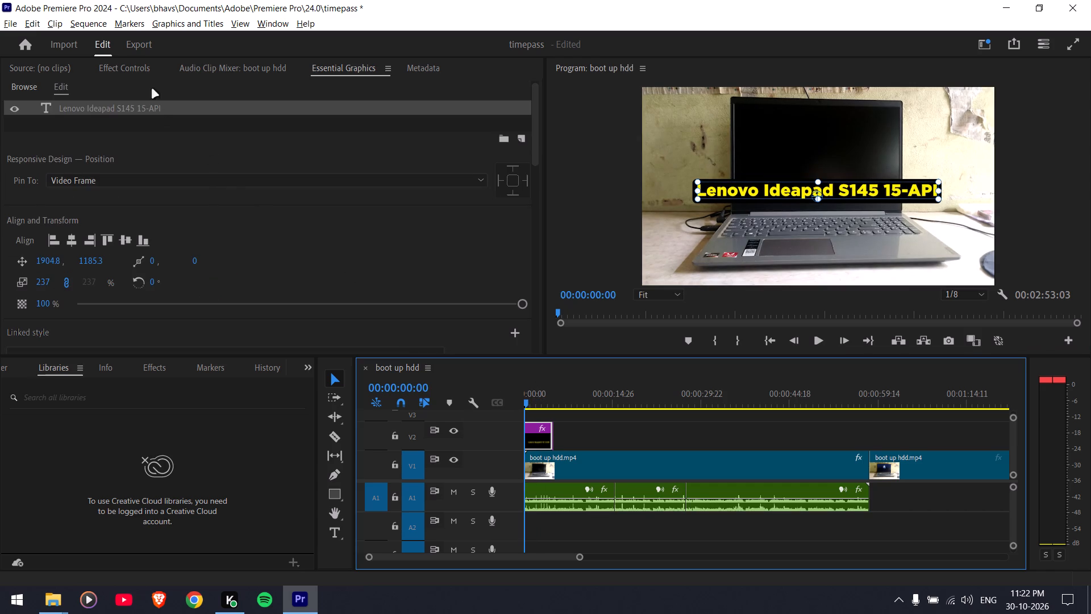
click(131, 68)
scroll(103, 206, up, 14)
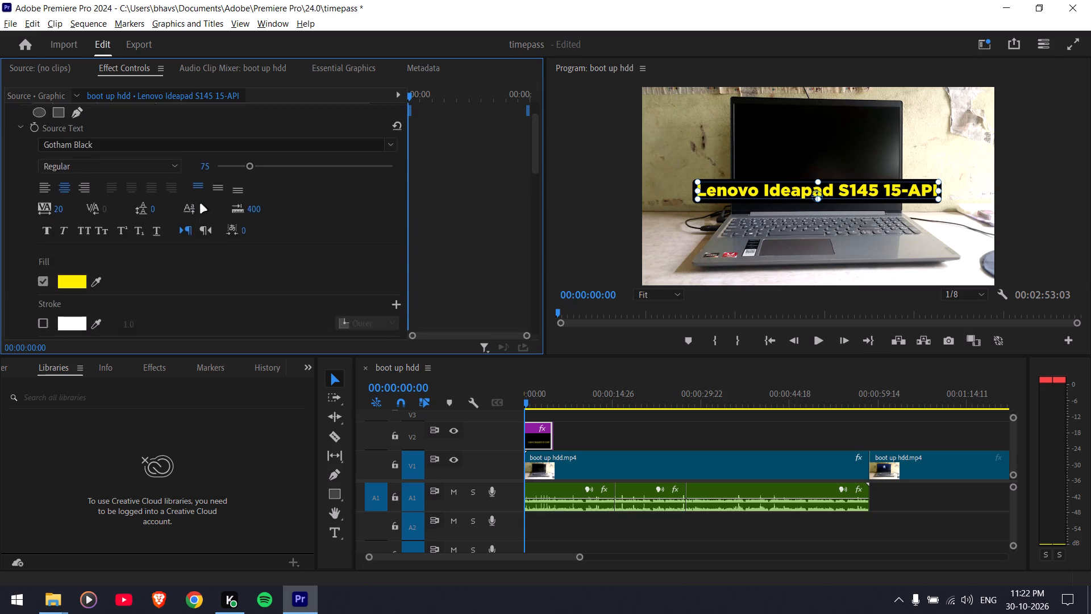
scroll(200, 204, up, 5)
click(11, 144)
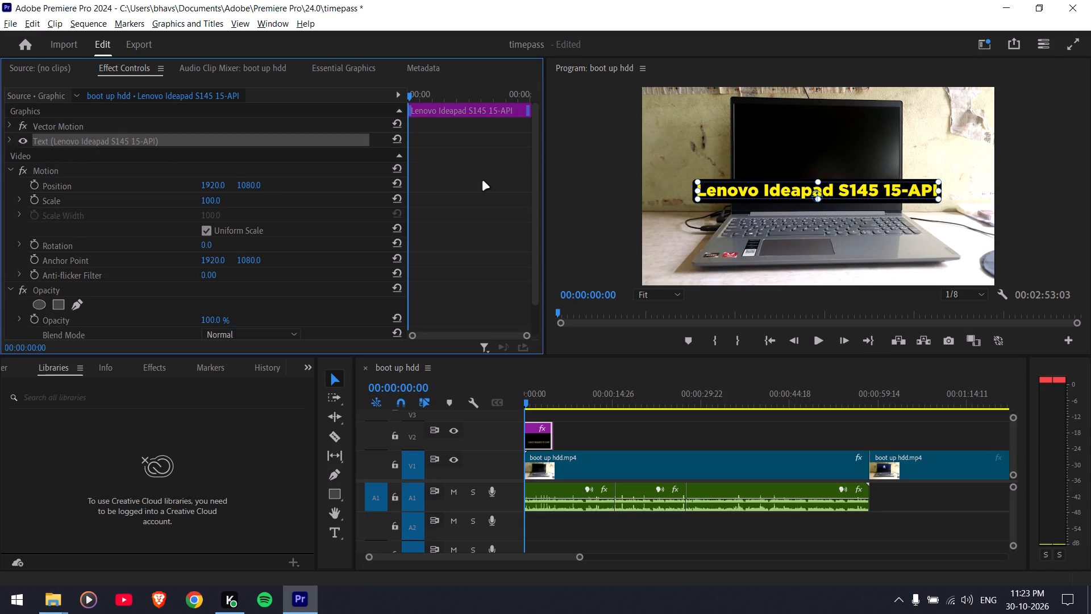
click(10, 142)
scroll(134, 259, down, 5)
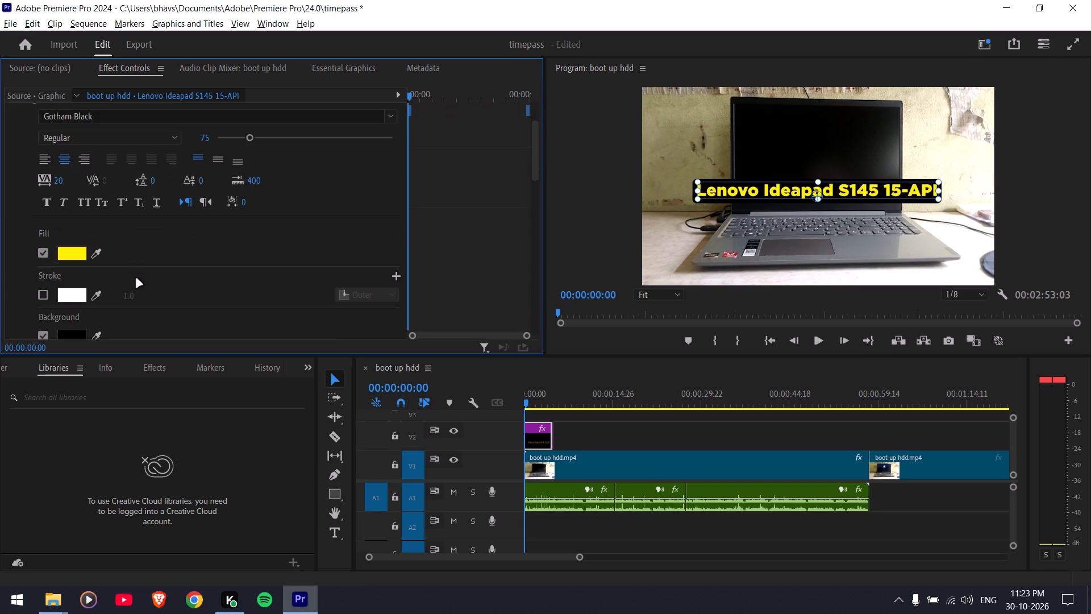
scroll(139, 278, down, 14)
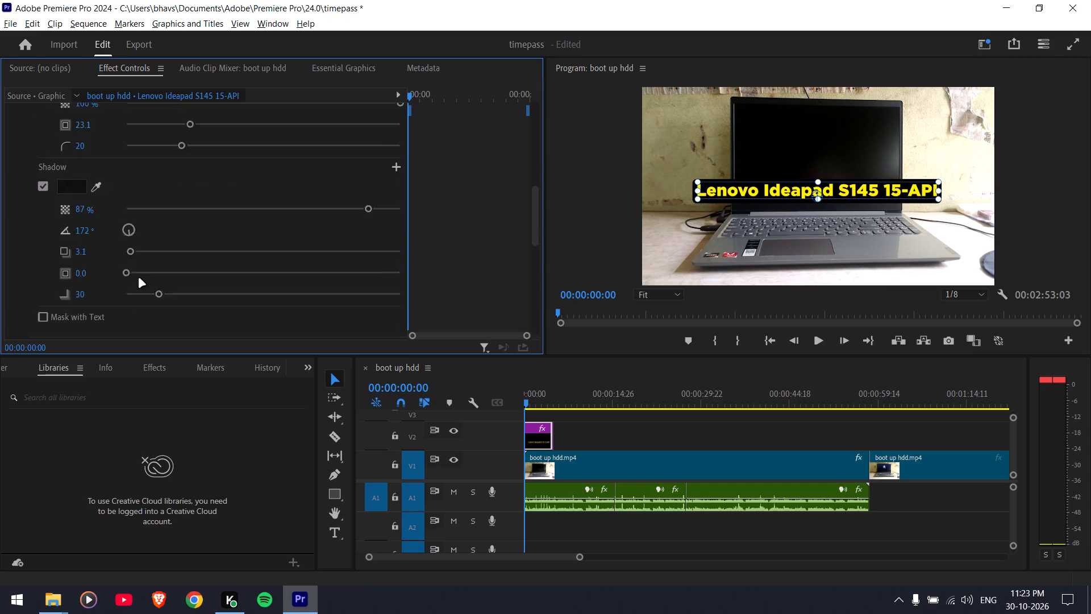
scroll(139, 278, down, 16)
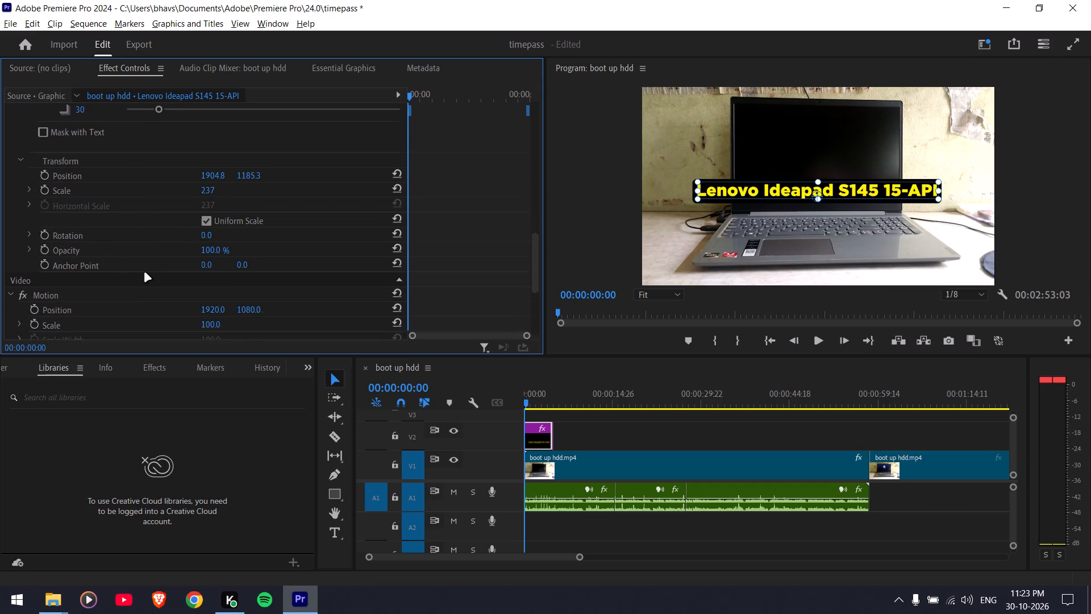
scroll(144, 272, down, 1)
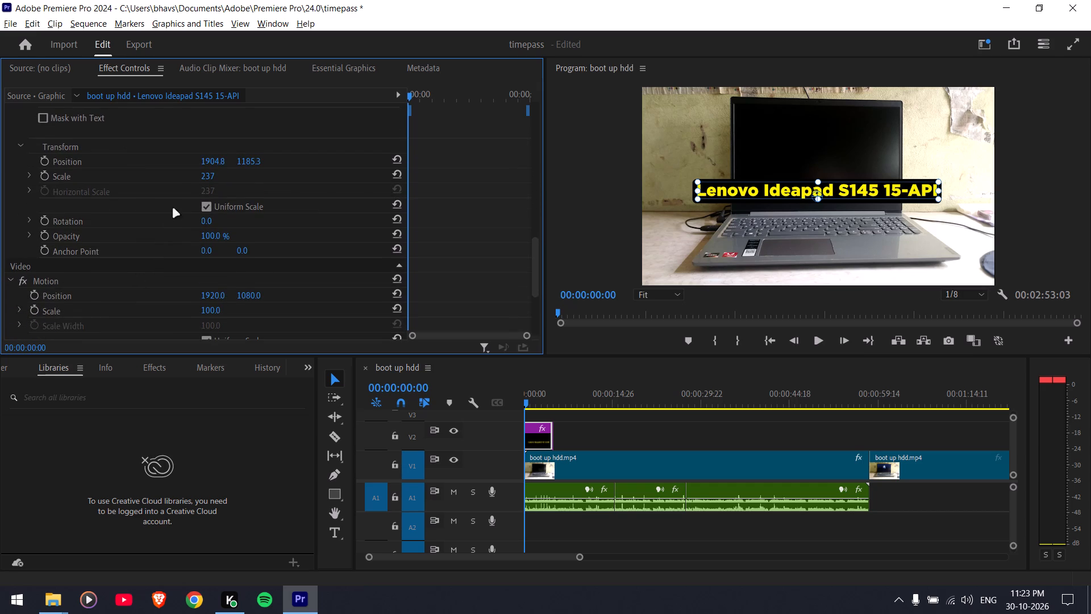
click(42, 160)
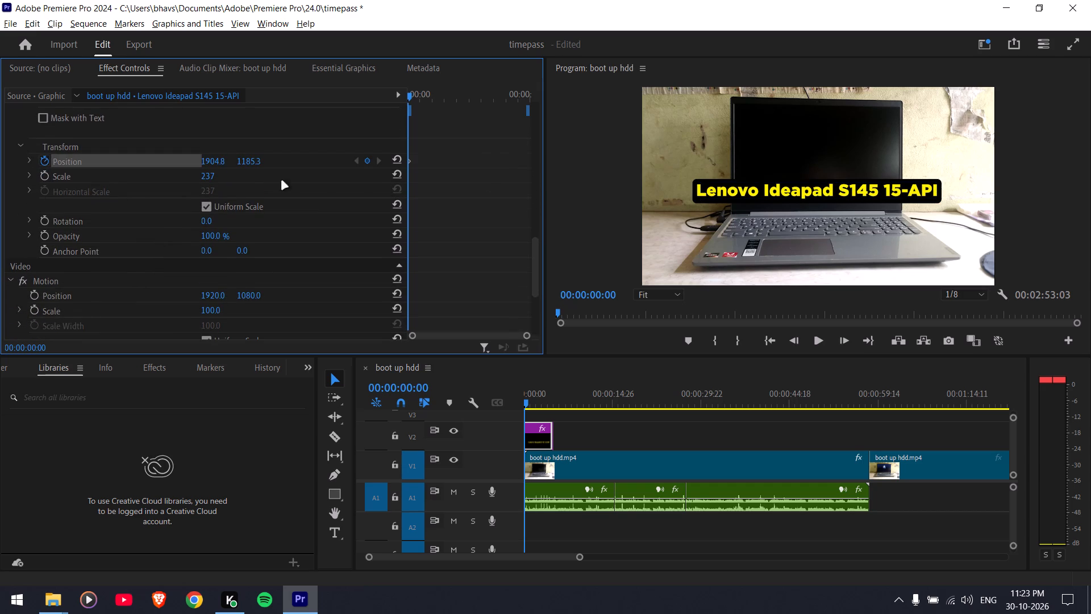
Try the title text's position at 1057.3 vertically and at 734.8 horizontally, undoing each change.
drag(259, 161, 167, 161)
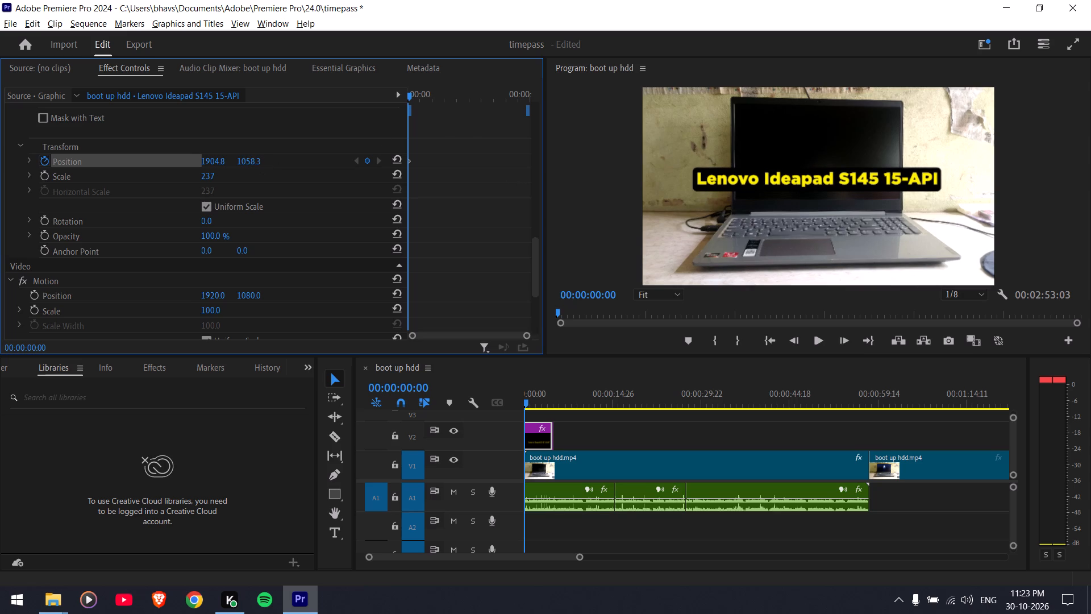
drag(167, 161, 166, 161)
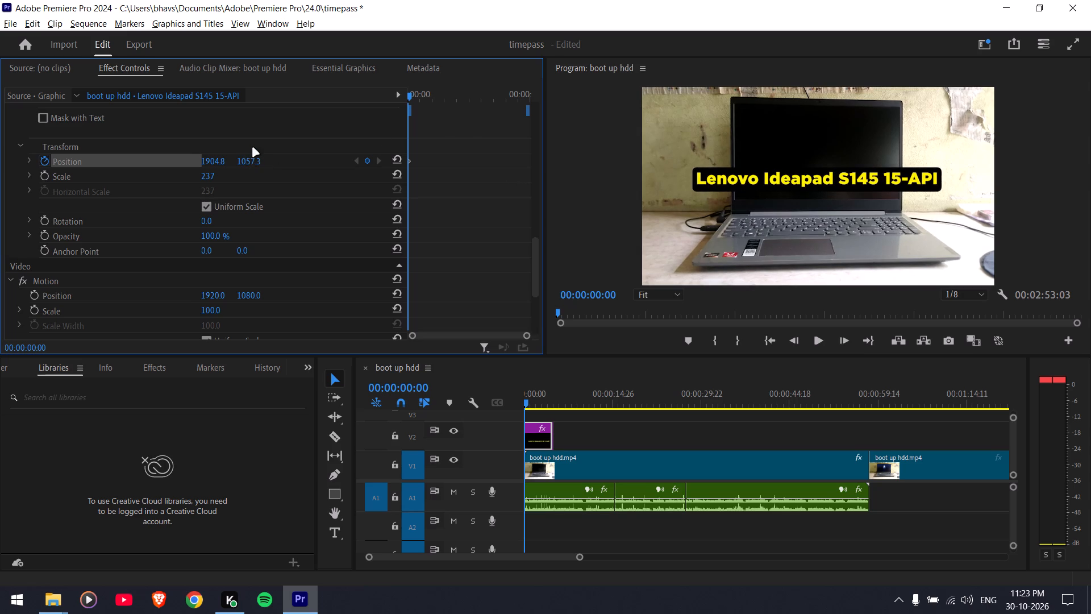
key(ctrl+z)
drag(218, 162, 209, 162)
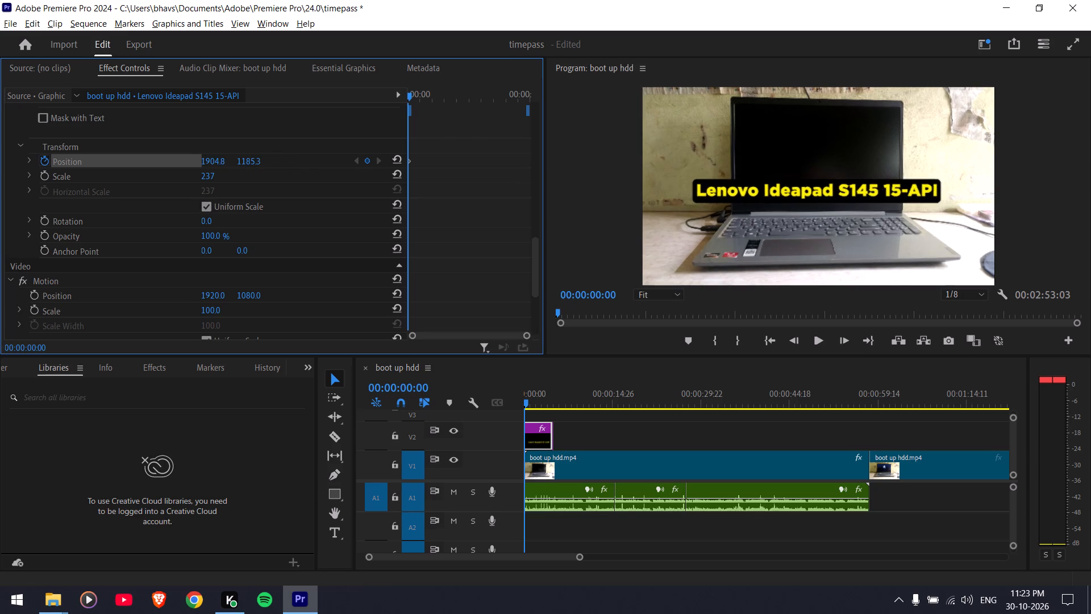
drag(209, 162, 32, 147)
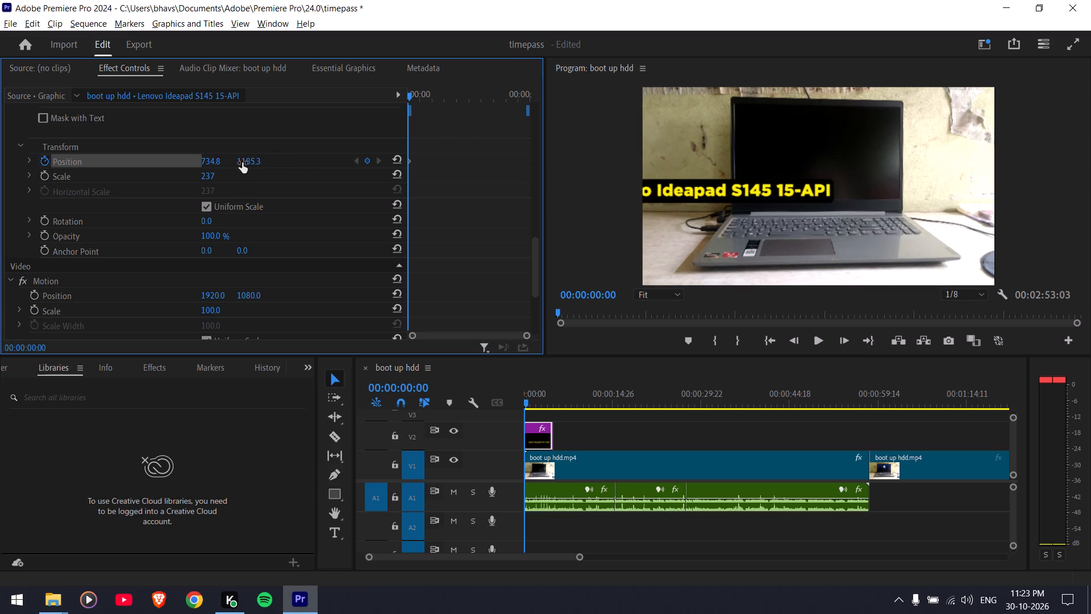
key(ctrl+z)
Set the starting Position keyframe's vertical value to about 2453.3, placing the title below the video frame.
drag(247, 157, 630, 160)
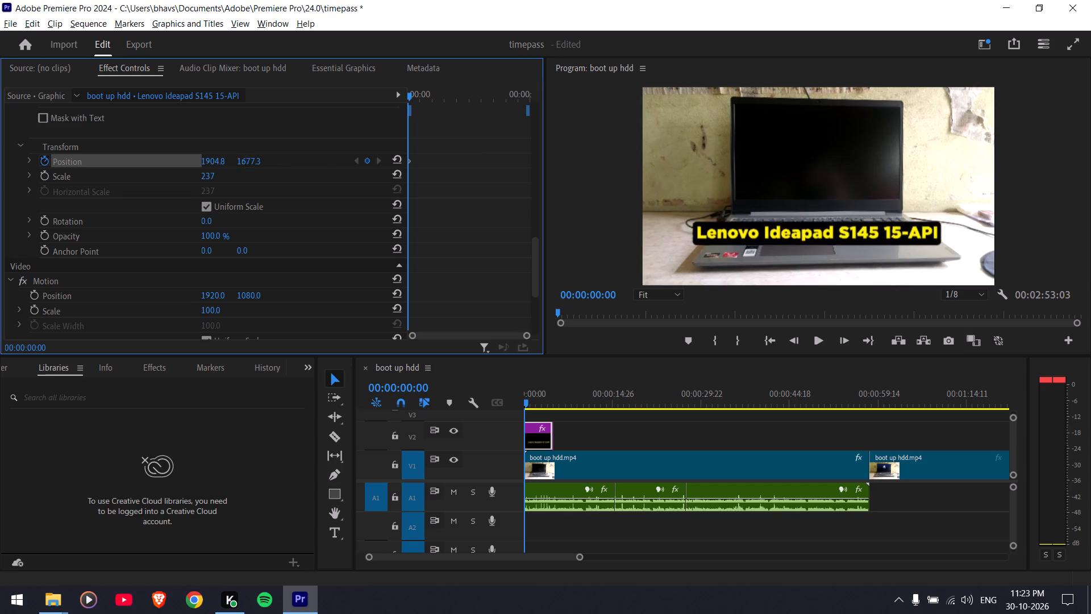
drag(630, 160, 303, 157)
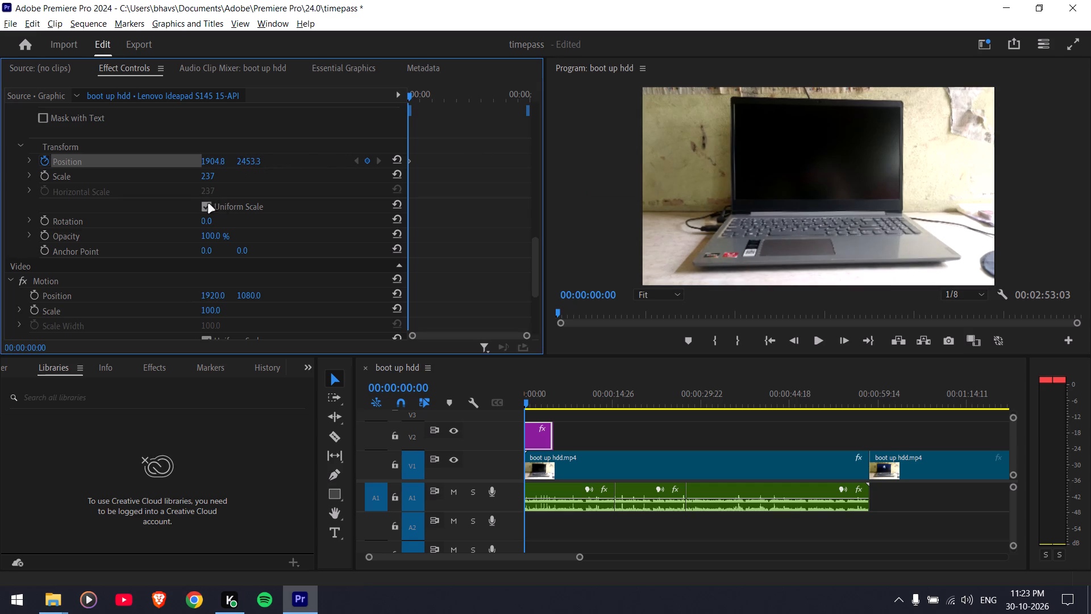
Add a second Position keyframe at 00:00:00:11 with the title reset to 1920.0, 1080.0, and play back the slide-up.
click(494, 134)
key(Right)
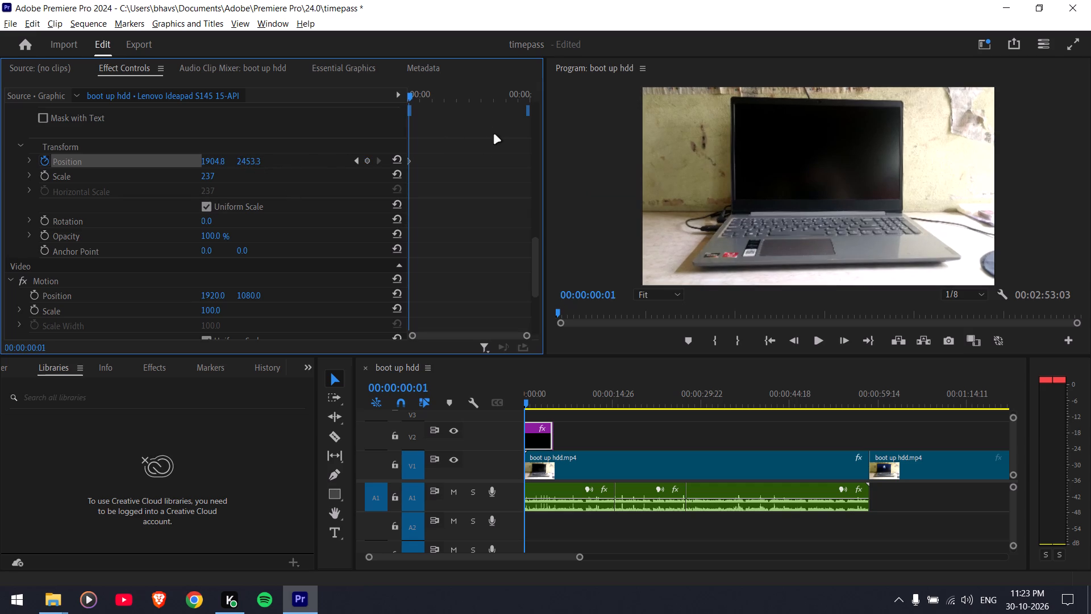
key(Right)
key(Right)
key(Right)
key(Right)
key(Right)
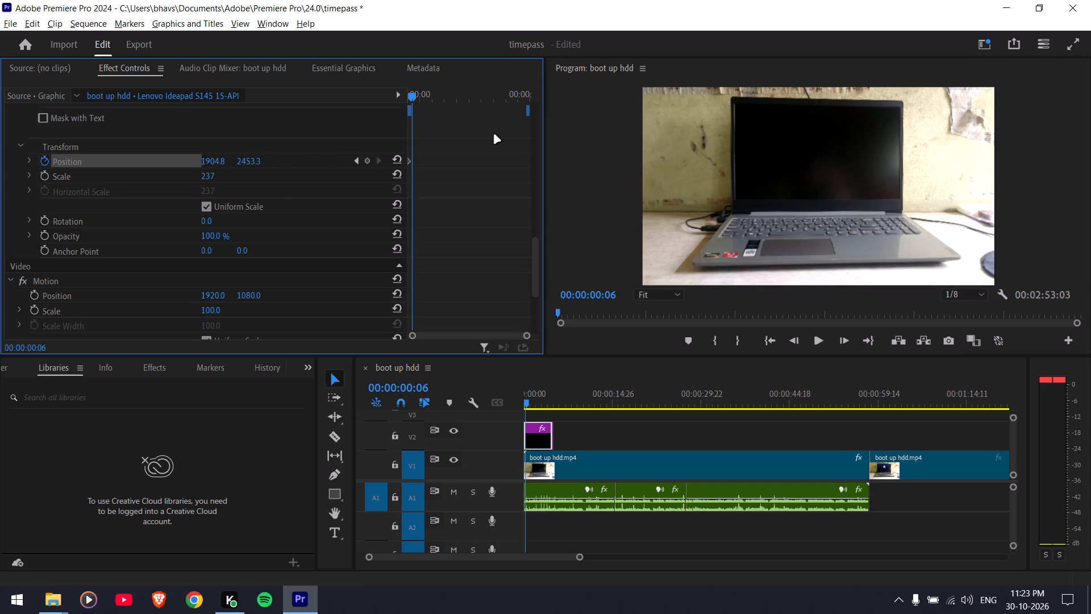
key(Right)
key(Right)
key(Right)
key(Right)
key(Right)
click(401, 159)
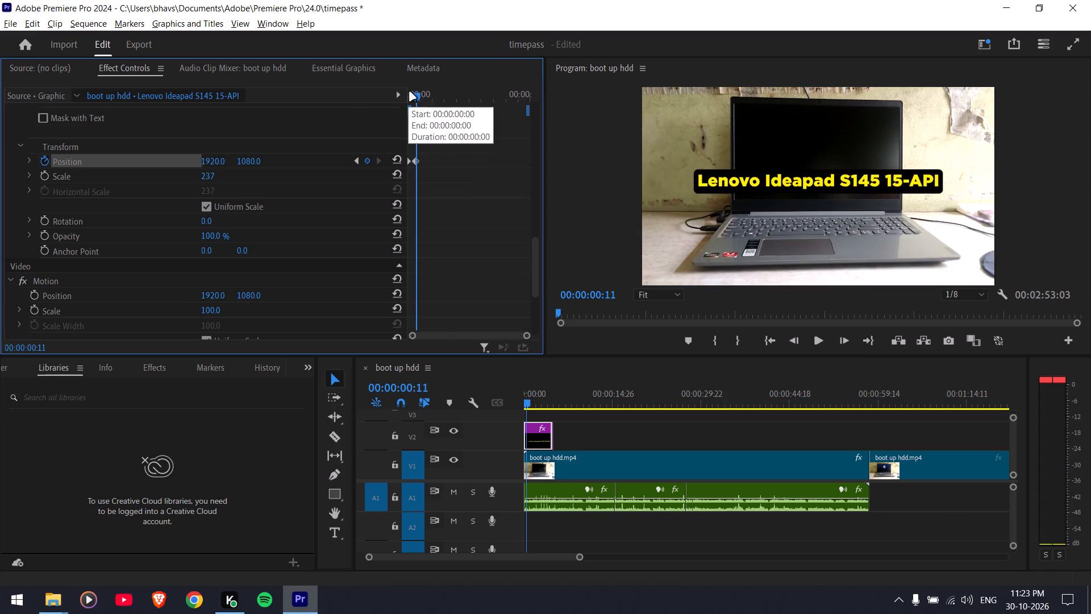
drag(410, 92, 339, 100)
key(space)
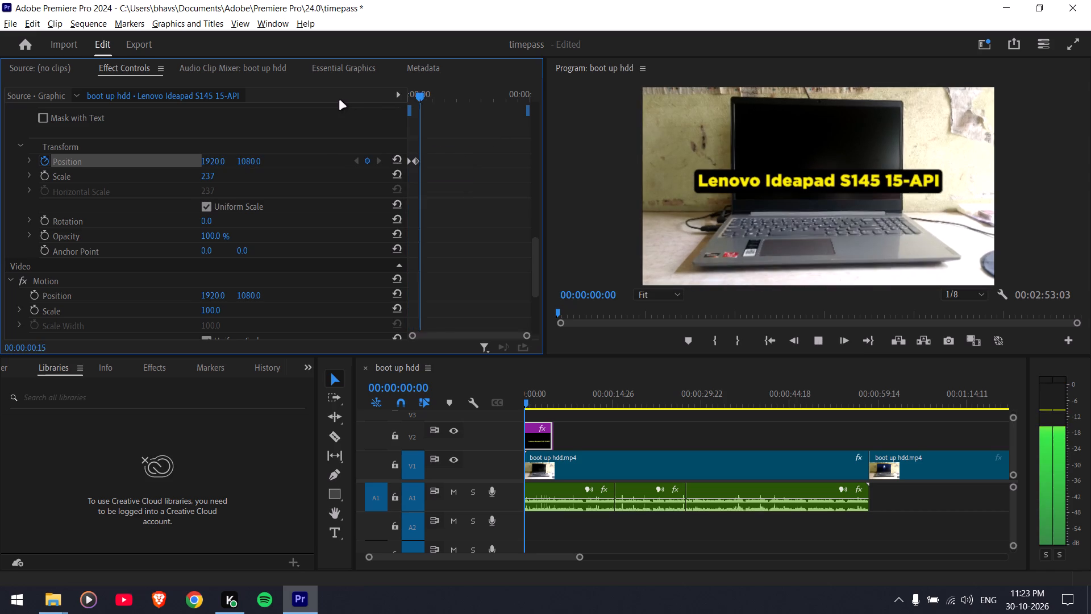
key(space)
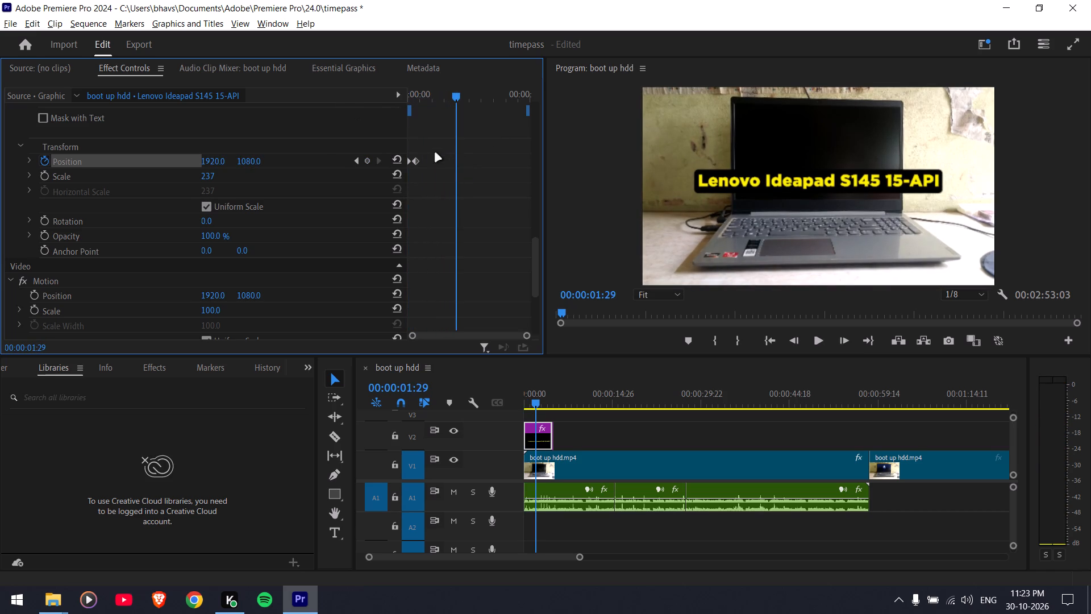
Apply Ease In to the title's second Position keyframe and Ease Out to its first, and play back the animation.
click(417, 163)
right_click(417, 163)
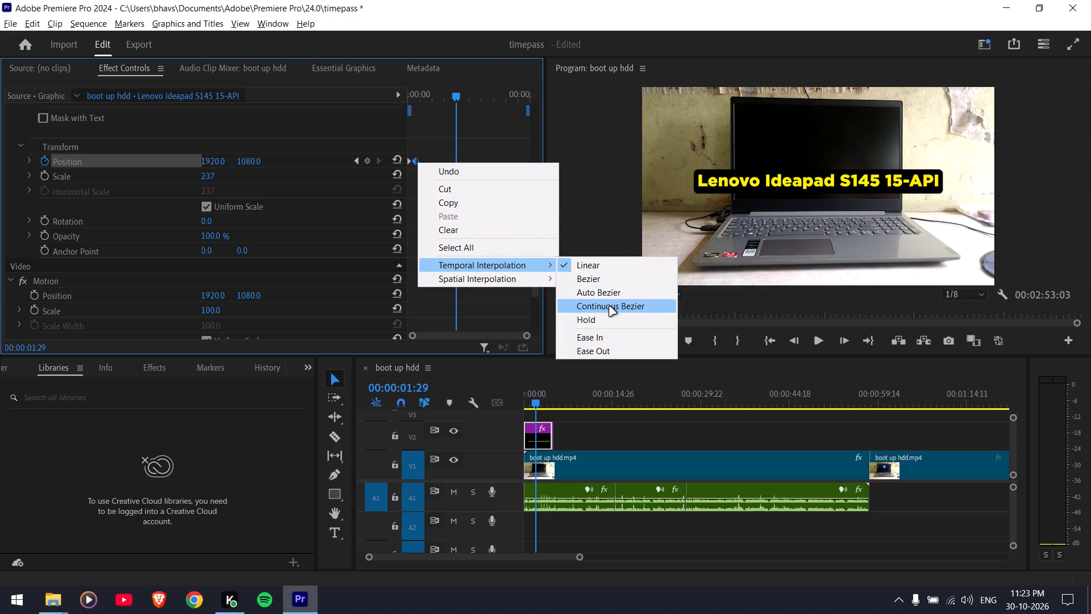
click(606, 335)
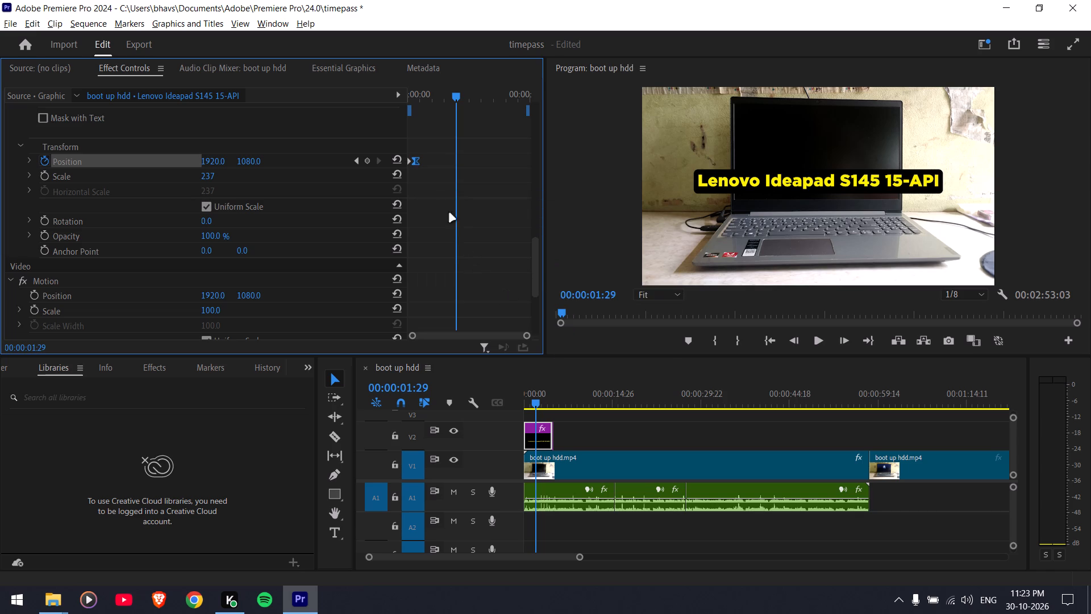
click(408, 161)
right_click(408, 161)
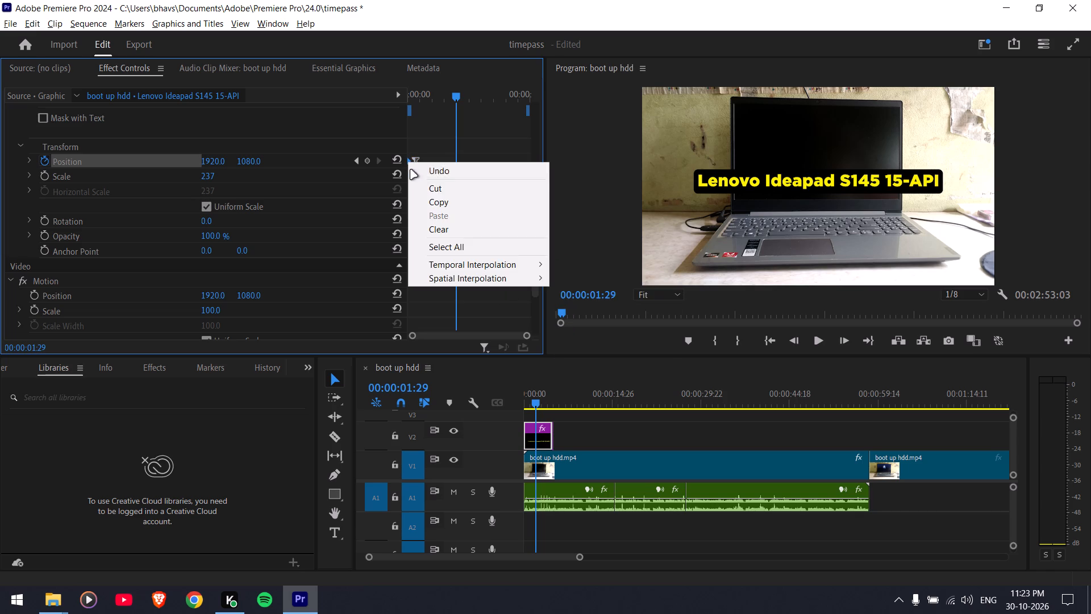
click(453, 267)
click(610, 349)
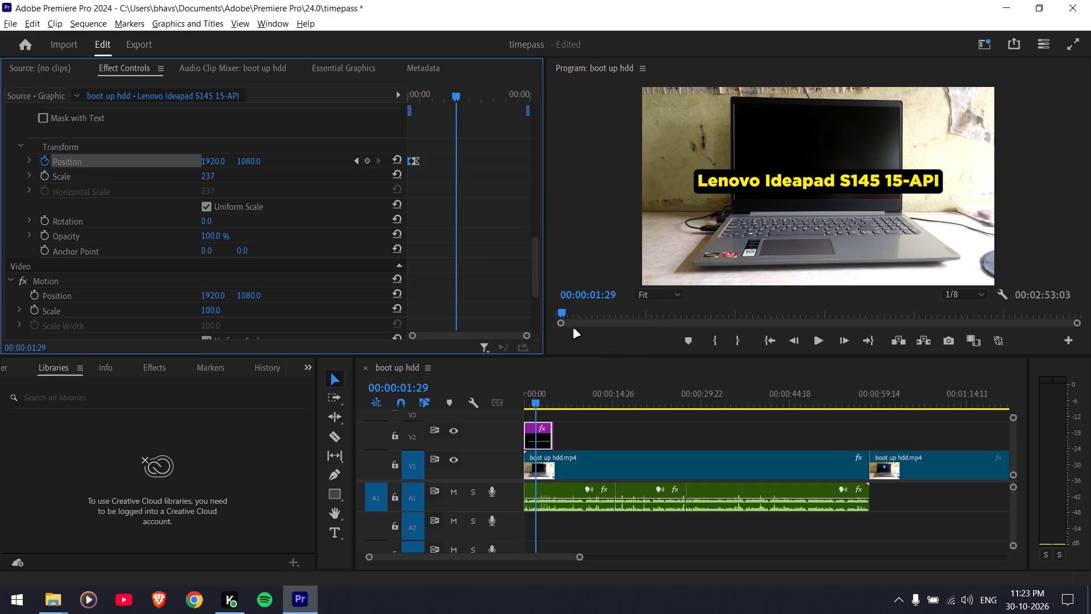
drag(427, 92, 318, 92)
key(space)
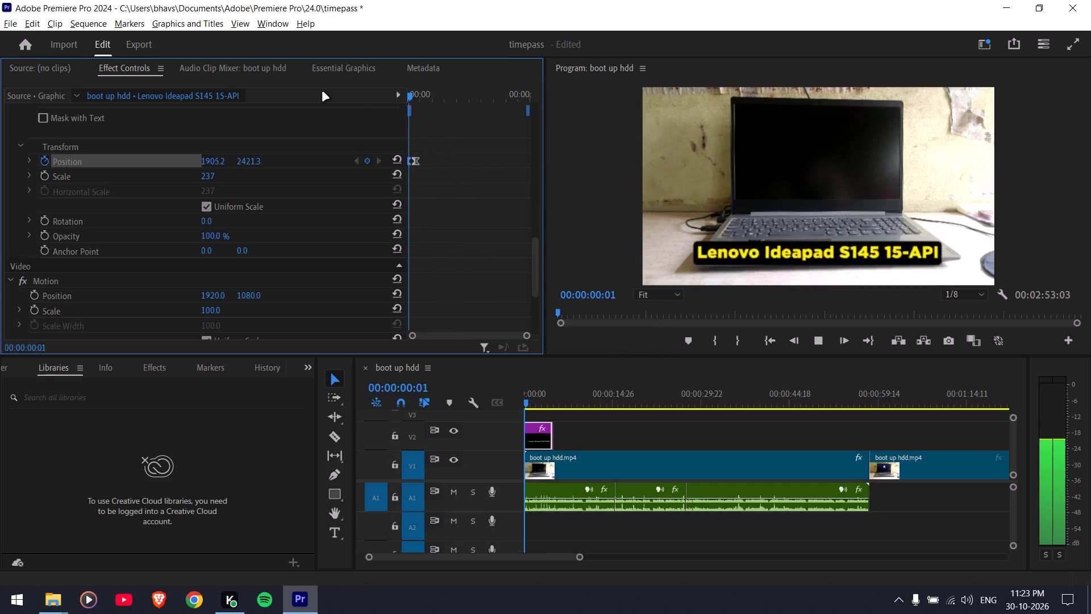
drag(449, 96, 219, 99)
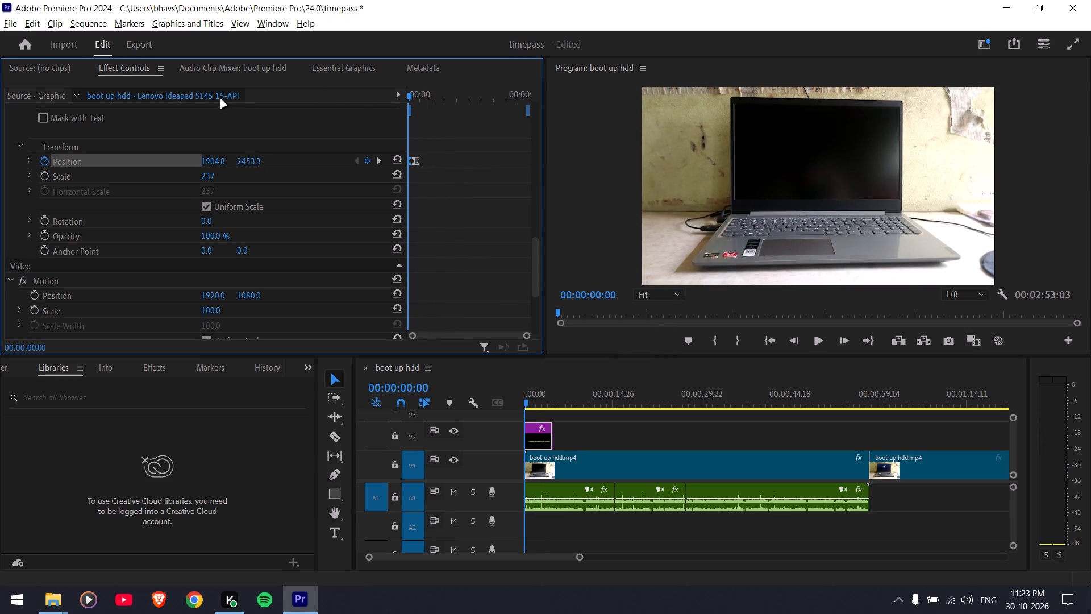
key(space)
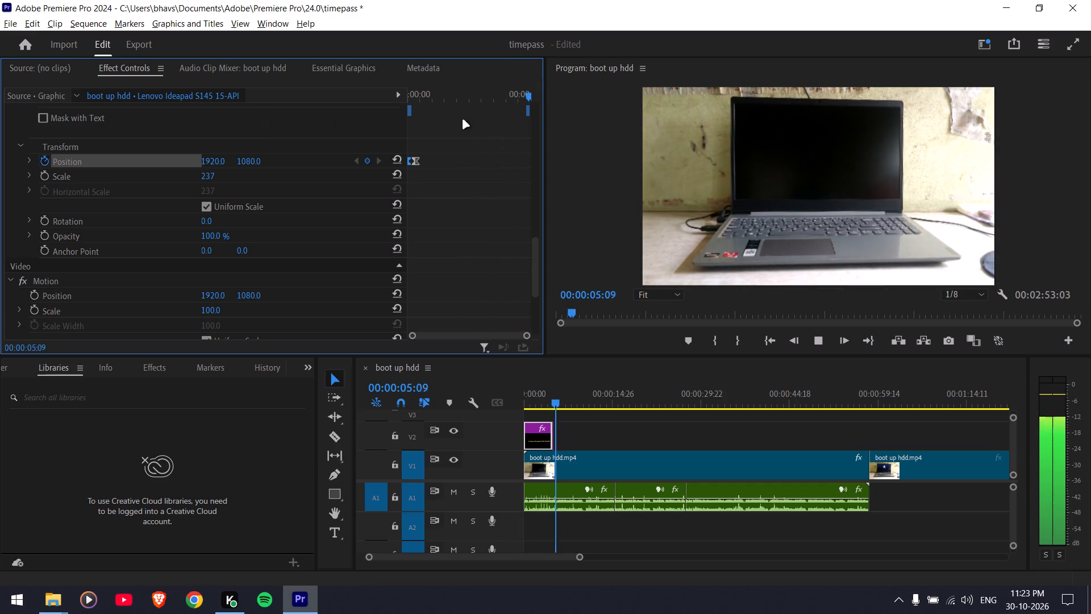
drag(459, 90, 283, 107)
key(space)
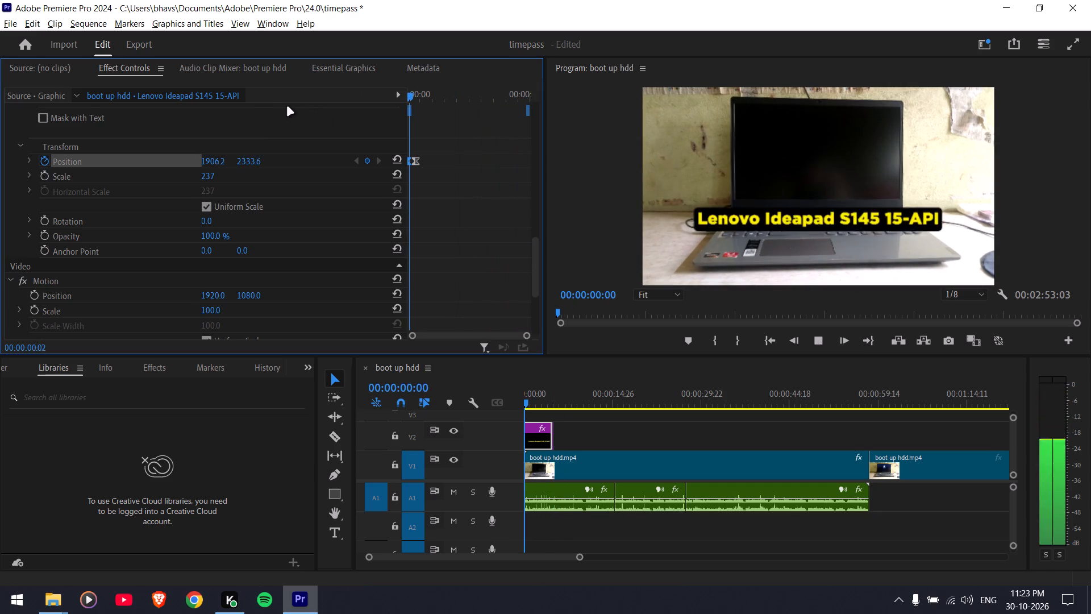
key(space)
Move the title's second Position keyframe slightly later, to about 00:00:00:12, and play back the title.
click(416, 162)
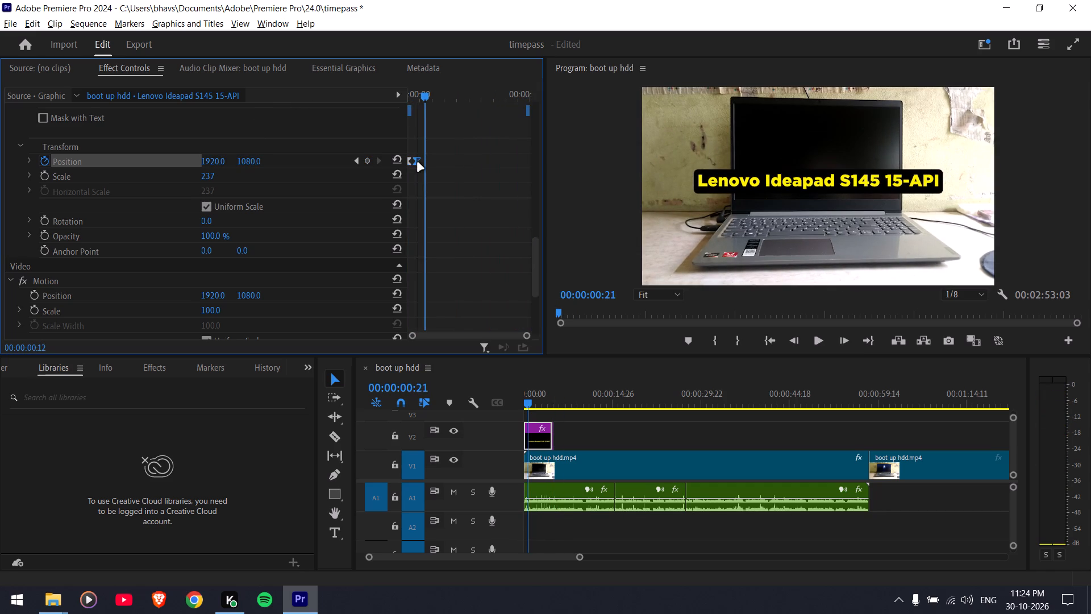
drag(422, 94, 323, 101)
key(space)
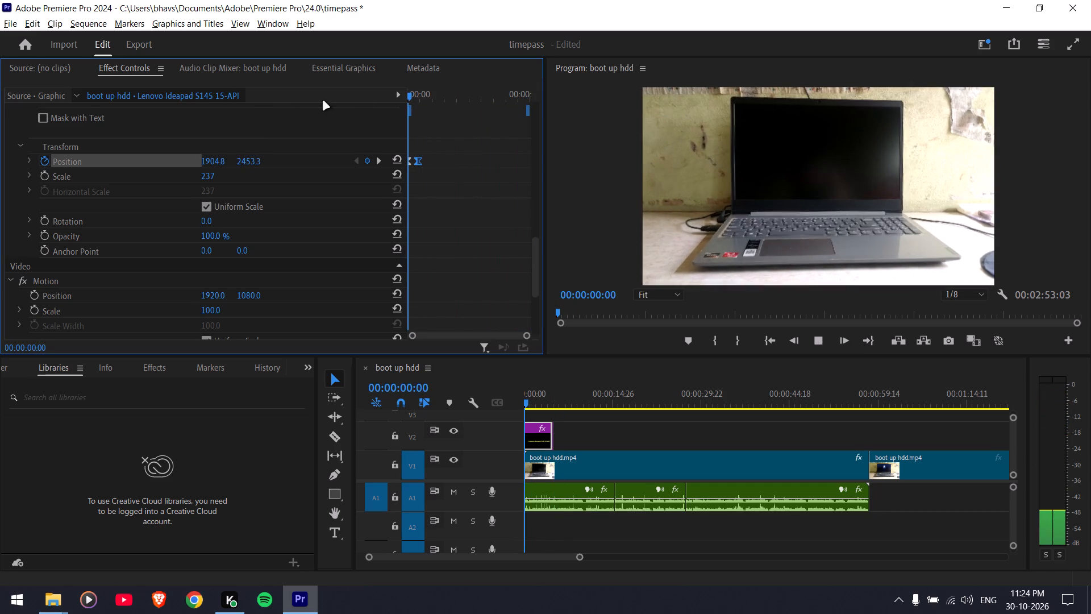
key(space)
Shift both title Position keyframes later together, so that the first sits just before 00:00:01:08.
drag(489, 184, 390, 150)
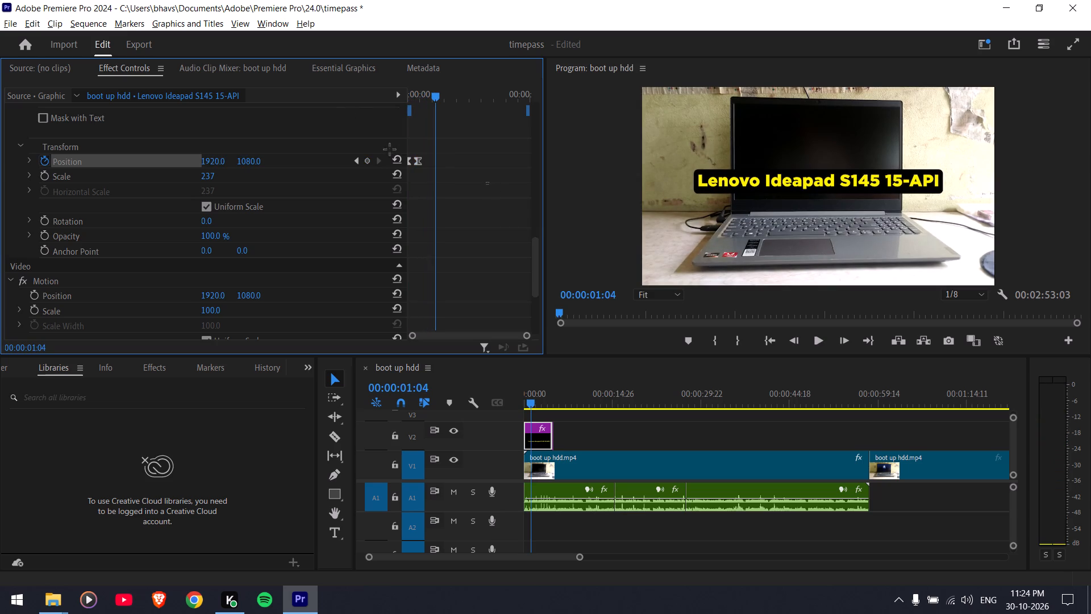
drag(390, 150, 386, 148)
drag(417, 159, 422, 159)
drag(420, 159, 427, 152)
drag(416, 93, 335, 111)
key(space)
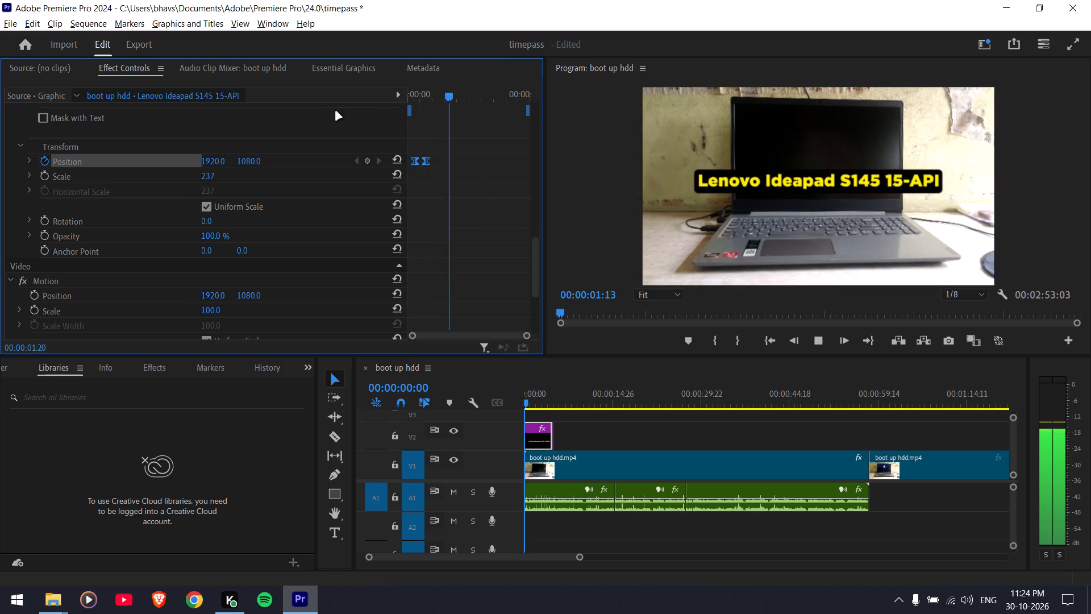
key(space)
drag(470, 94, 248, 106)
key(space)
key(space)
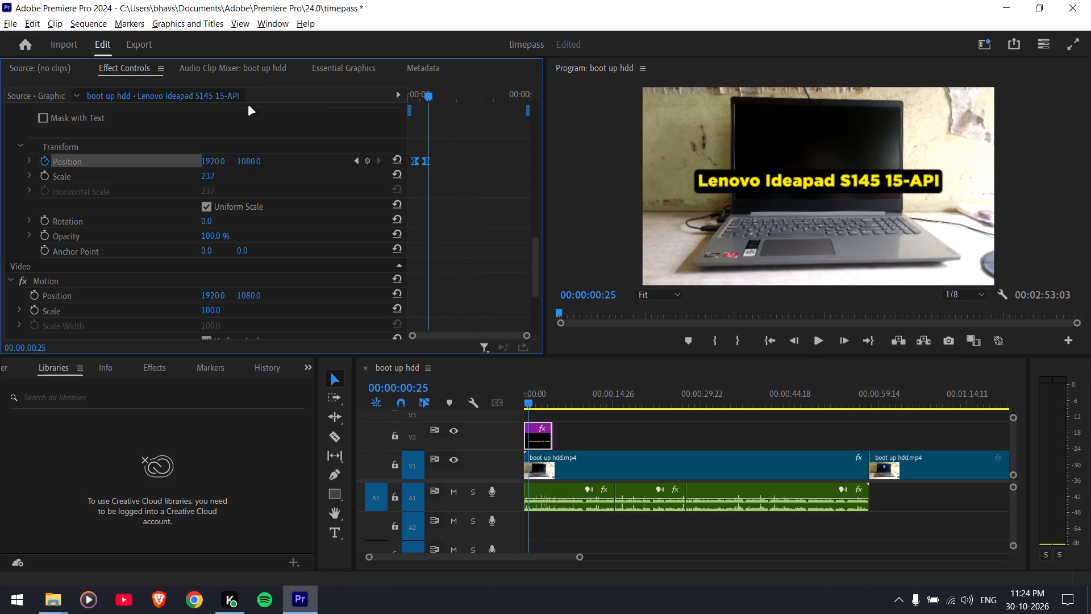
key(space)
key(space)
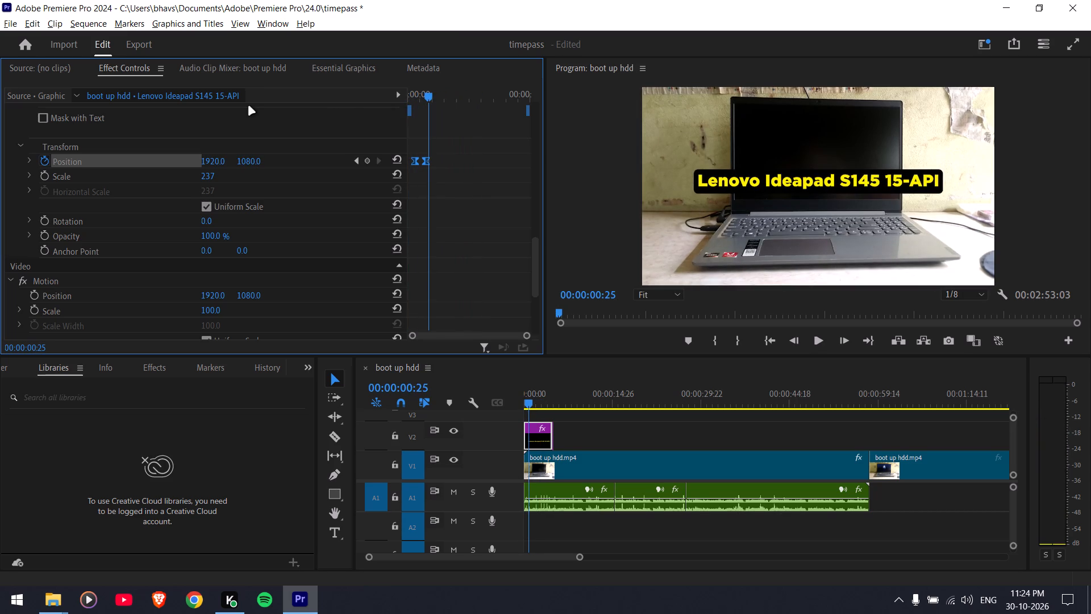
key(space)
key(space)
drag(423, 157, 451, 159)
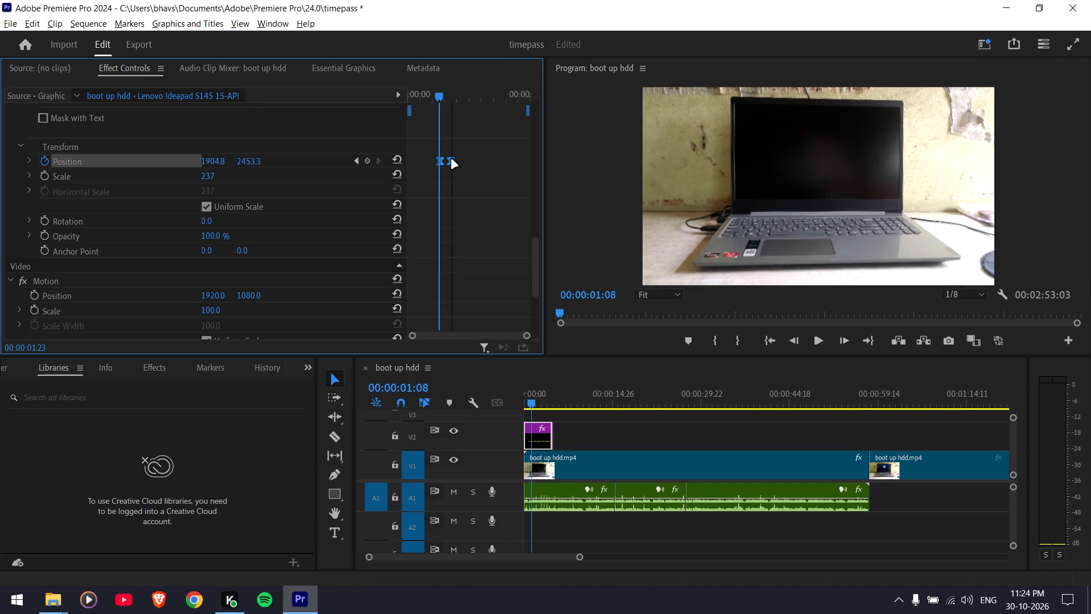
drag(451, 159, 449, 159)
Move only the second Position keyframe later, to just before 00:00:02:00, slowing the title's slide-up, and play back the opening.
click(472, 160)
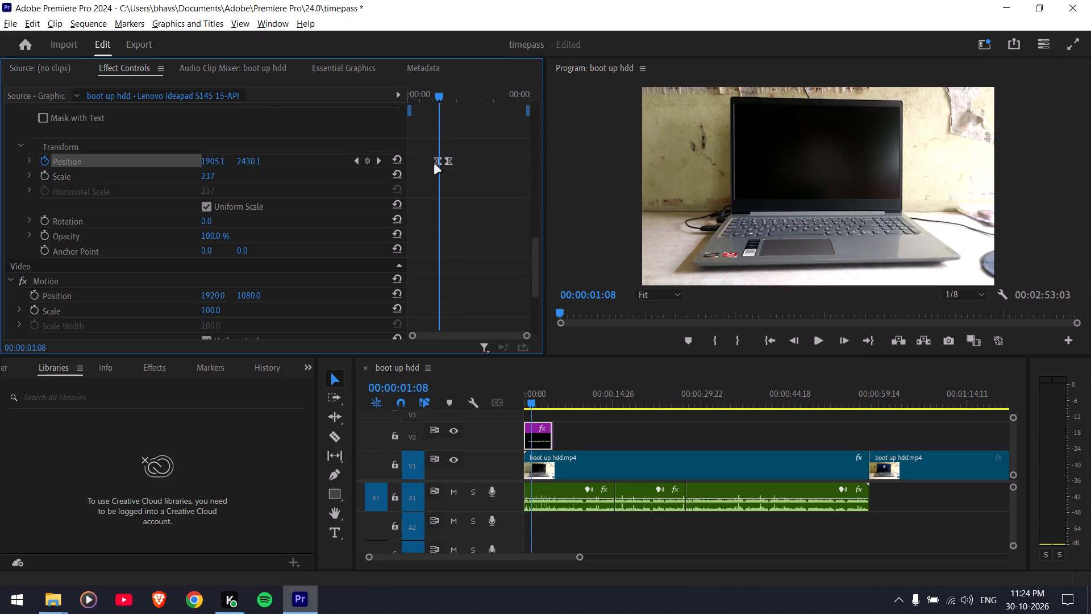
click(435, 163)
click(447, 162)
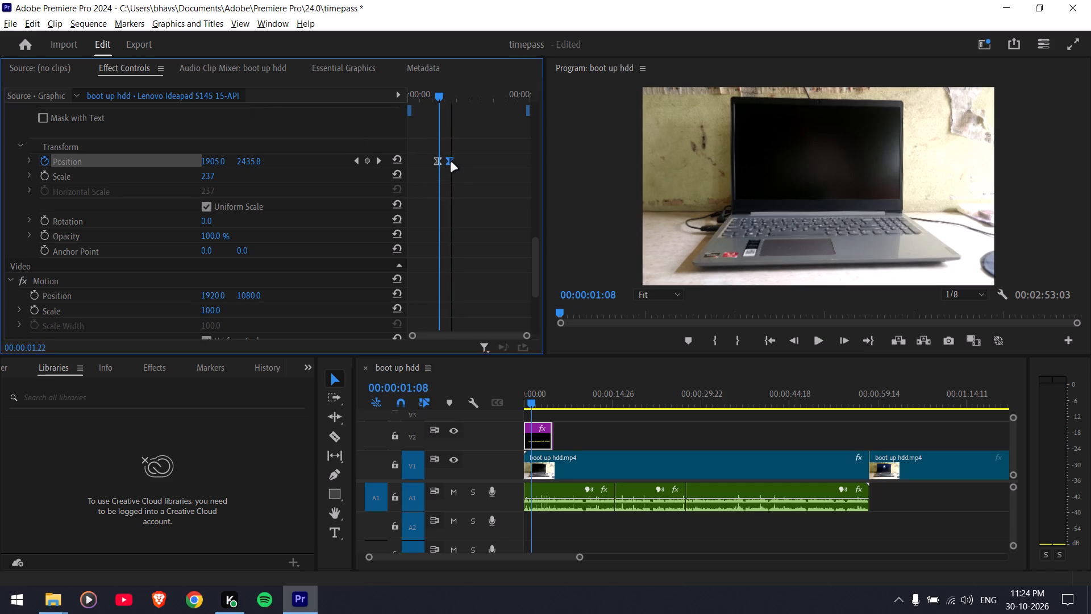
drag(451, 161, 456, 161)
key(space)
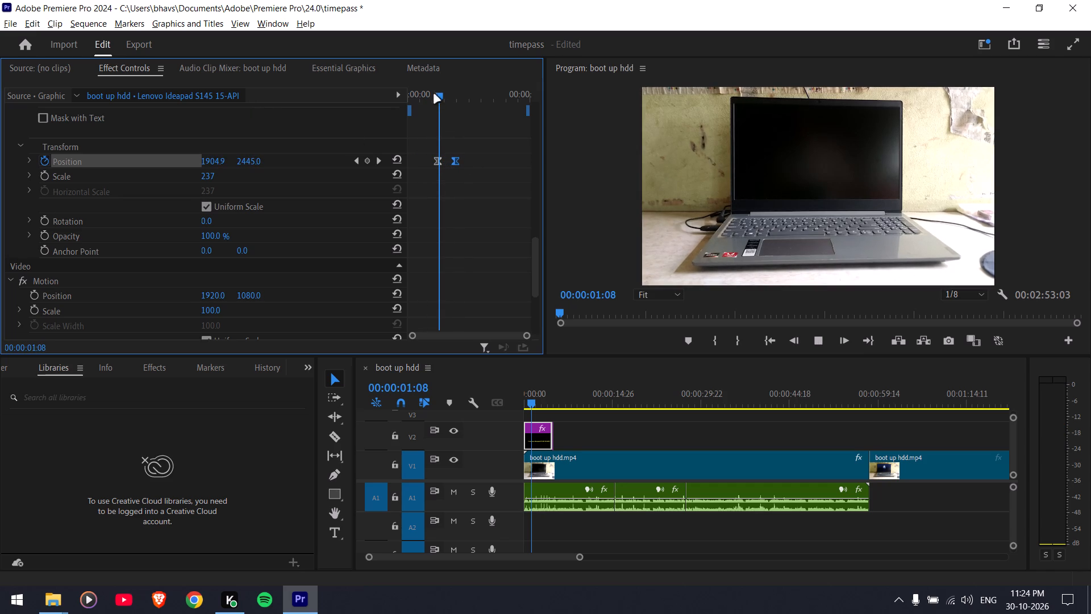
drag(433, 93, 417, 93)
key(space)
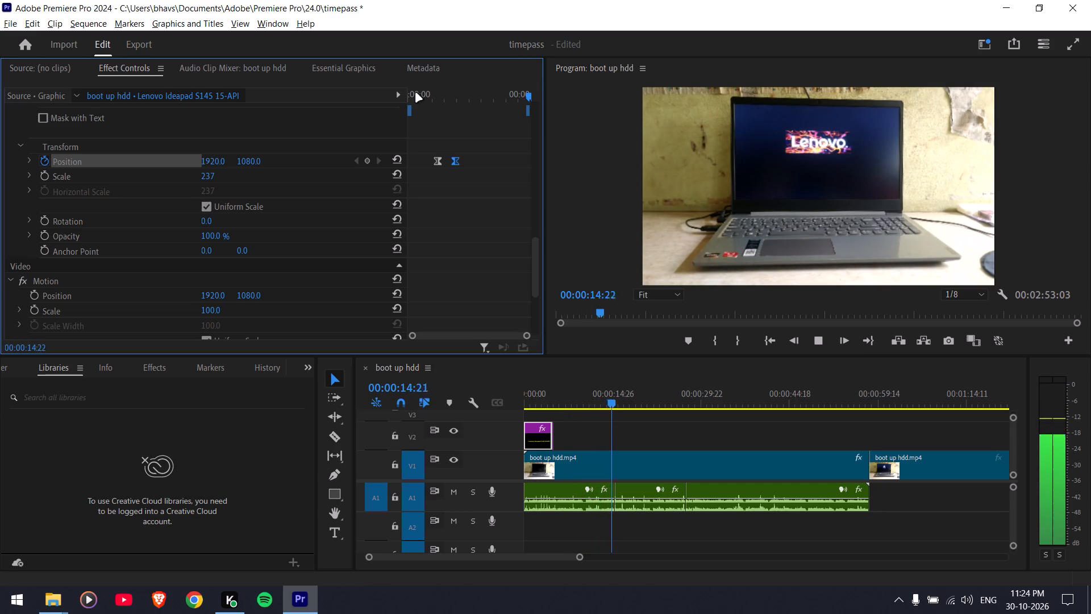
key(space)
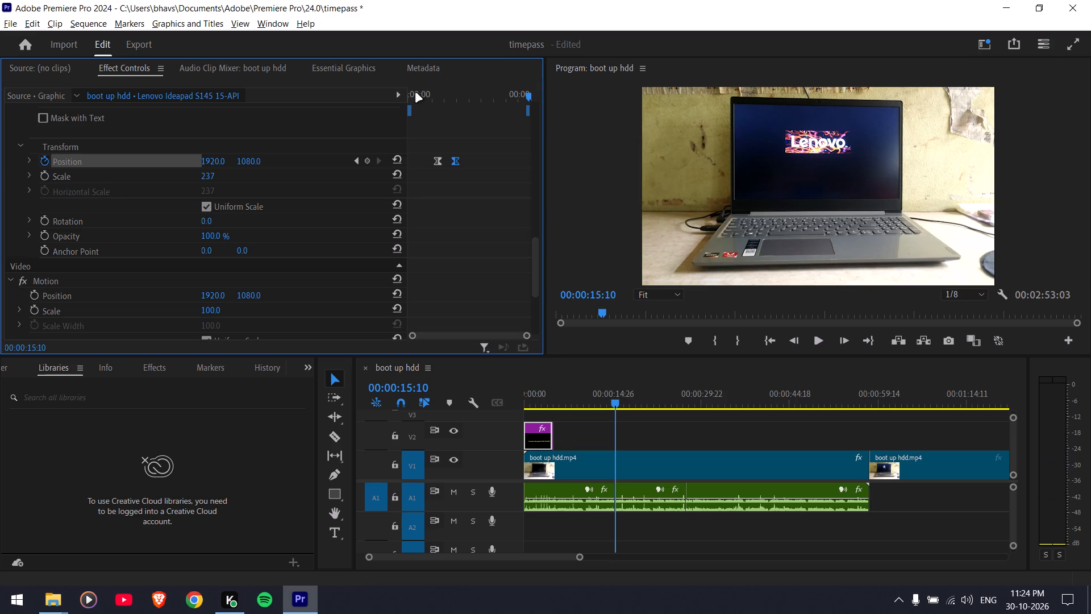
Split the second boot up hdd.mp4 clip on V1 at 00:01:50:22, shortly before the fully loaded desktop footage.
scroll(769, 395, up, 5)
scroll(782, 431, down, 10)
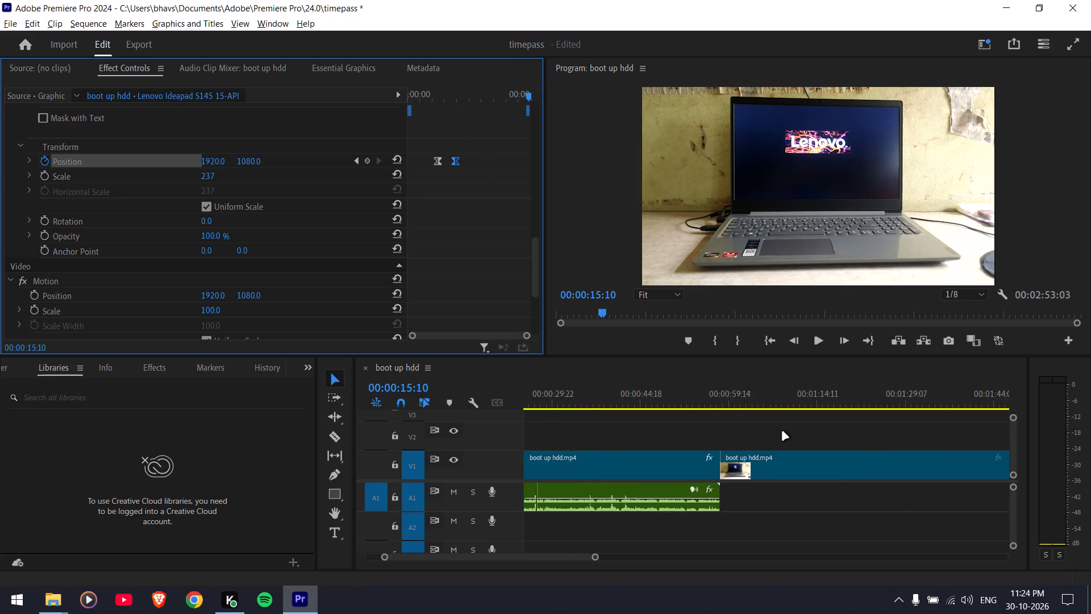
scroll(782, 431, down, 20)
scroll(782, 431, up, 13)
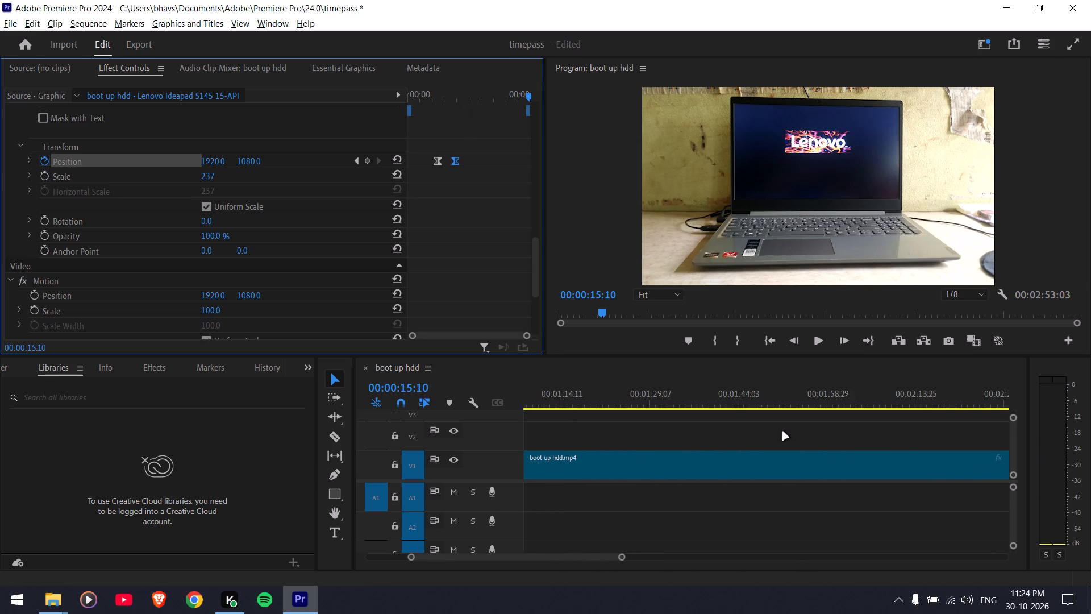
scroll(782, 431, up, 7)
click(717, 403)
click(762, 401)
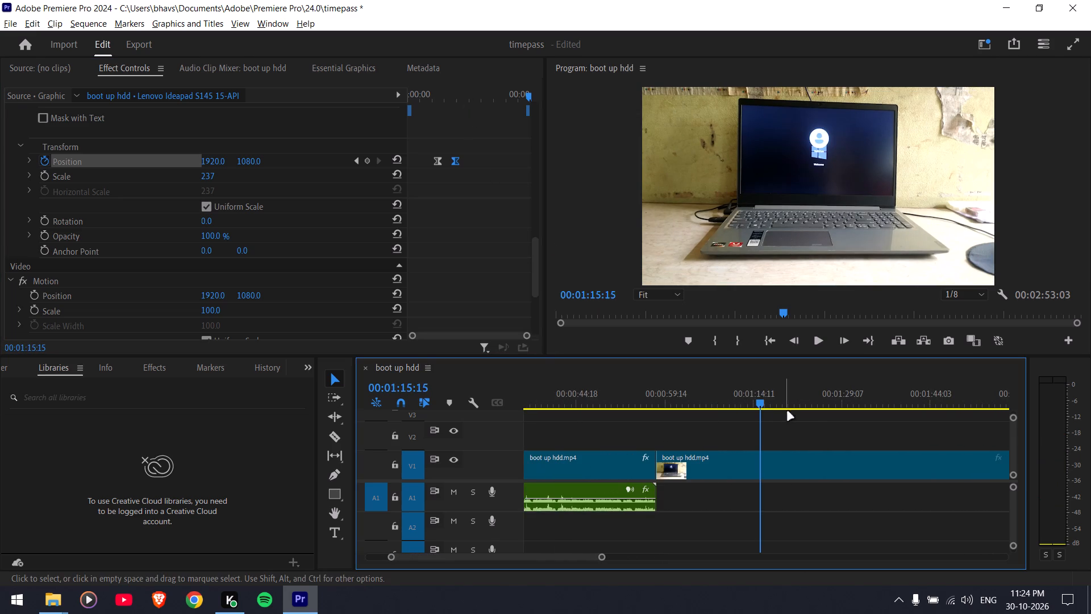
scroll(861, 447, down, 20)
scroll(861, 447, down, 2)
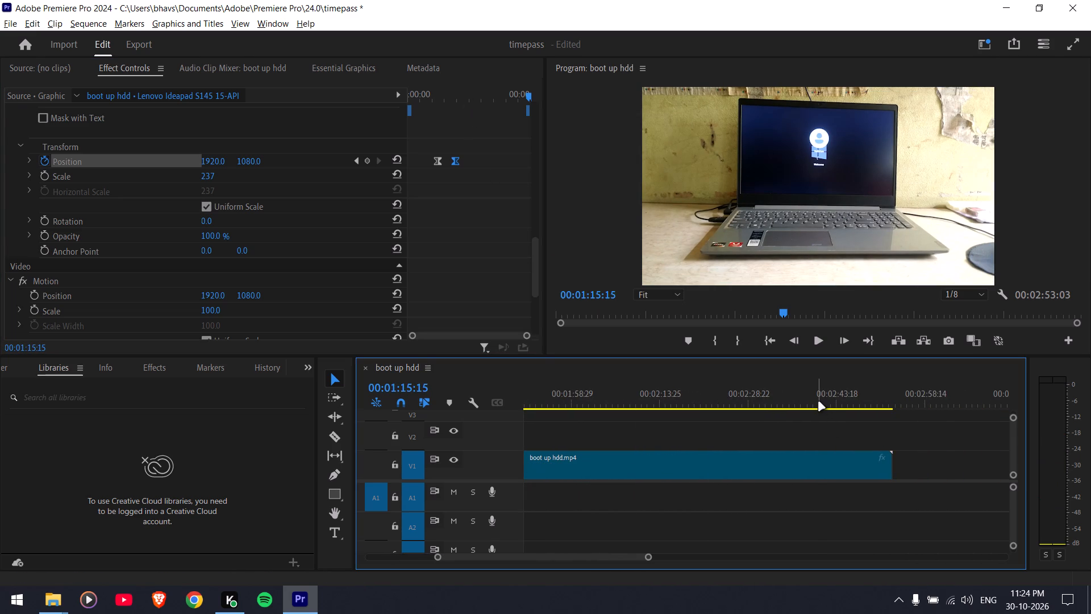
click(818, 401)
drag(821, 403, 806, 404)
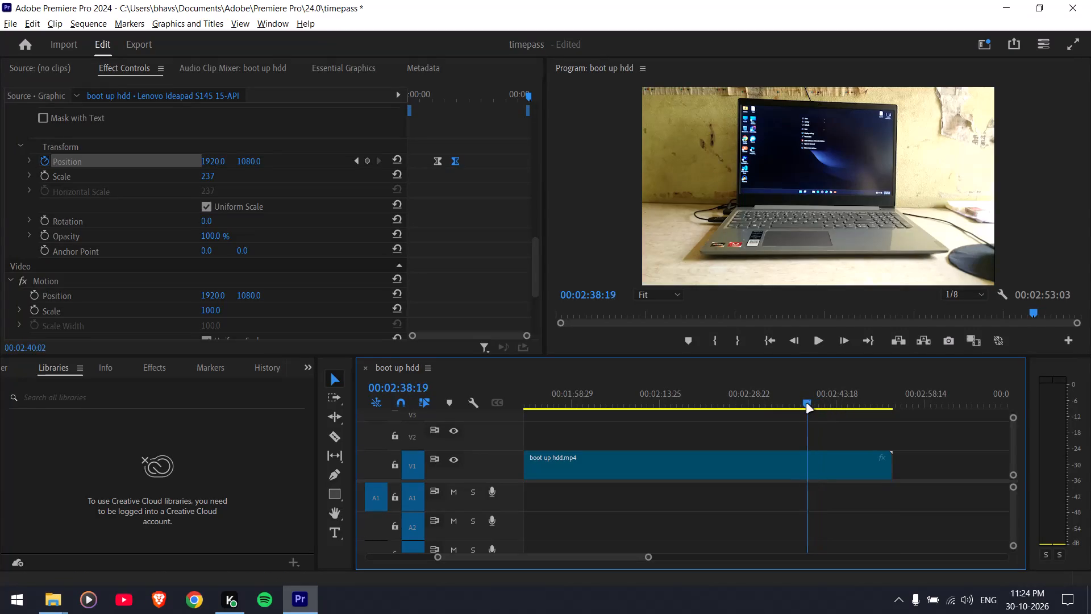
drag(806, 404, 705, 397)
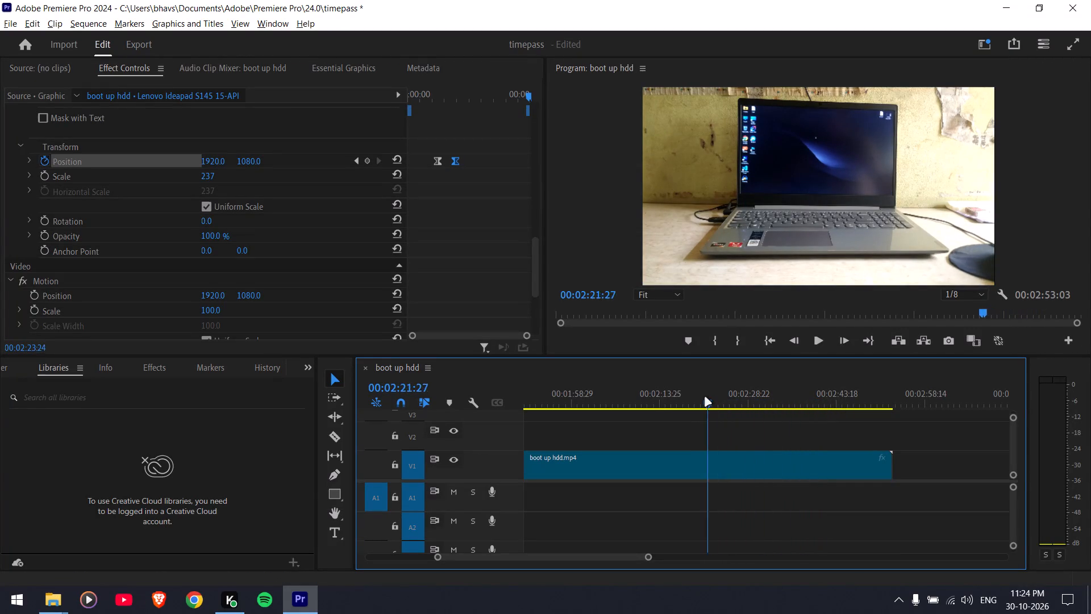
drag(705, 397, 560, 374)
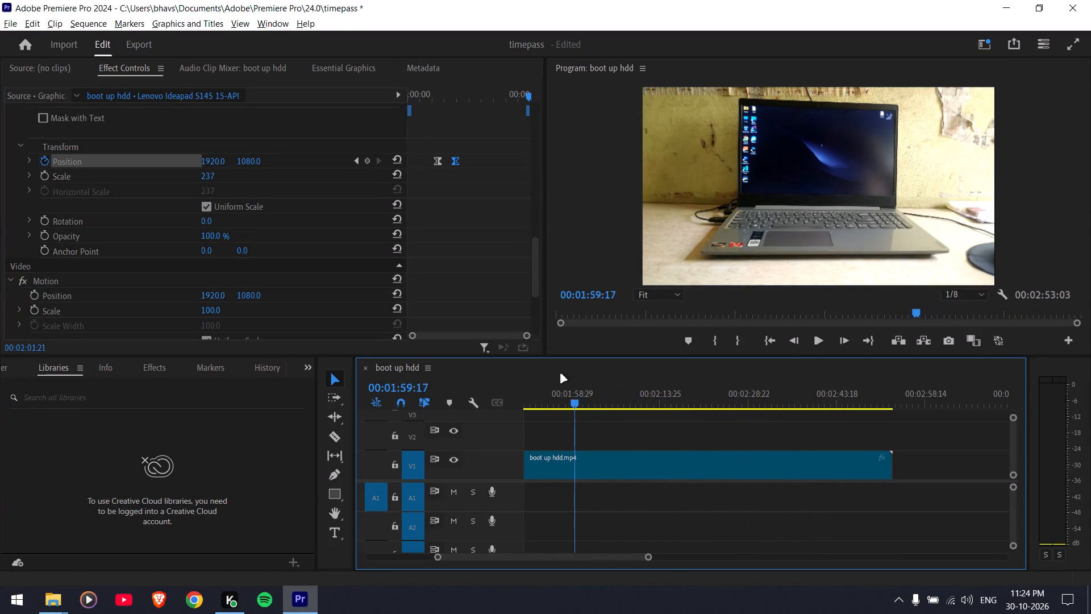
drag(560, 374, 833, 417)
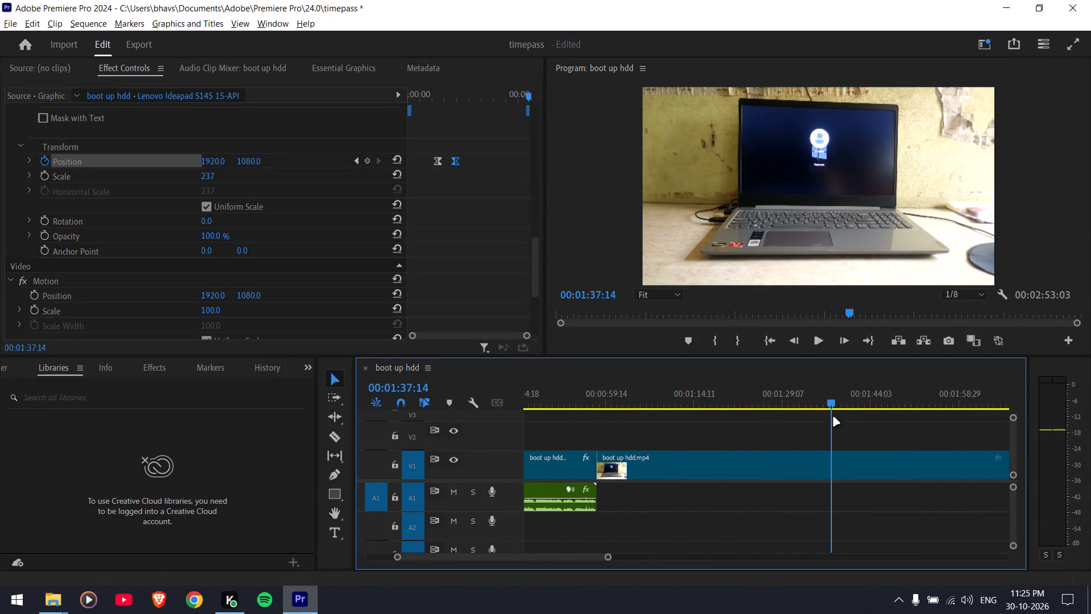
drag(833, 417, 968, 434)
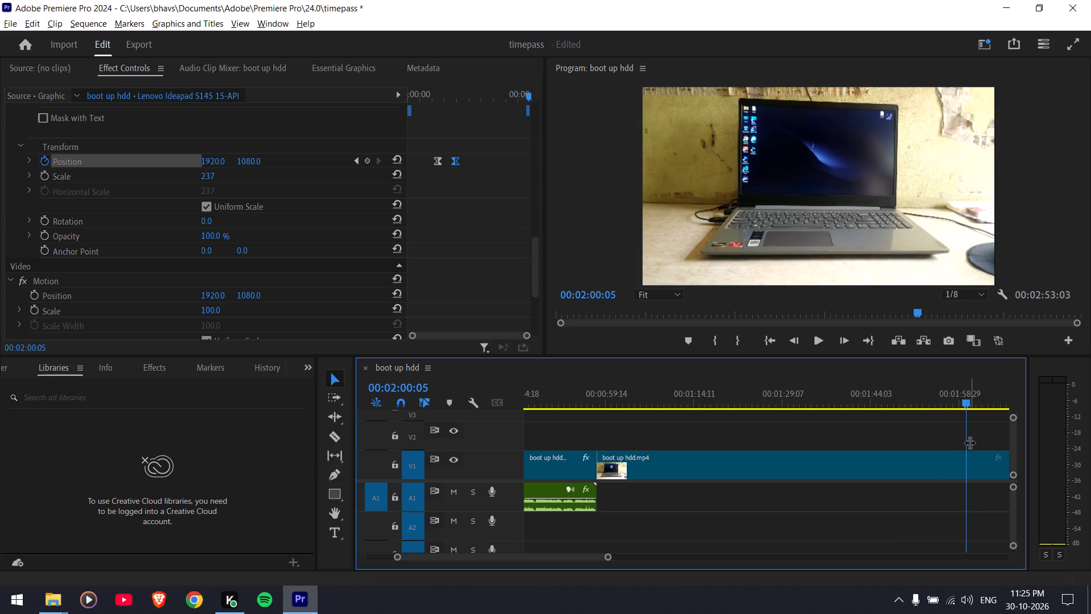
click(947, 400)
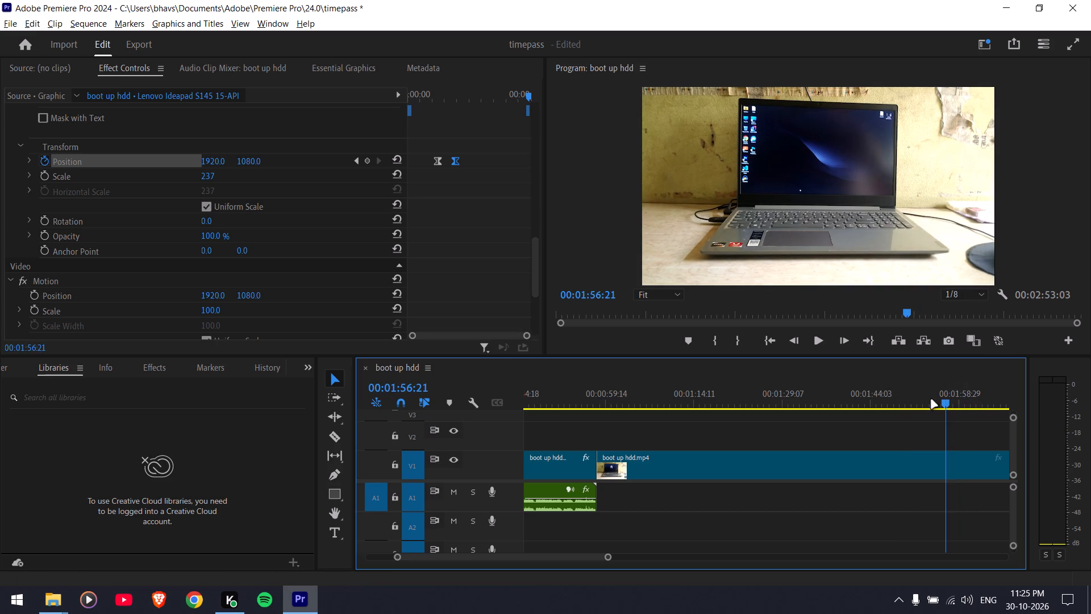
click(911, 399)
key(c)
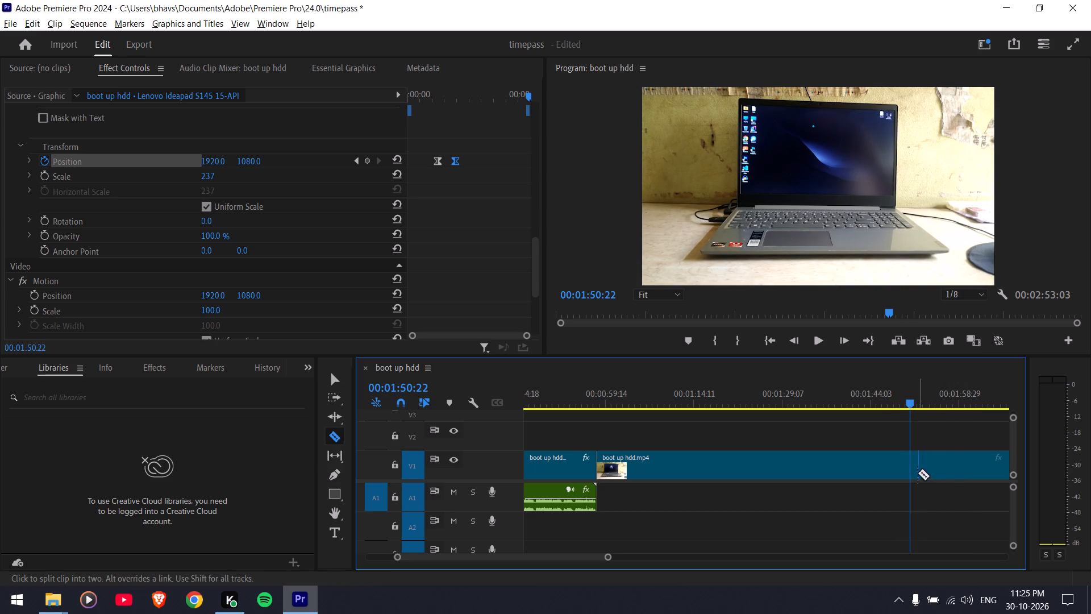
click(910, 466)
Ripple-delete the portion of the second boot up hdd.mp4 clip before the cut, and play back from the new join.
key(v)
drag(875, 477, 869, 480)
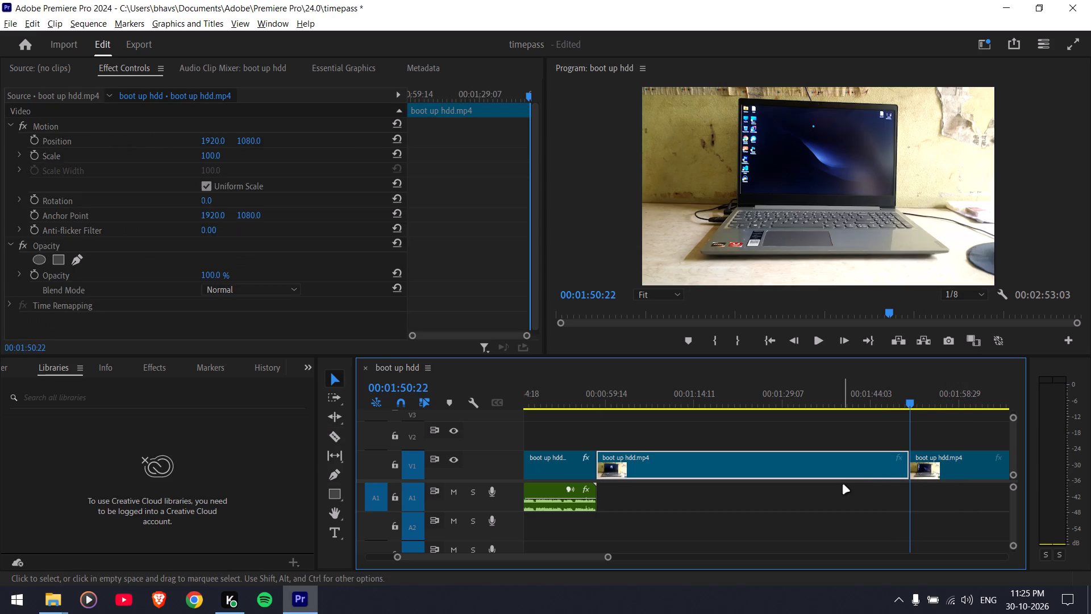
key(shift+Delete)
key(space)
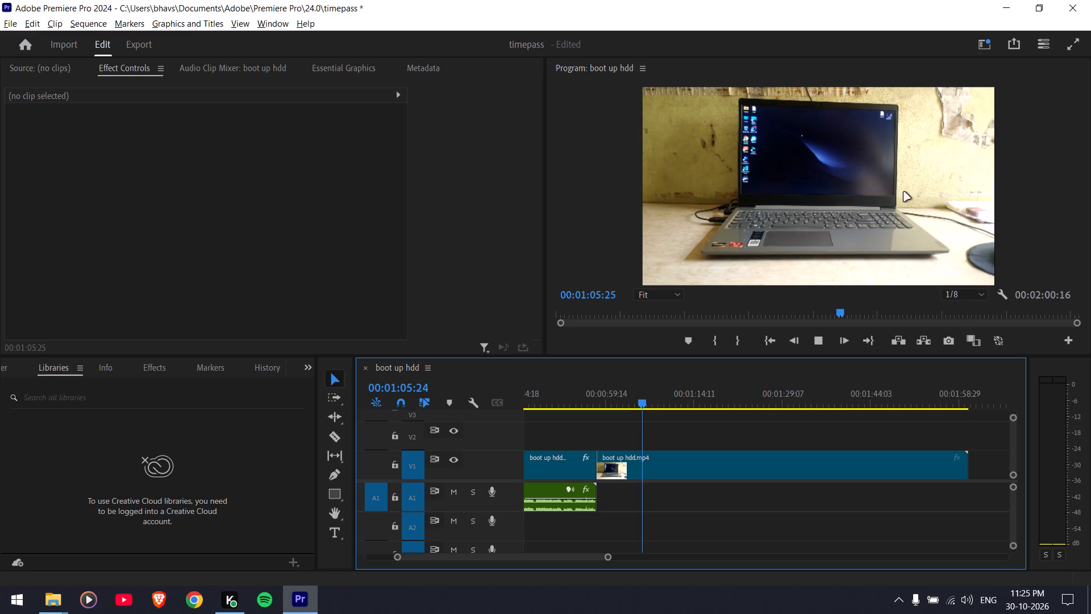
click(946, 250)
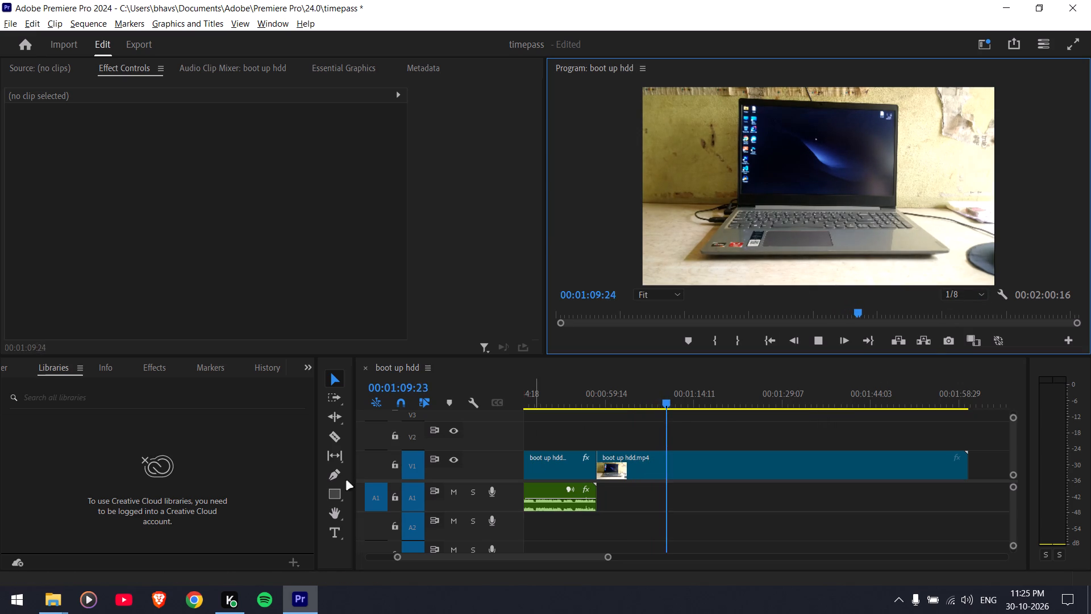
Stop the sequence playback, open Audio 2.wav from the project media and listen to its contents.
click(605, 492)
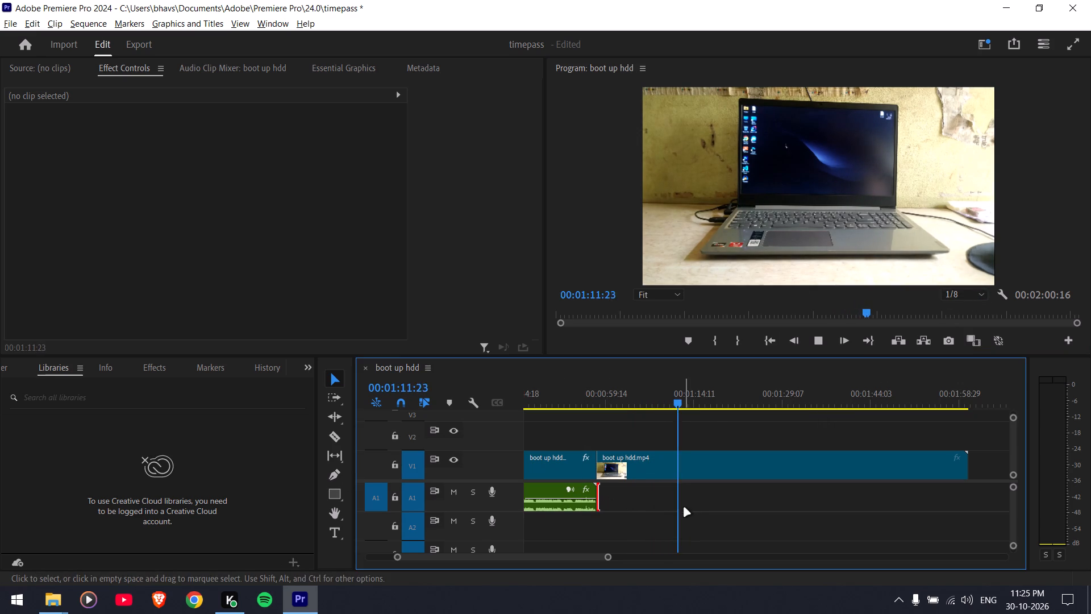
drag(684, 507, 678, 508)
scroll(224, 365, up, 5)
click(240, 487)
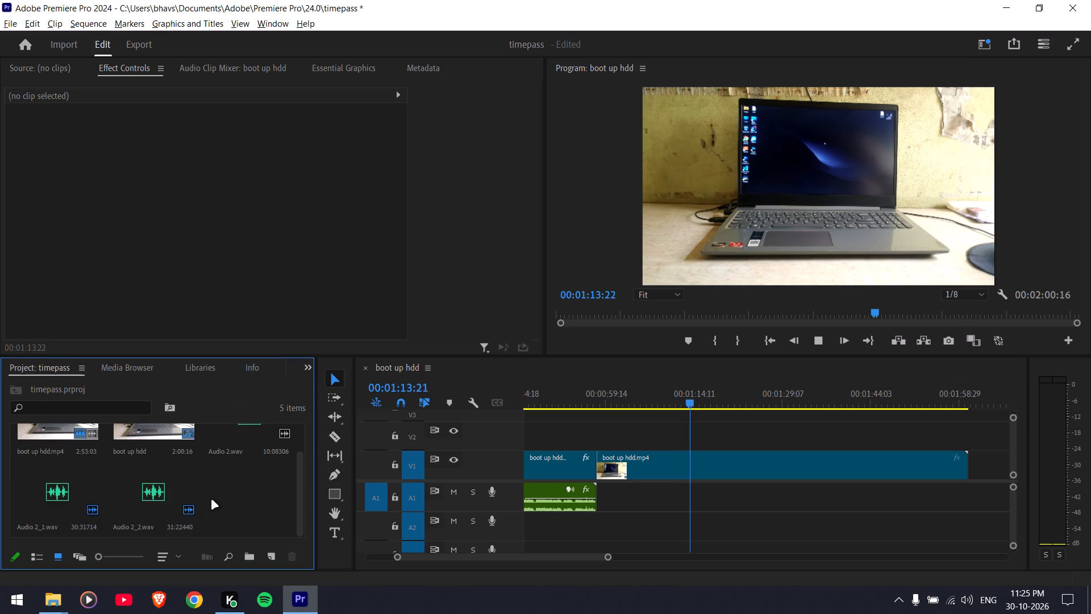
scroll(206, 501, up, 5)
scroll(206, 501, down, 6)
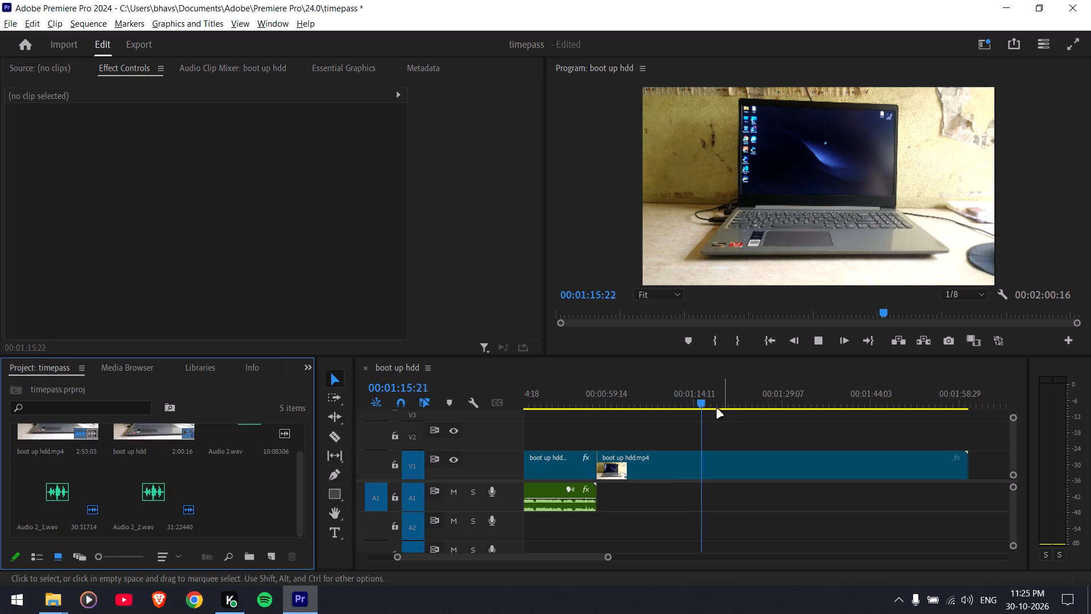
click(702, 403)
key(space)
double_click(234, 439)
key(space)
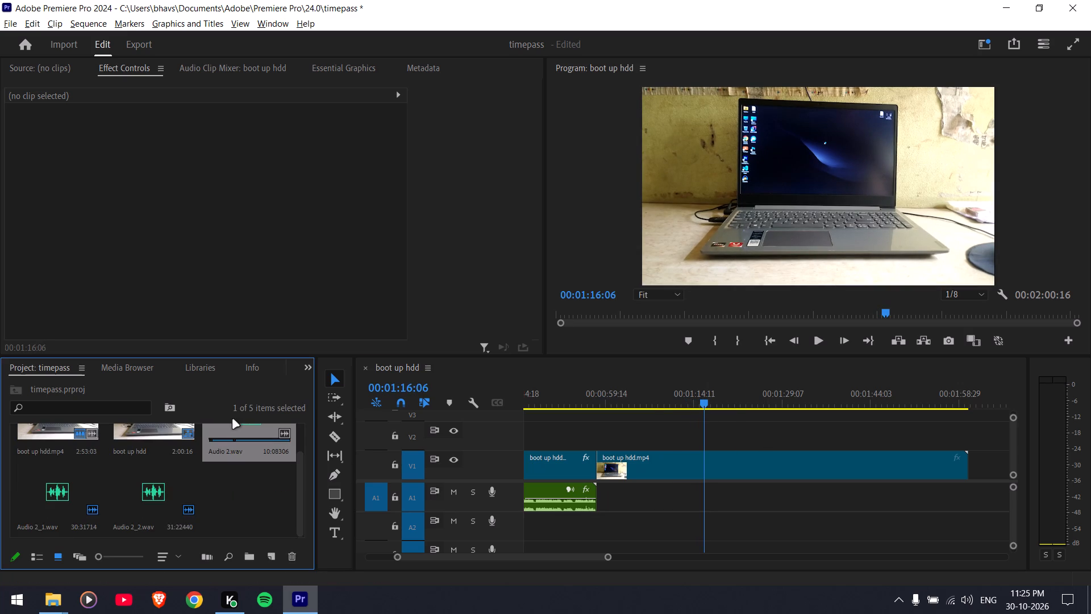
scroll(245, 493, up, 3)
double_click(246, 447)
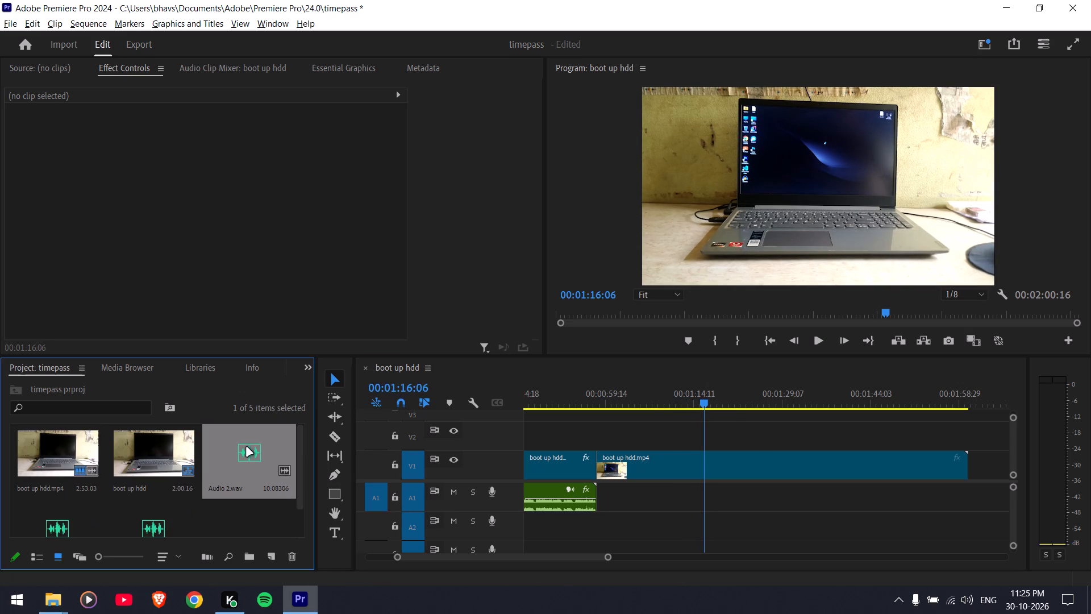
key(space)
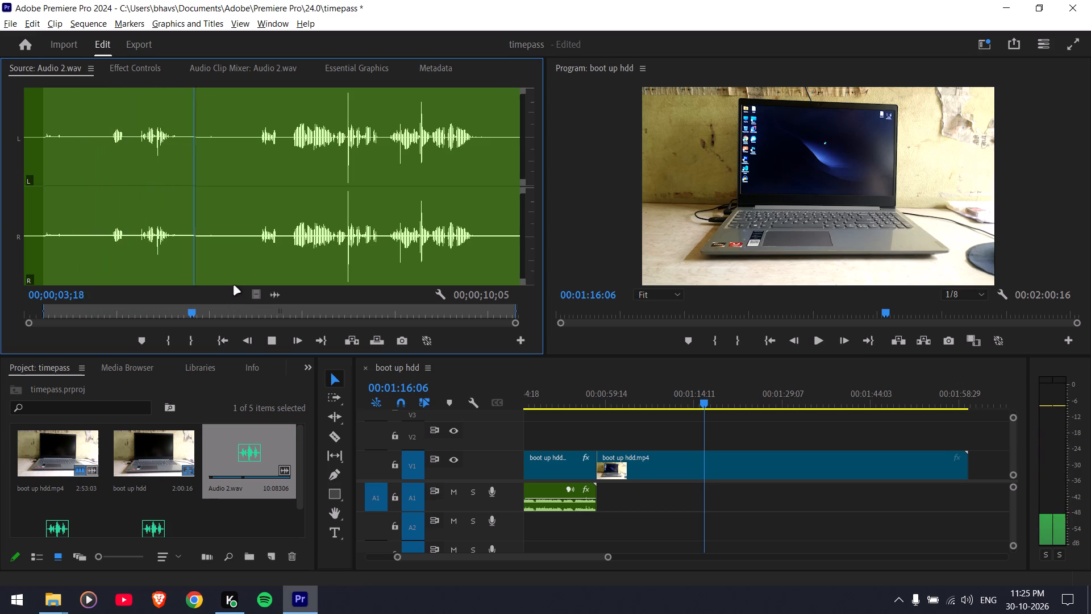
click(317, 208)
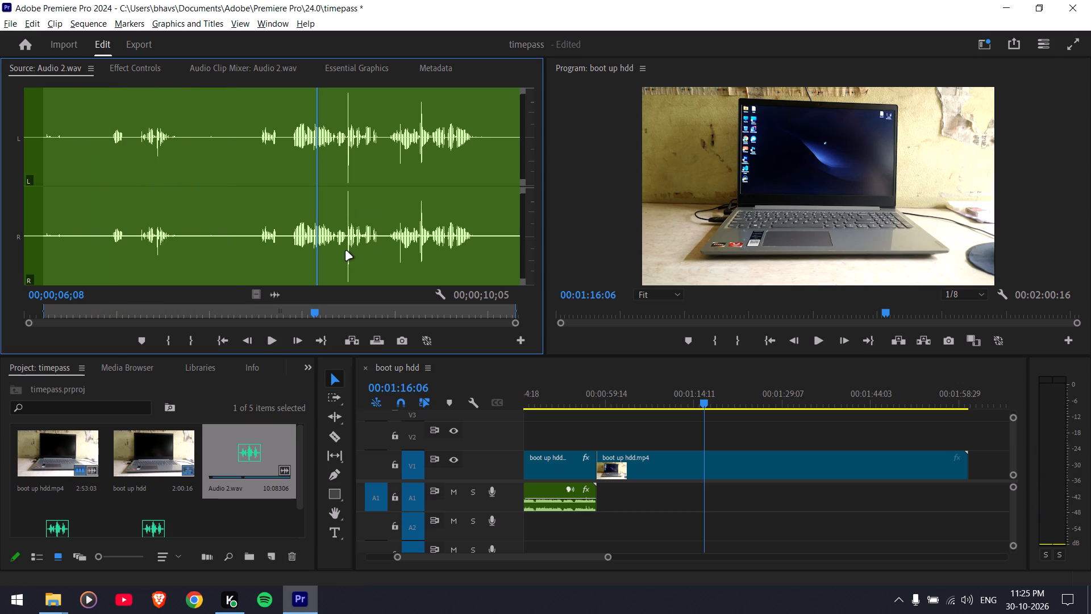
key(space)
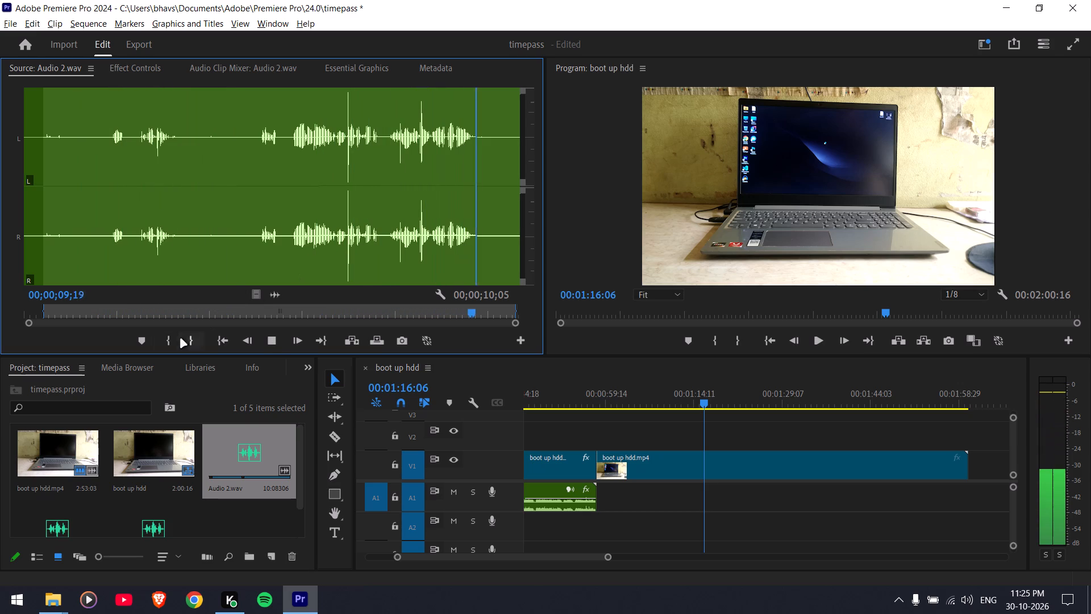
Listen to Audio 2_1.wav and compare it with the narration at the start of the boot up hdd sequence.
double_click(50, 528)
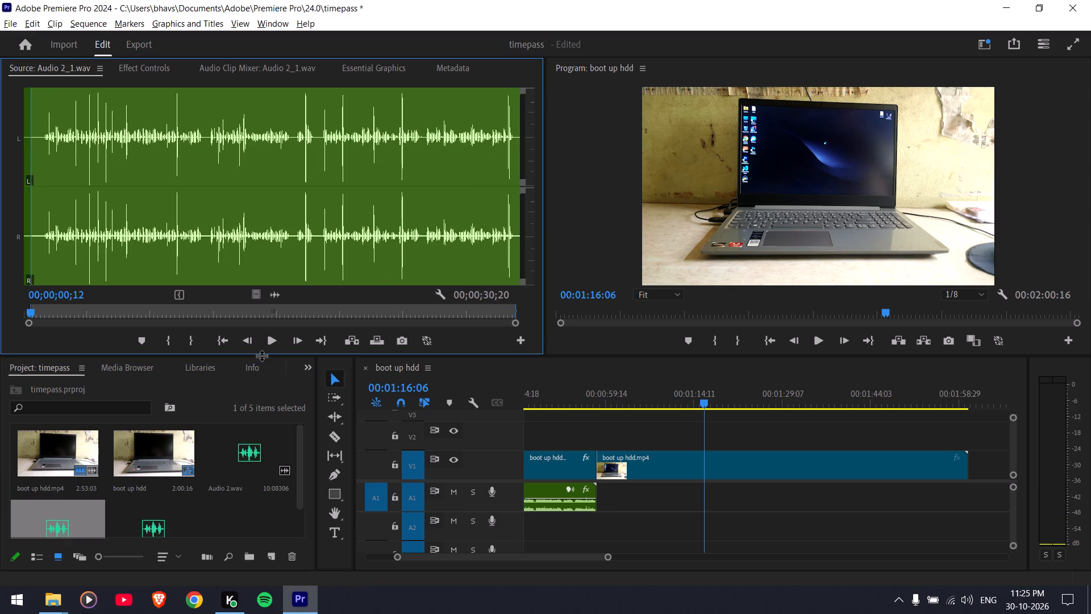
key(space)
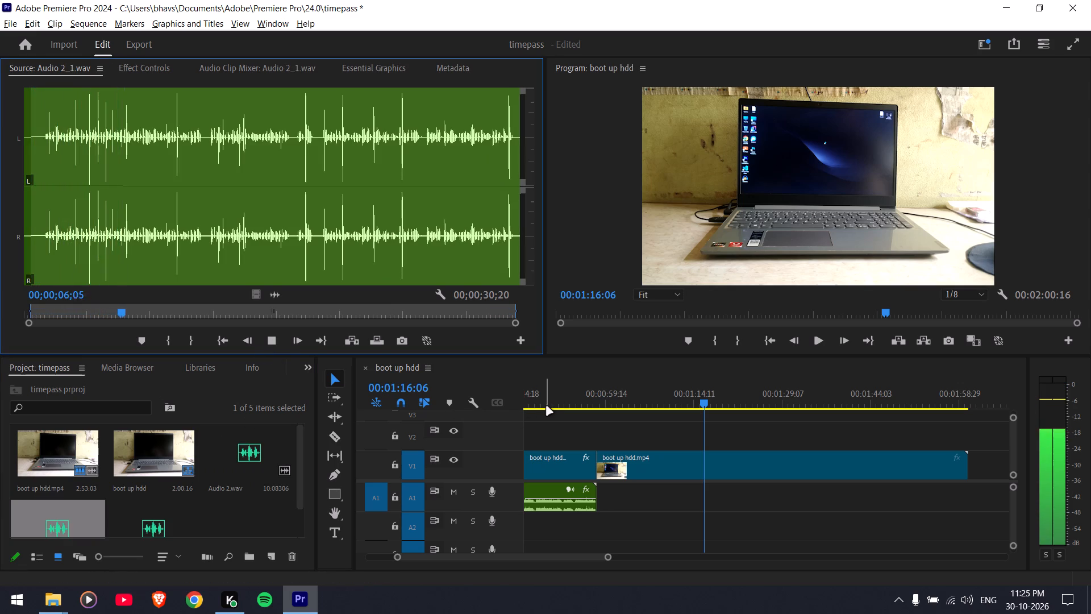
key(space)
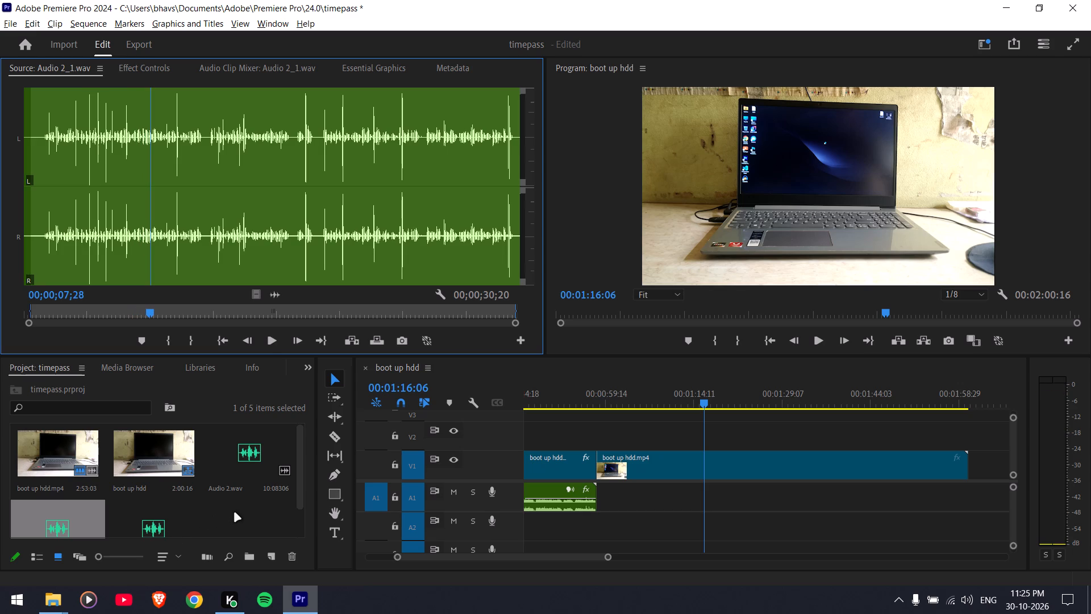
click(234, 512)
drag(536, 557, 280, 544)
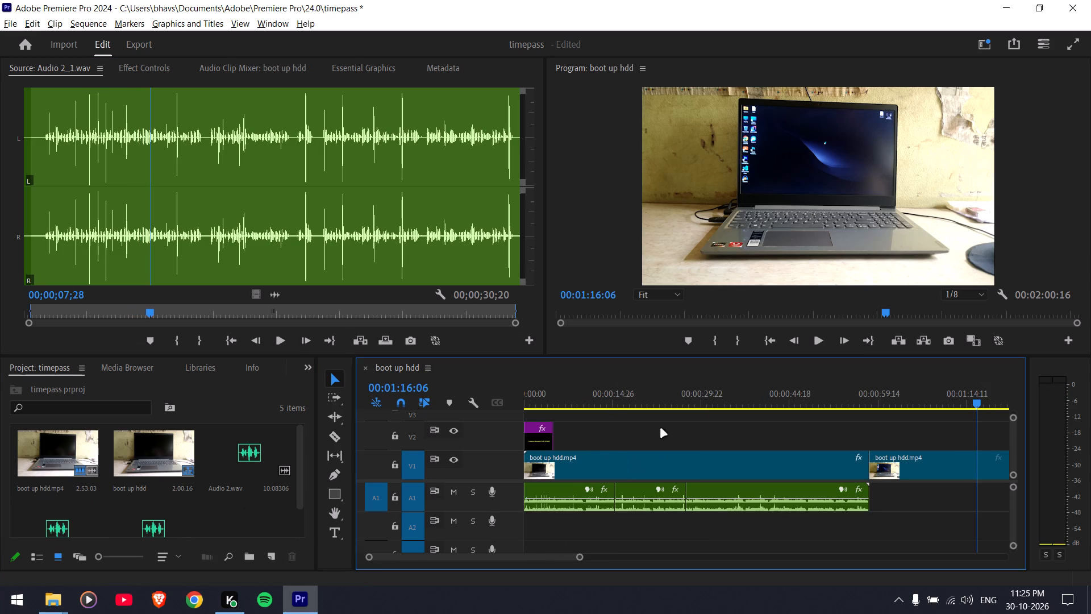
drag(593, 394, 324, 399)
key(space)
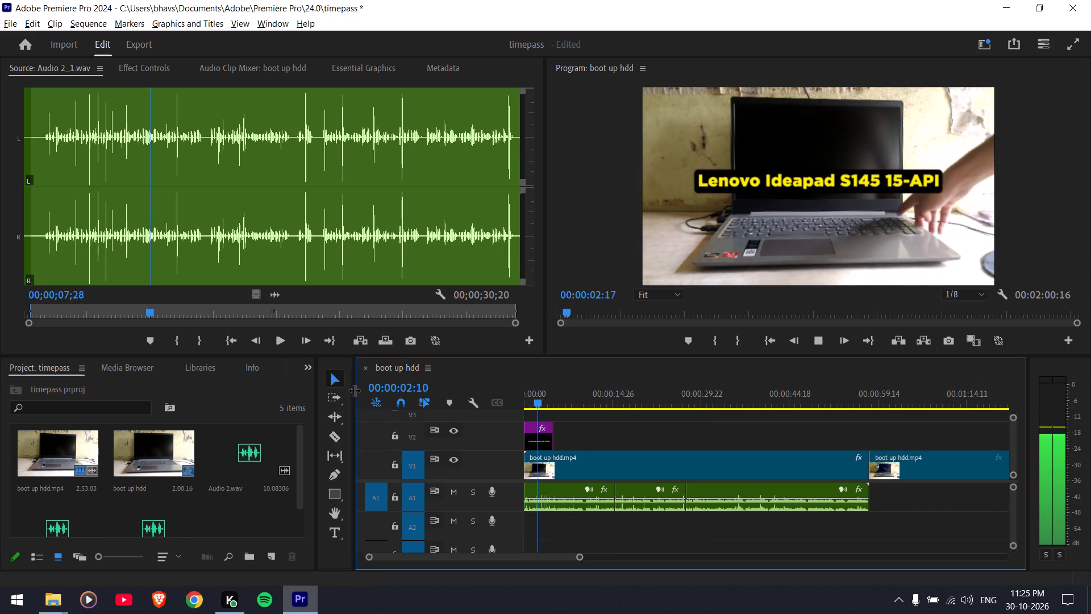
key(space)
drag(163, 310, 65, 312)
key(space)
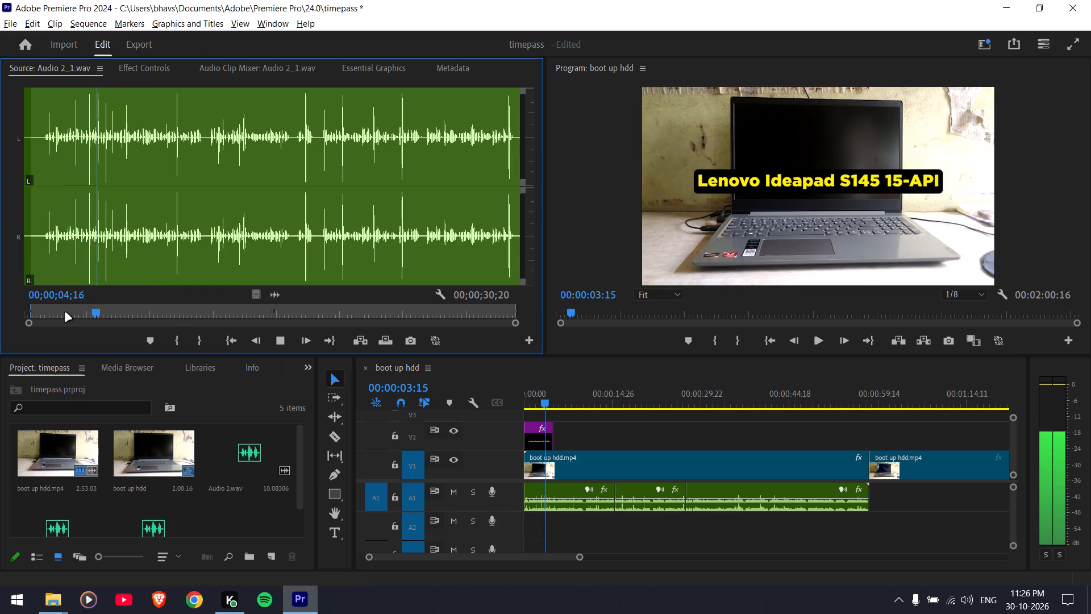
scroll(651, 461, down, 7)
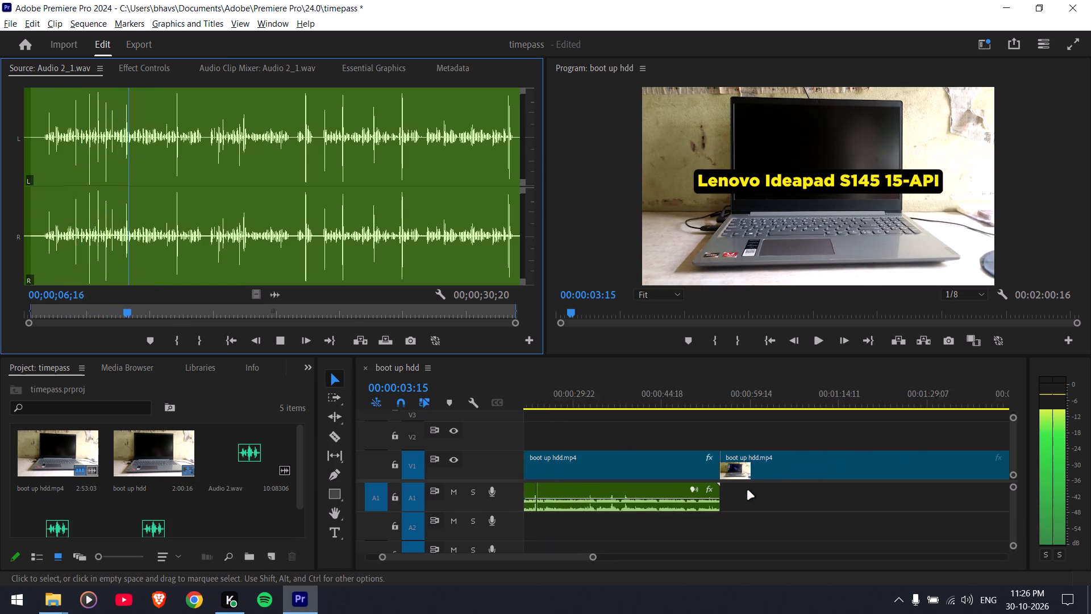
scroll(747, 490, up, 6)
key(space)
Preview Audio 2_2.wav, place it on A2 starting shortly after the A1 narration ends, and play back the sequence's opening.
scroll(265, 417, down, 1)
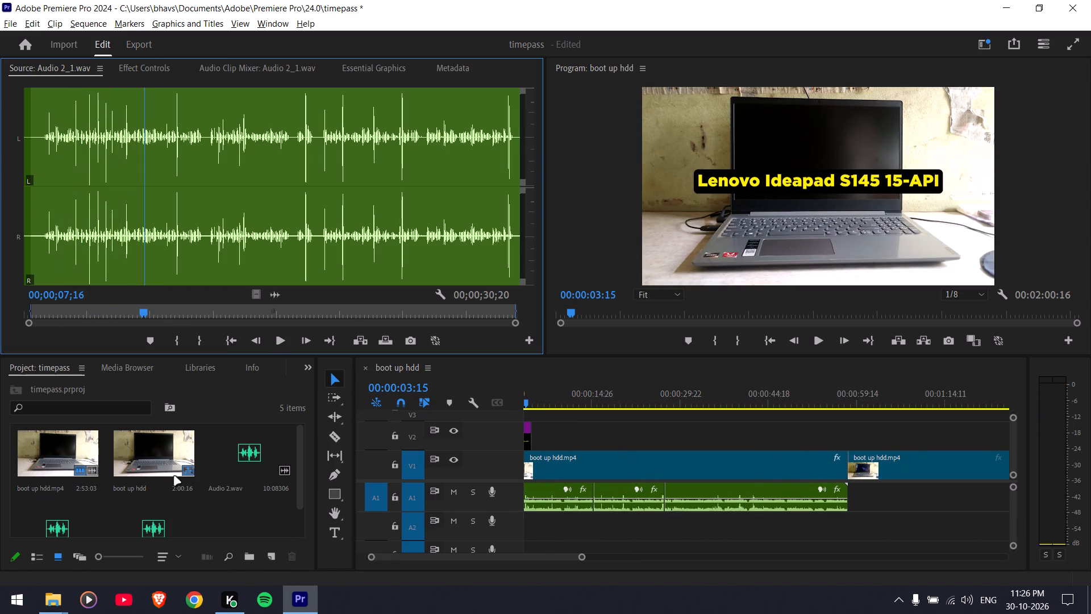
scroll(170, 491, down, 4)
double_click(151, 513)
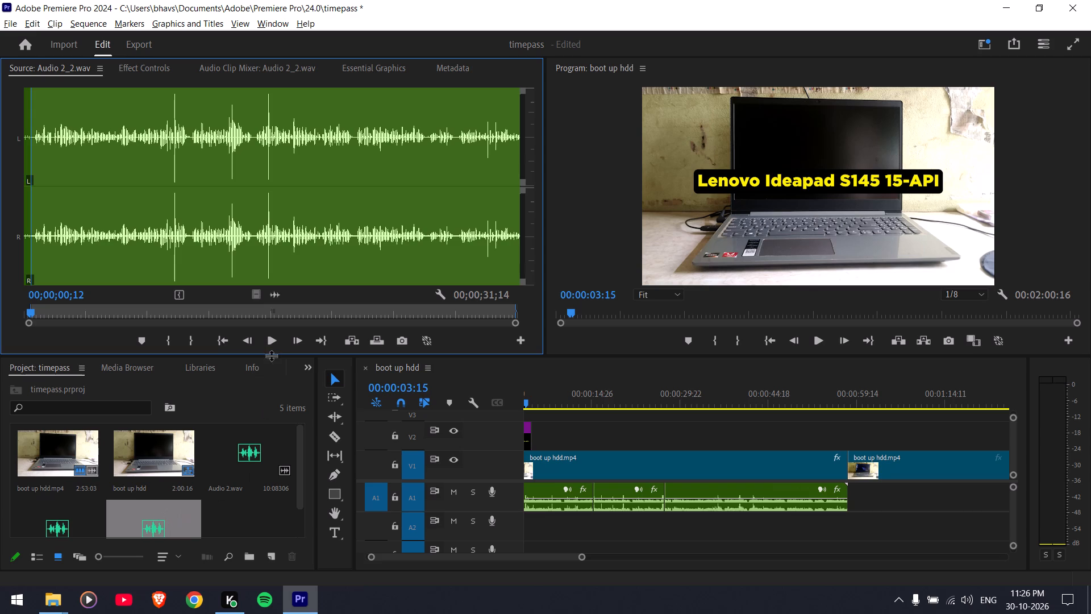
click(273, 342)
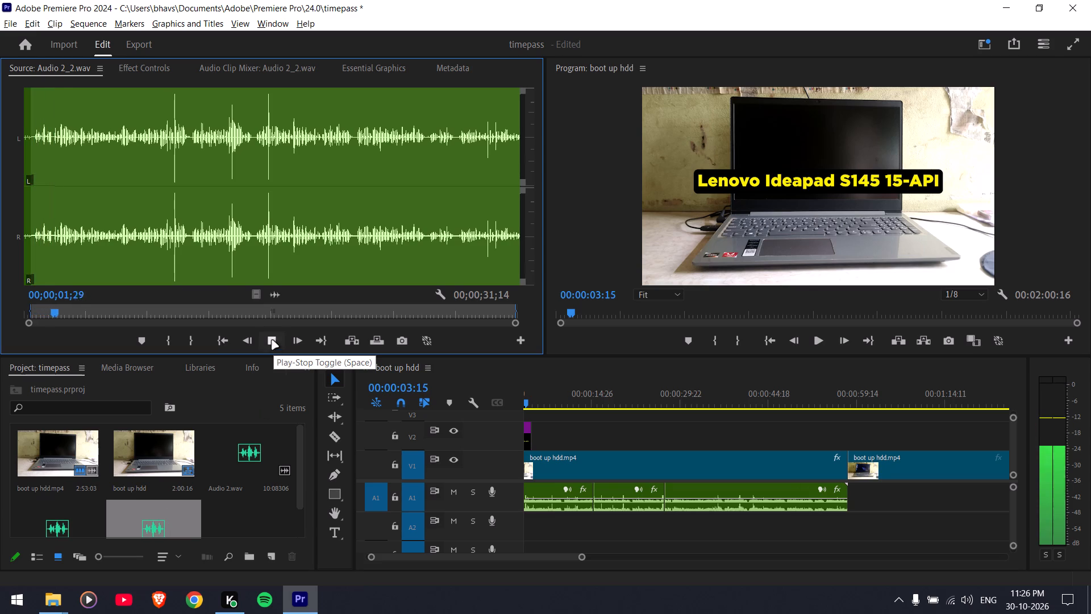
drag(278, 298, 867, 521)
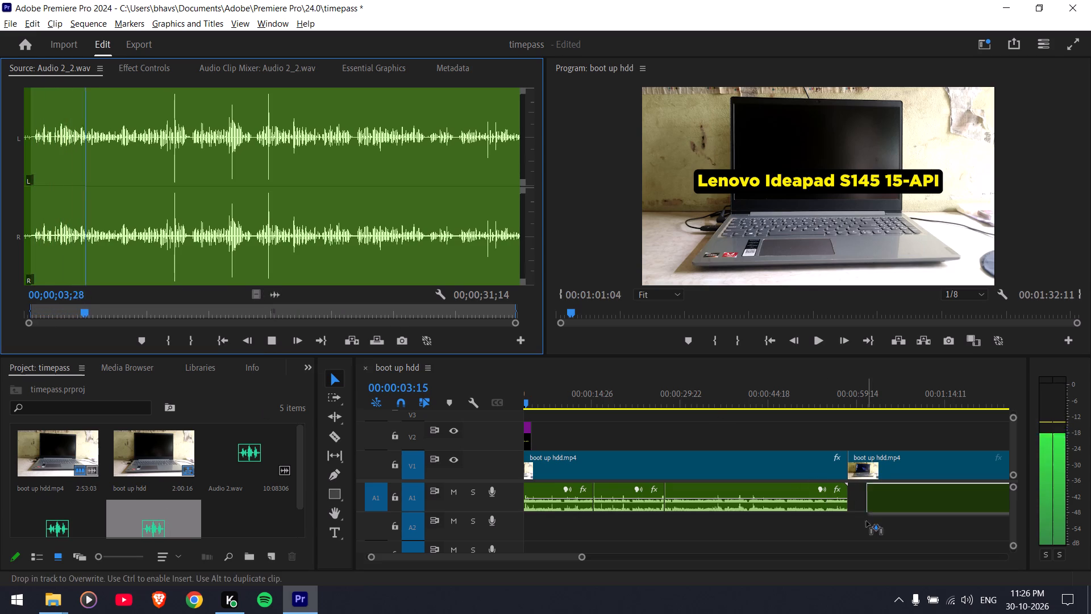
drag(867, 521, 862, 534)
scroll(999, 525, down, 6)
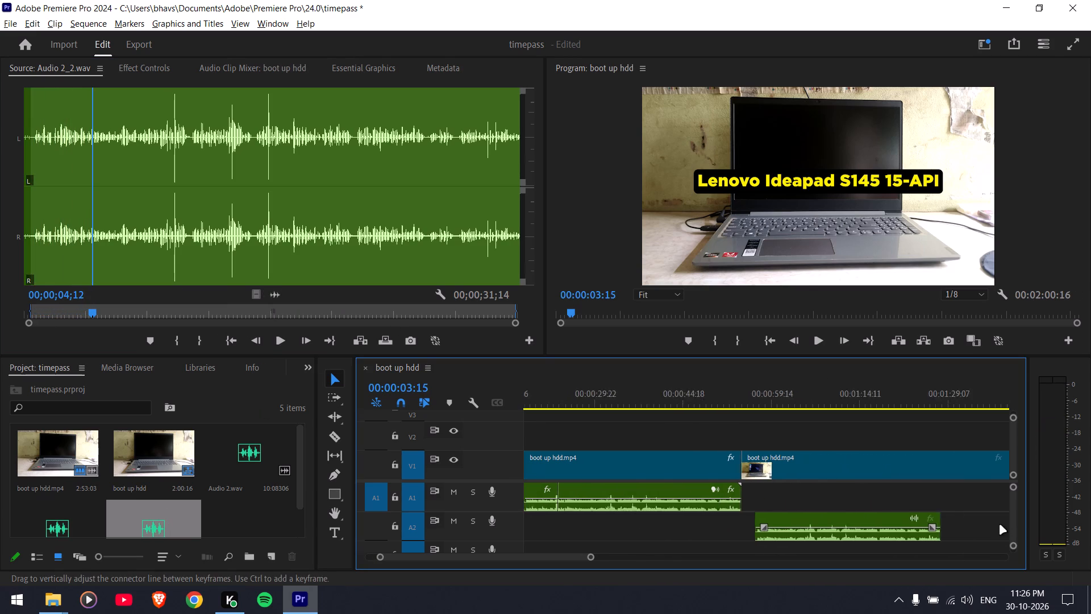
key(space)
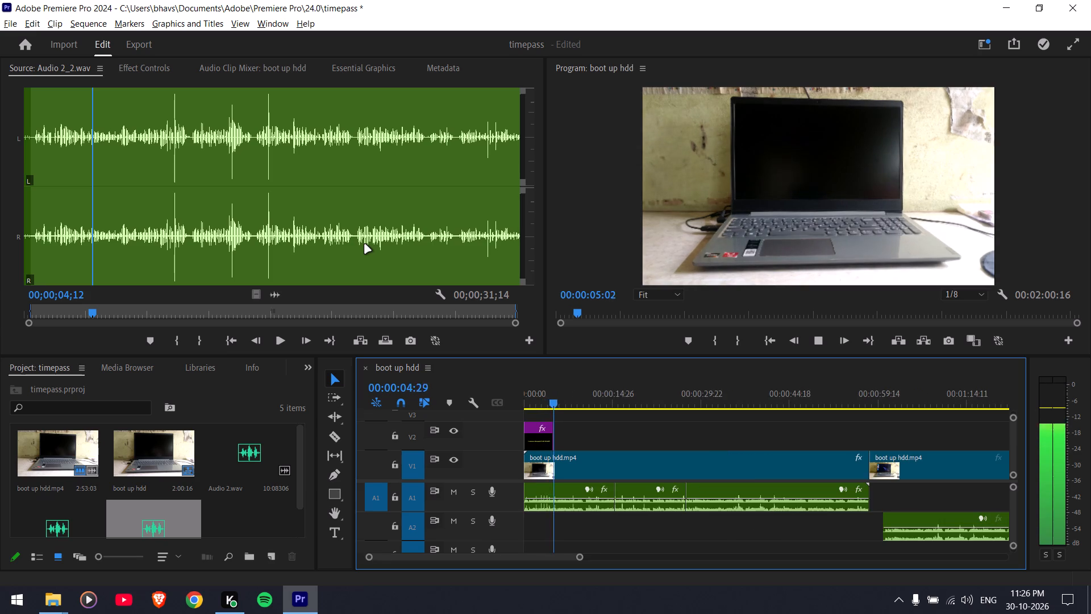
Stop playback and delete the Audio 2_2.wav clip from track A2.
key(space)
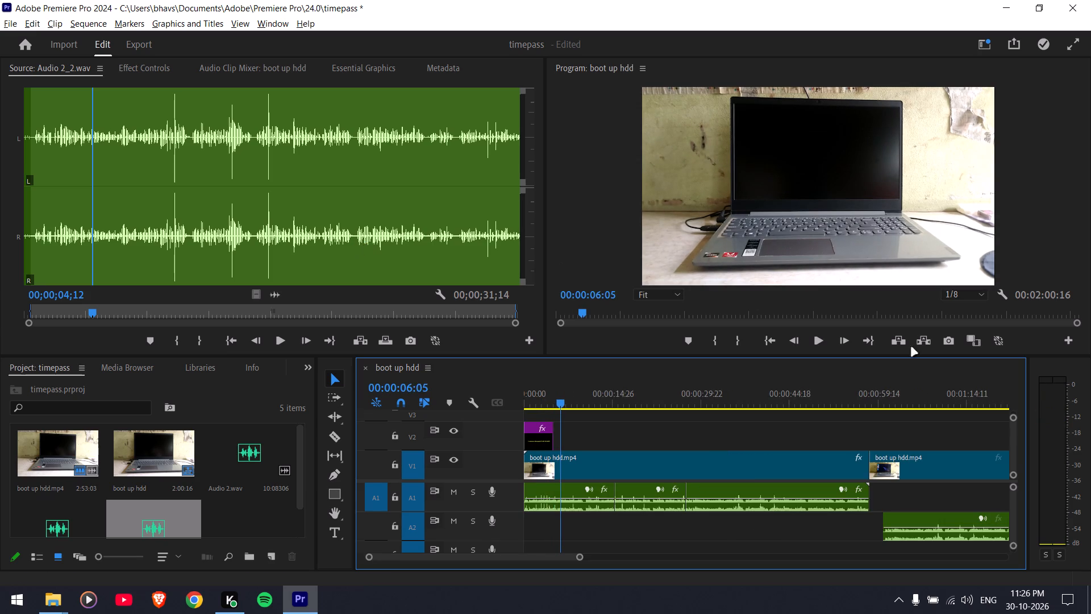
drag(935, 501, 938, 536)
key(Delete)
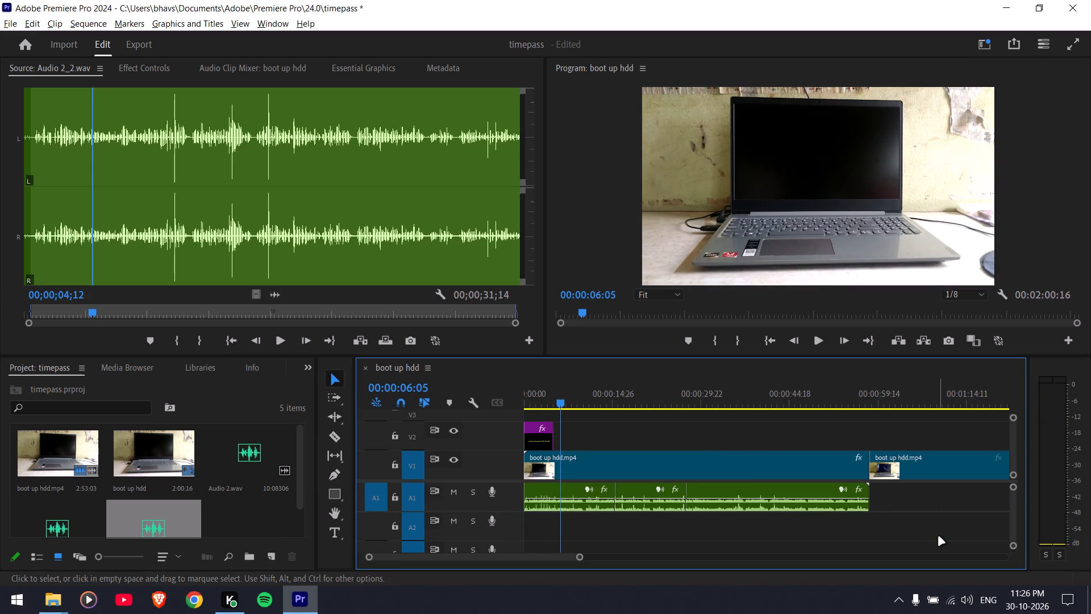
Play back the opening of the boot up hdd sequence from the start and look over the rest of the timeline.
scroll(942, 533, down, 20)
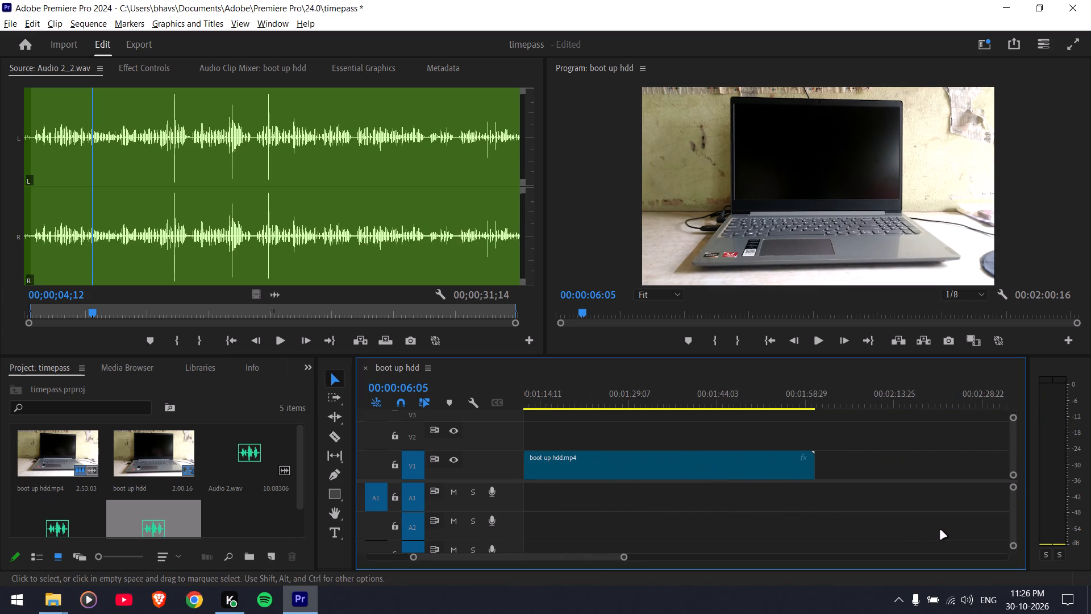
scroll(796, 514, up, 20)
scroll(796, 514, up, 5)
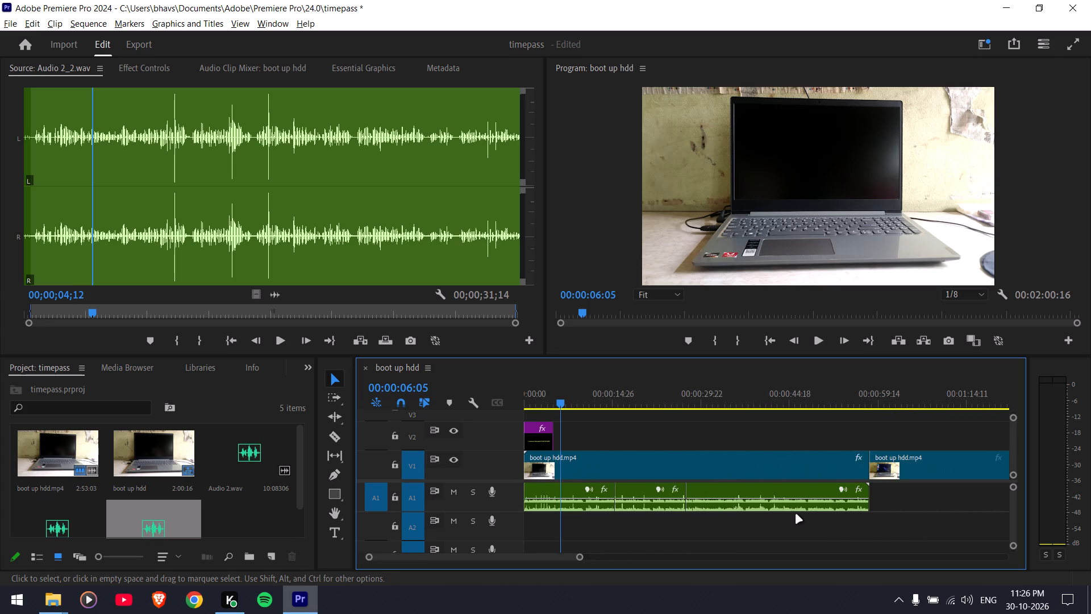
scroll(796, 514, up, 1)
drag(565, 399, 456, 401)
key(space)
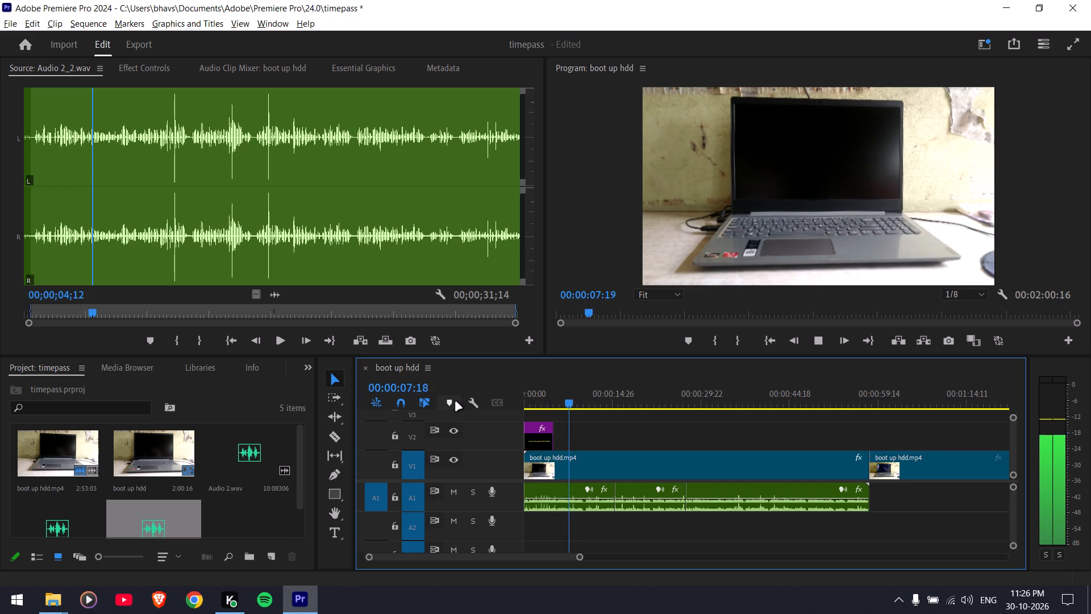
key(space)
scroll(688, 442, down, 7)
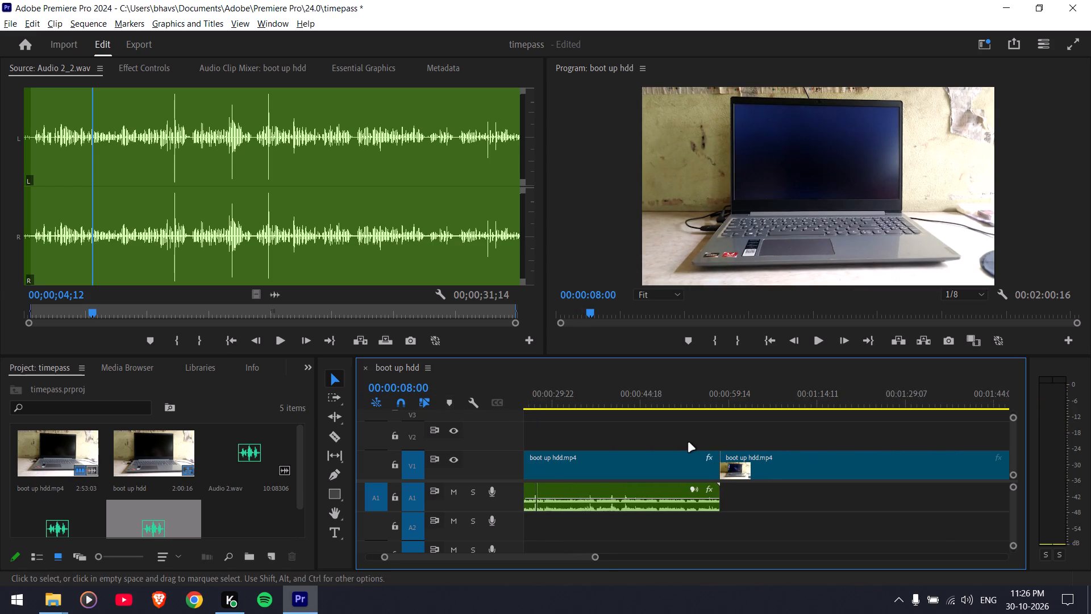
scroll(688, 442, up, 14)
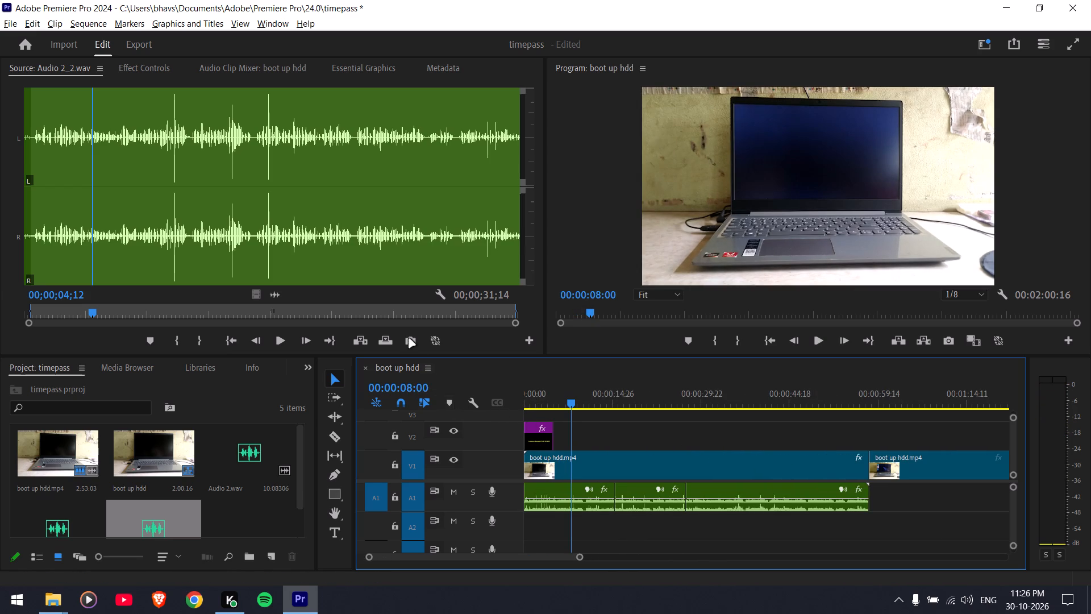
Import the "Follow us for more content" gaming MP4 from the MI A2 > Videos > video folder into the project.
double_click(243, 511)
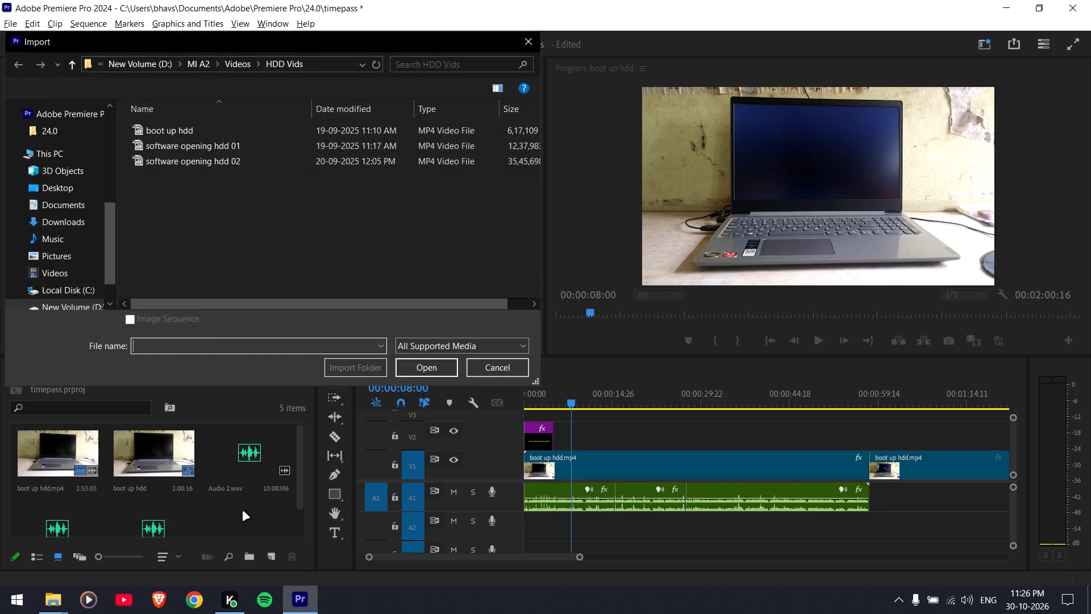
click(233, 63)
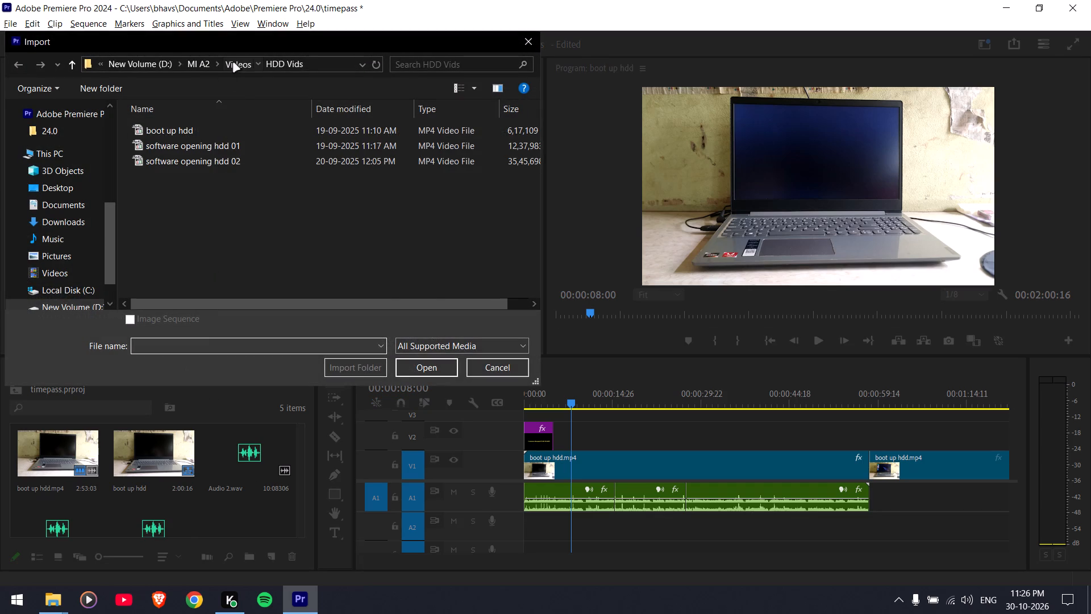
double_click(185, 144)
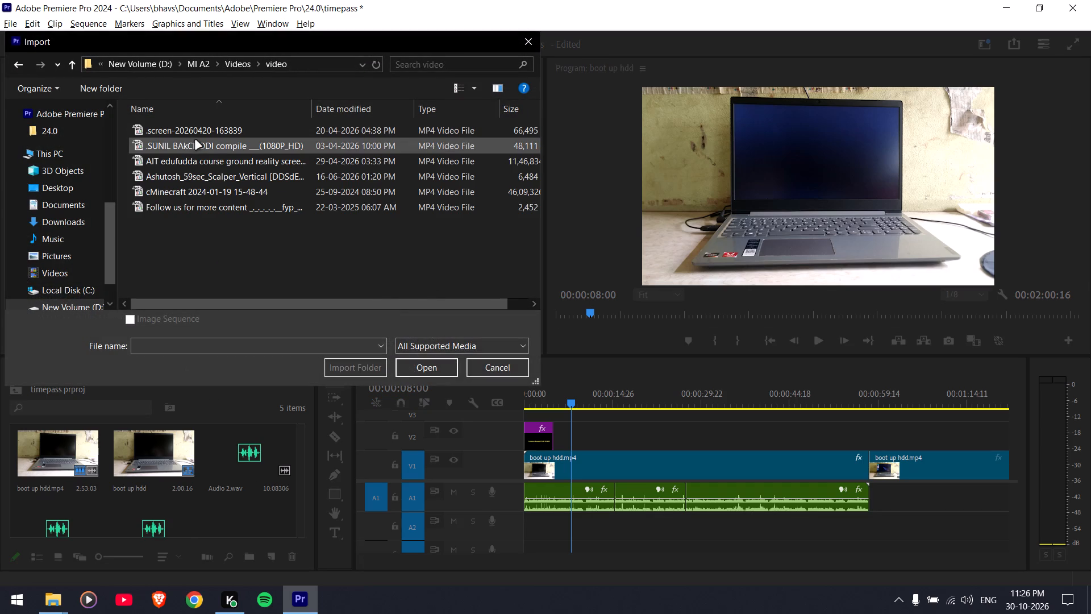
double_click(241, 202)
Open the imported "Follow us for more content" clip as the source and watch it through.
double_click(267, 499)
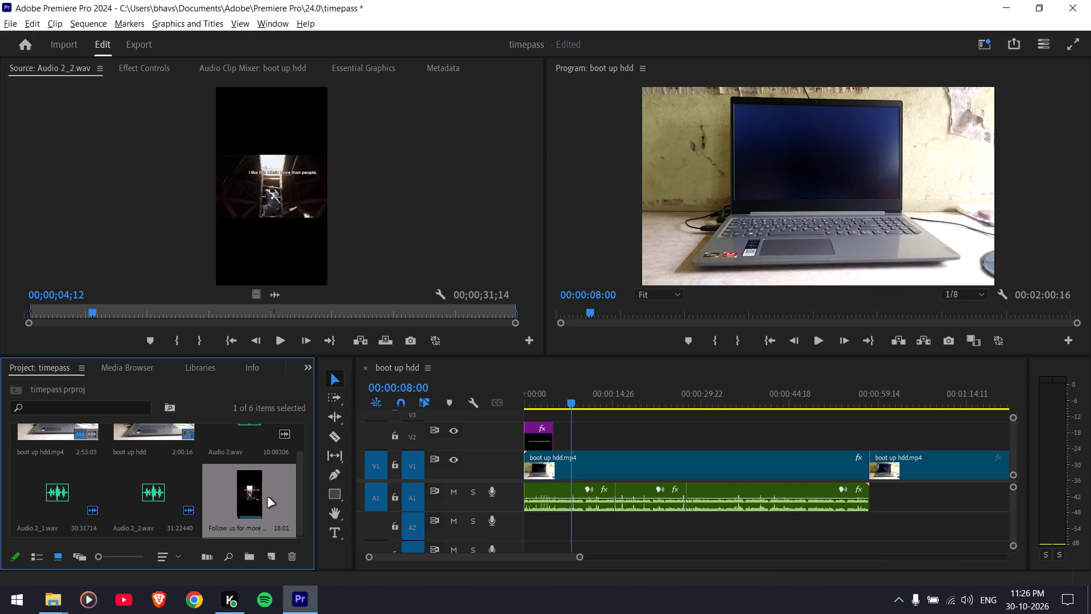
click(274, 343)
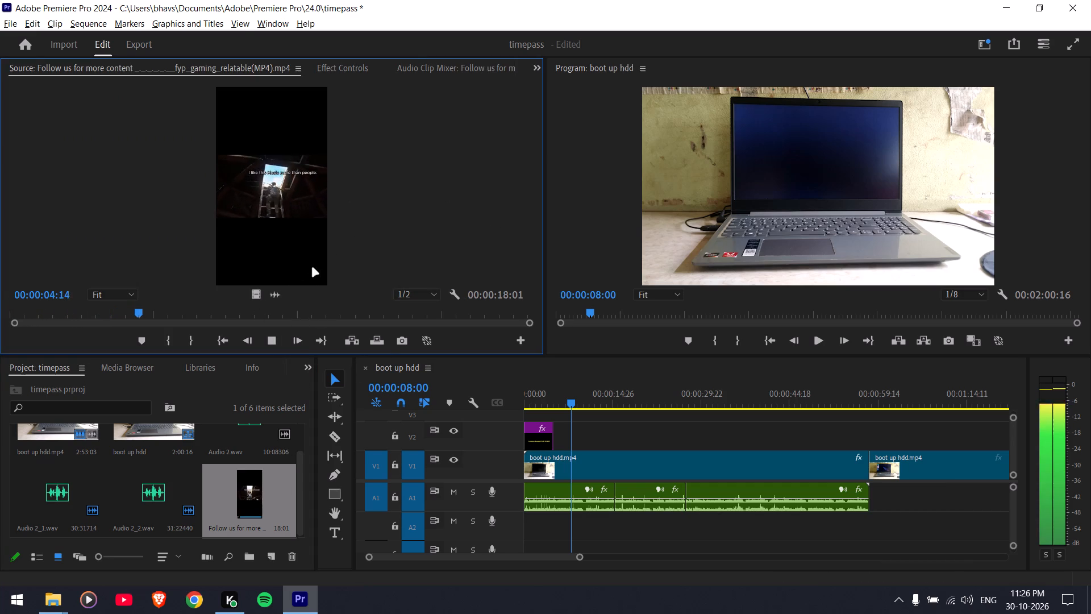
scroll(375, 248, up, 4)
scroll(375, 248, down, 7)
scroll(375, 248, up, 7)
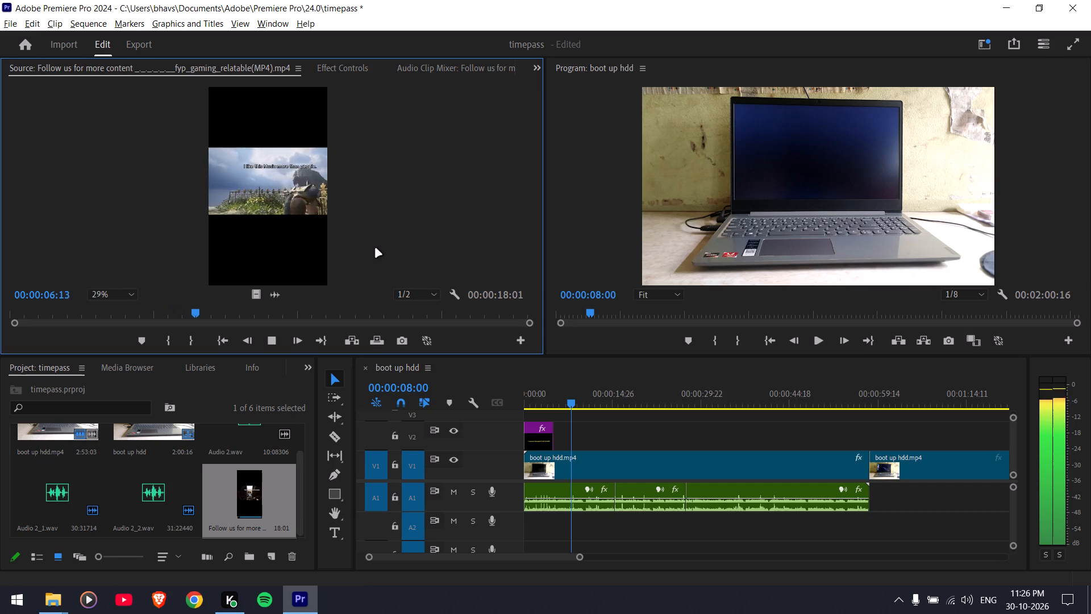
scroll(241, 188, down, 2)
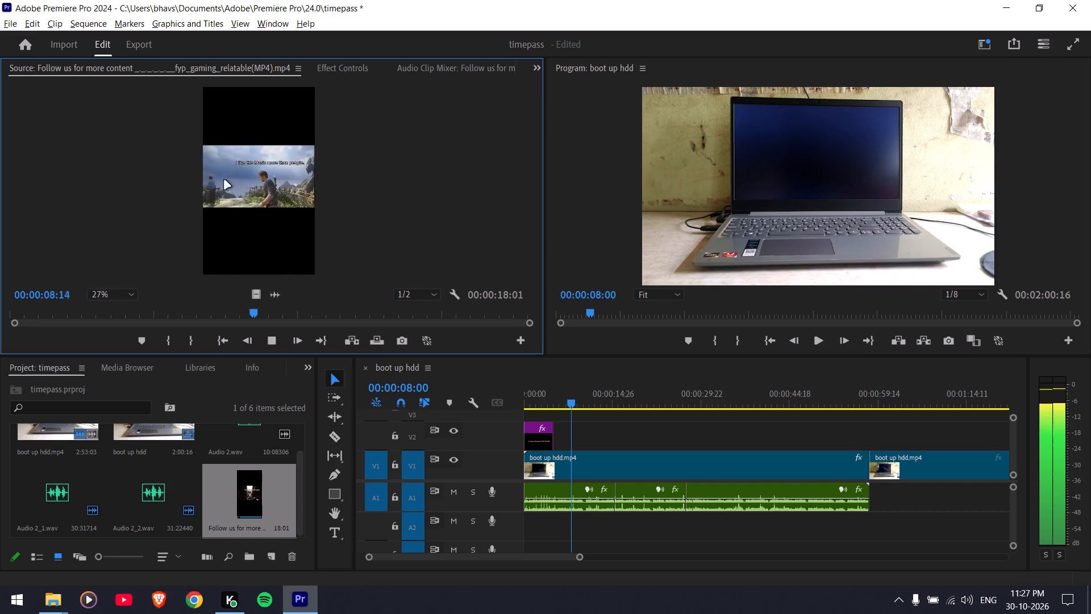
scroll(433, 262, down, 3)
scroll(433, 262, up, 2)
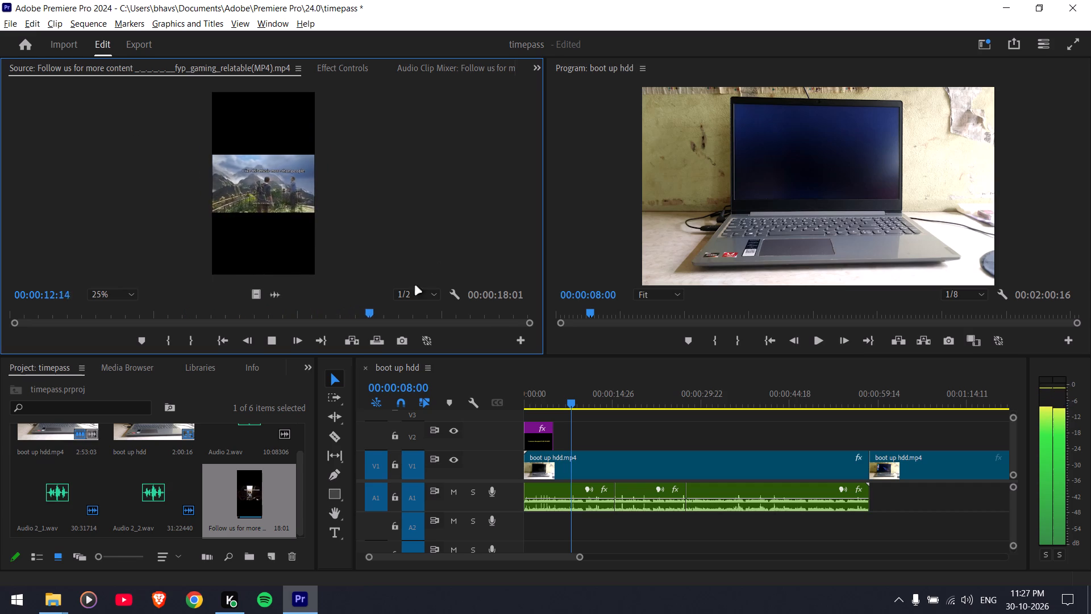
Place the "Follow us for more content" clip on V1 and A1 directly after the end of the second boot up hdd.mp4 clip.
click(892, 508)
scroll(734, 472, up, 5)
scroll(734, 472, down, 7)
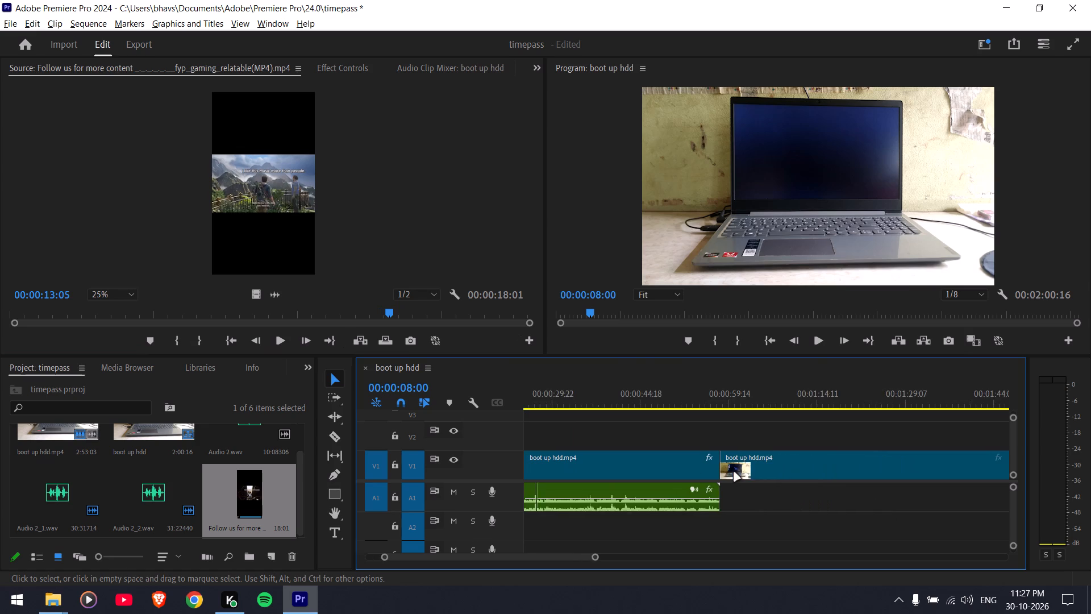
scroll(734, 472, down, 9)
drag(284, 206, 926, 463)
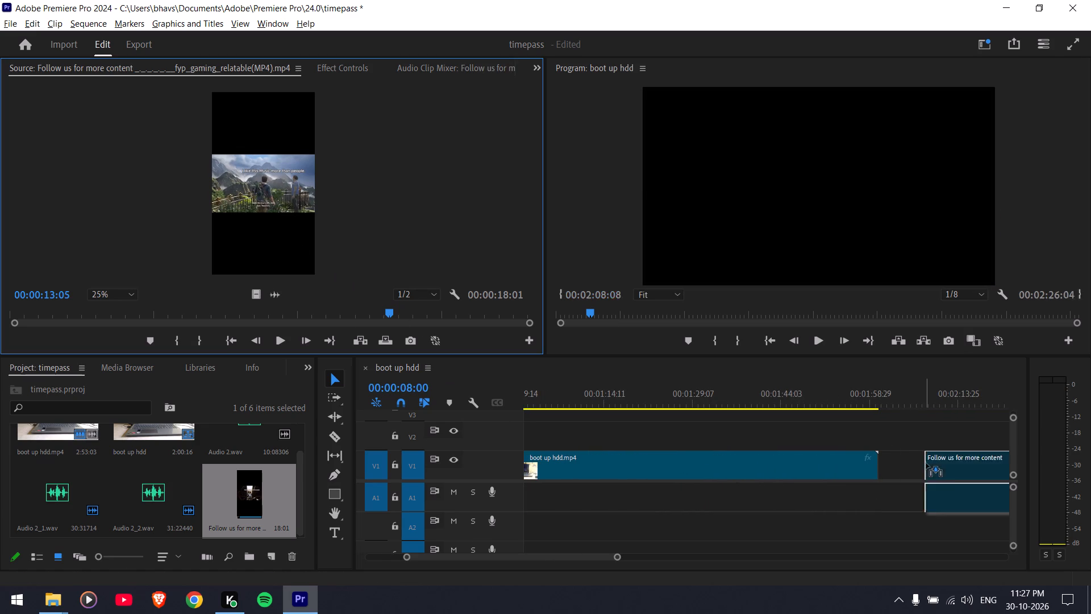
drag(926, 463, 265, 226)
drag(265, 225, 672, 251)
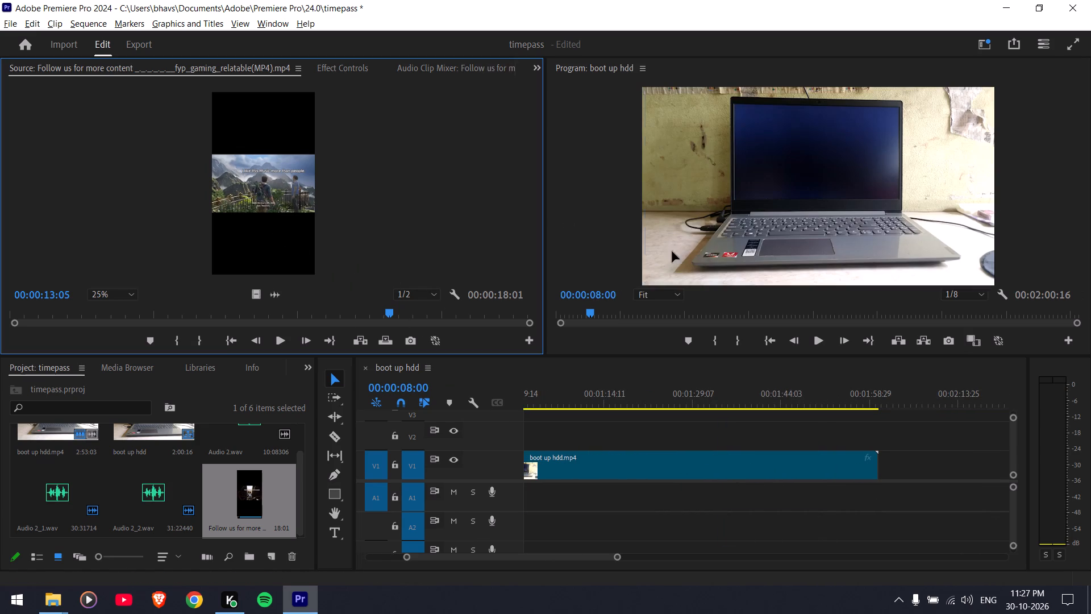
drag(672, 251, 886, 478)
scroll(888, 473, down, 6)
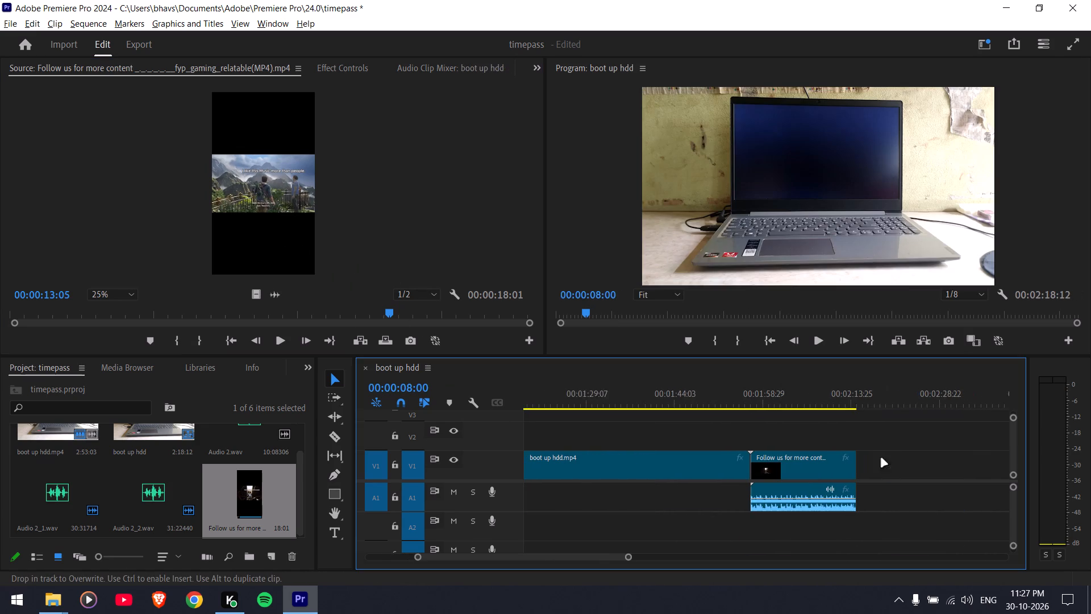
Scale the "Follow us for more content" clip to 538 so its picture fills the frame, and deselect it.
click(822, 389)
click(821, 467)
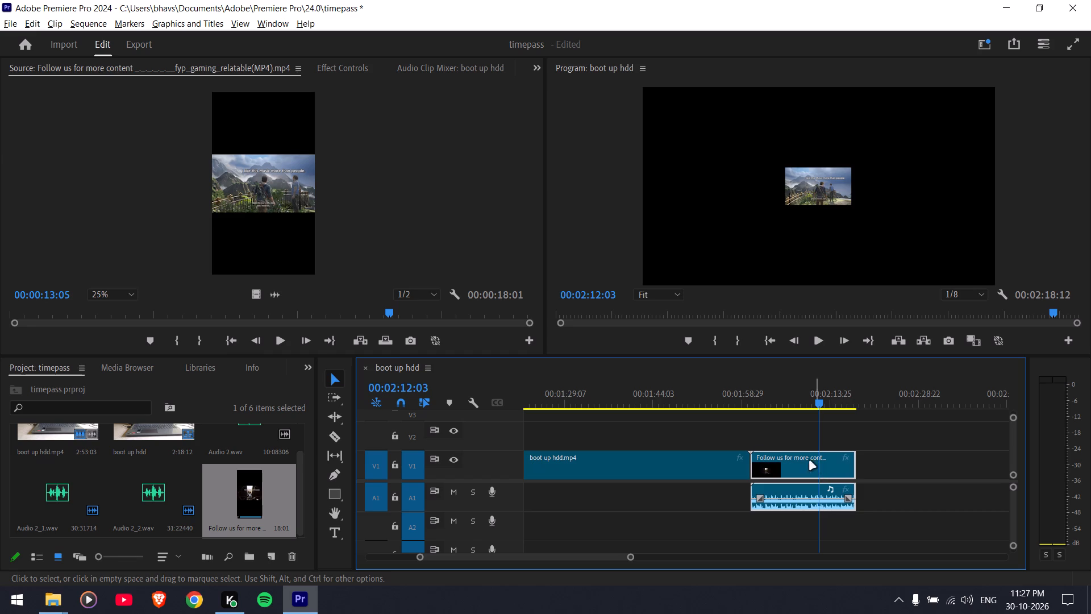
click(347, 71)
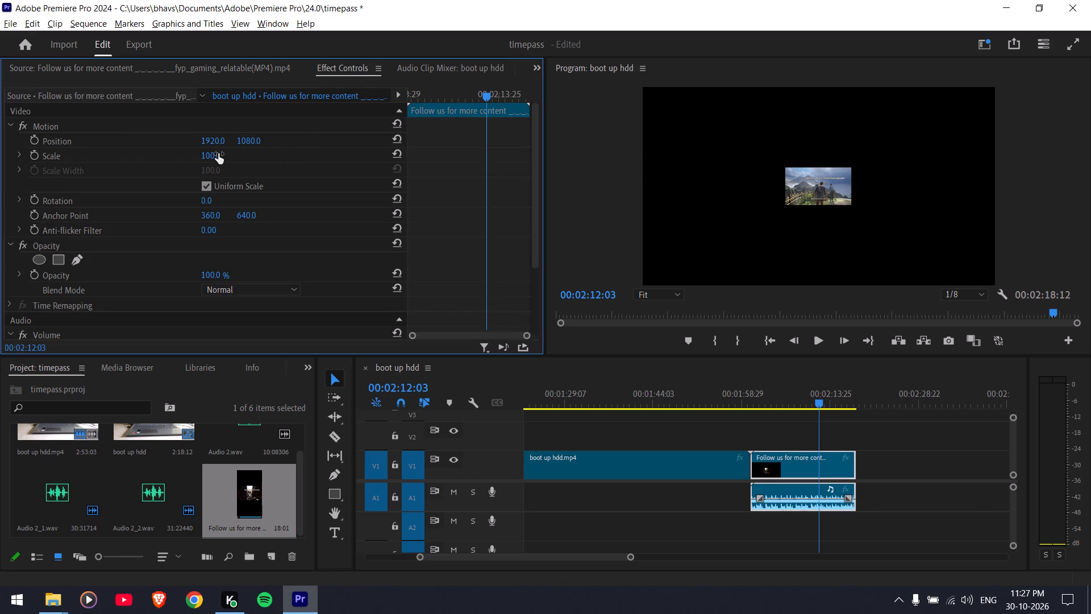
drag(218, 153, 431, 153)
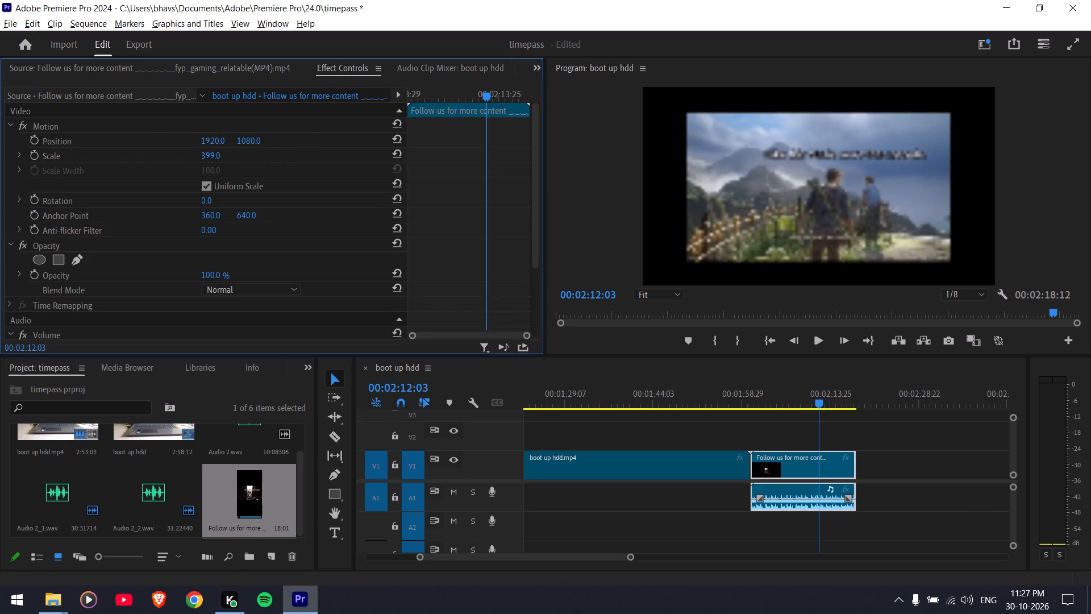
drag(431, 153, 519, 153)
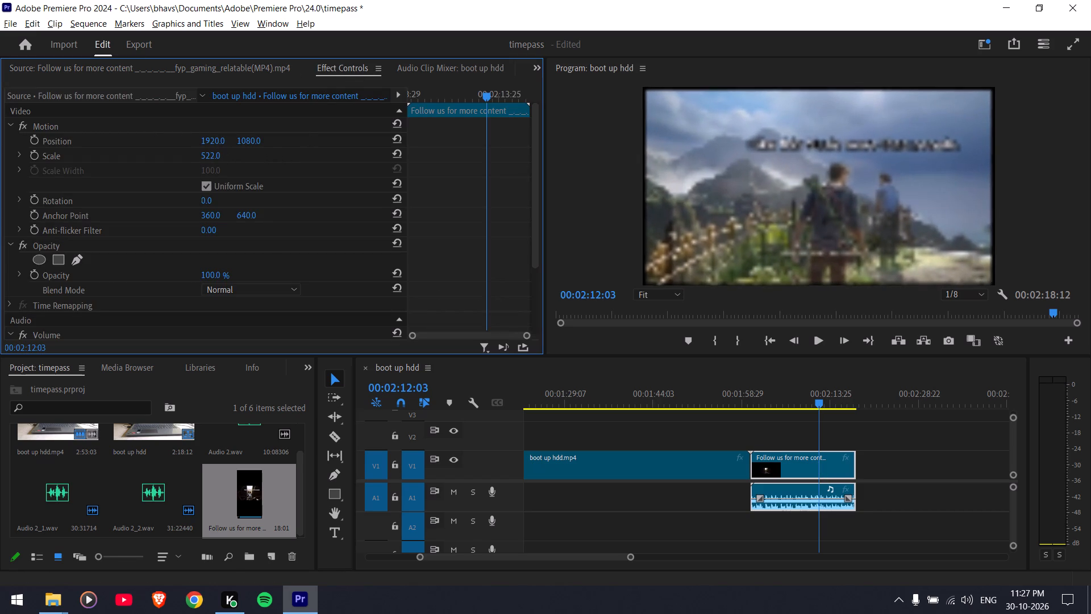
drag(519, 153, 530, 153)
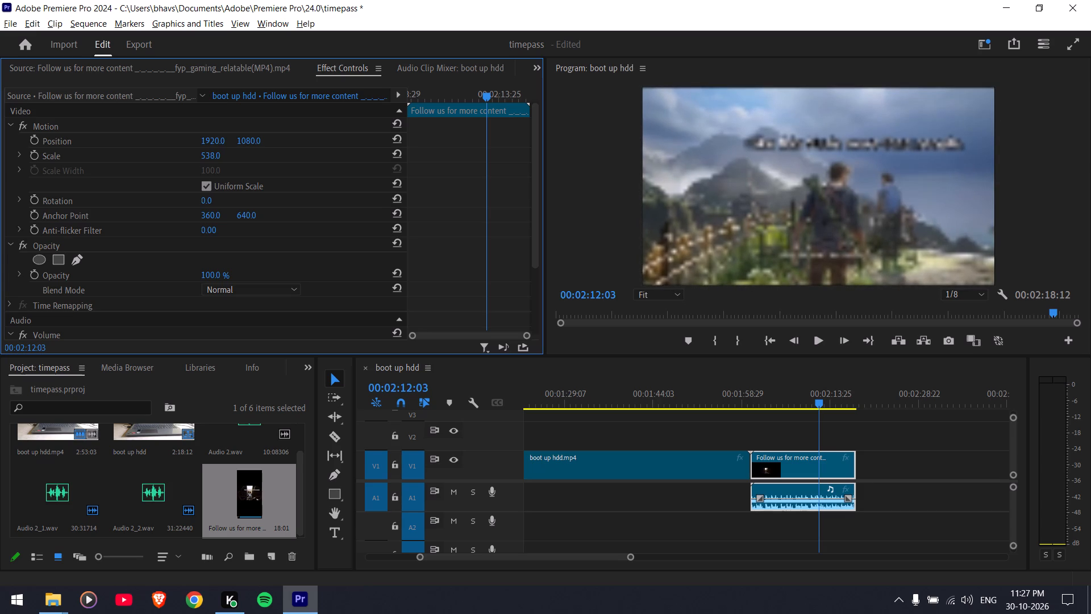
drag(530, 153, 531, 153)
click(935, 457)
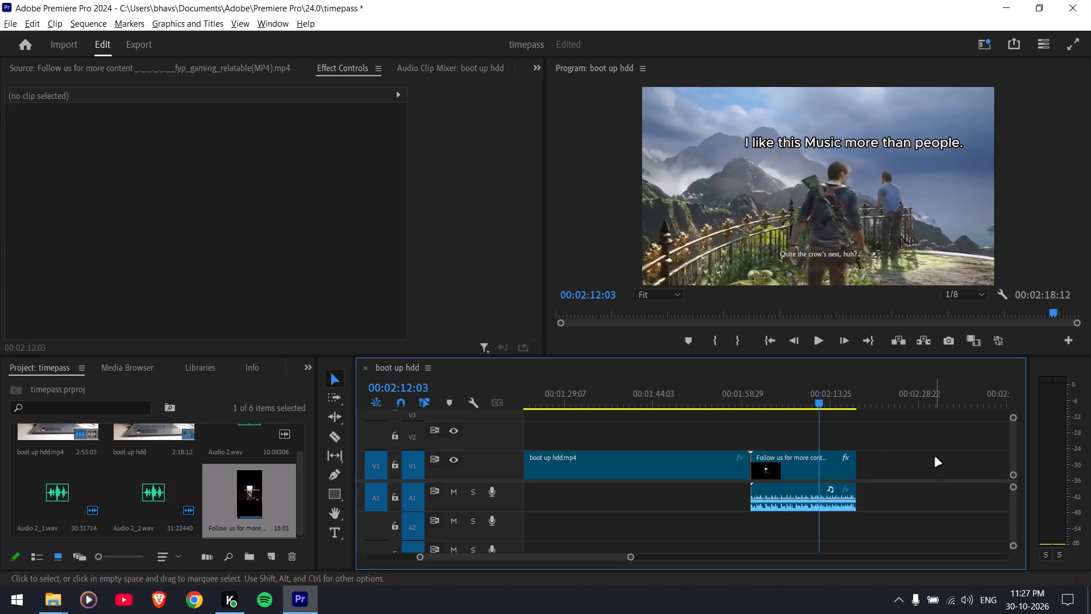
Play back the sequence from just before the "Follow us for more content" clip, at about 00:01:57:20, through to near its end.
click(736, 394)
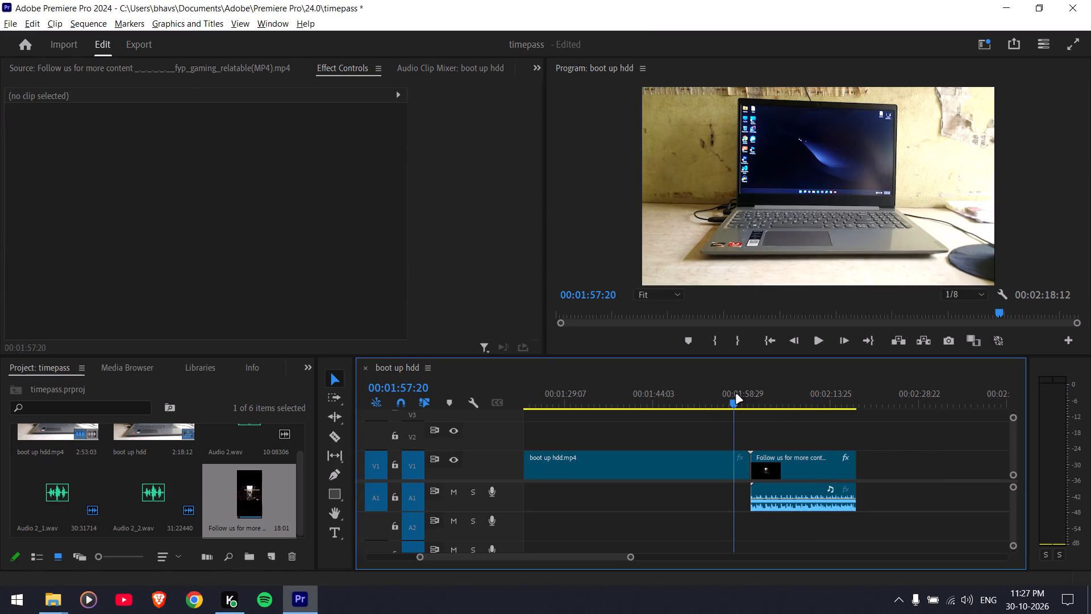
key(space)
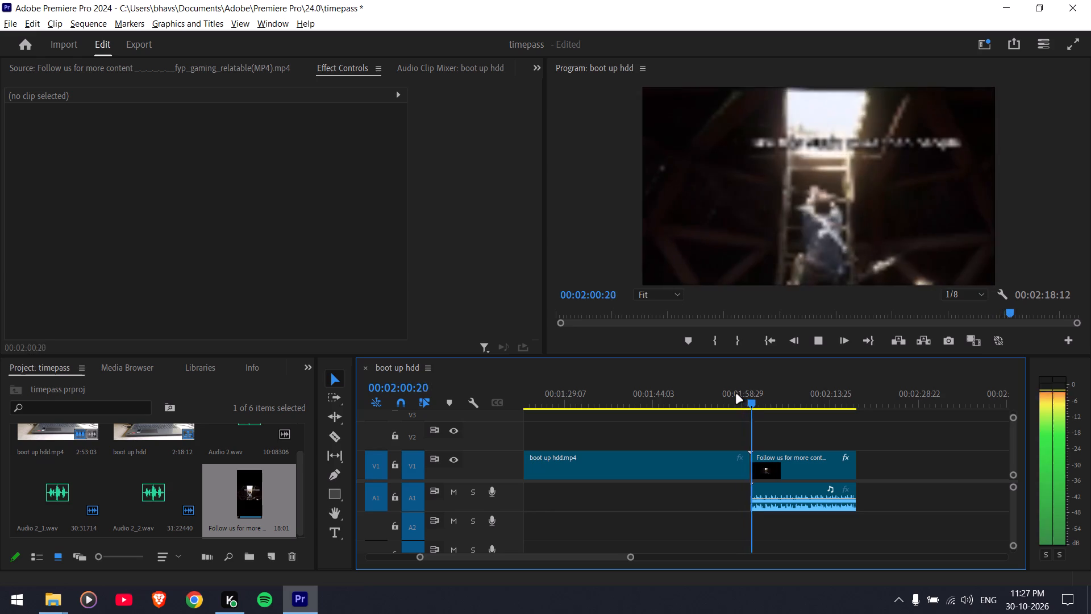
key(space)
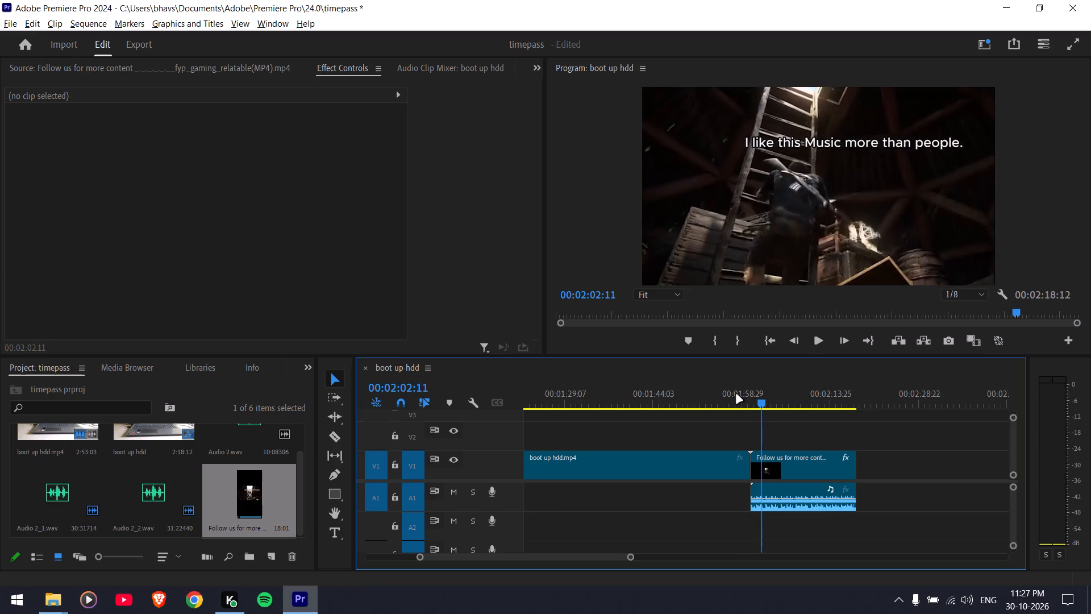
key(space)
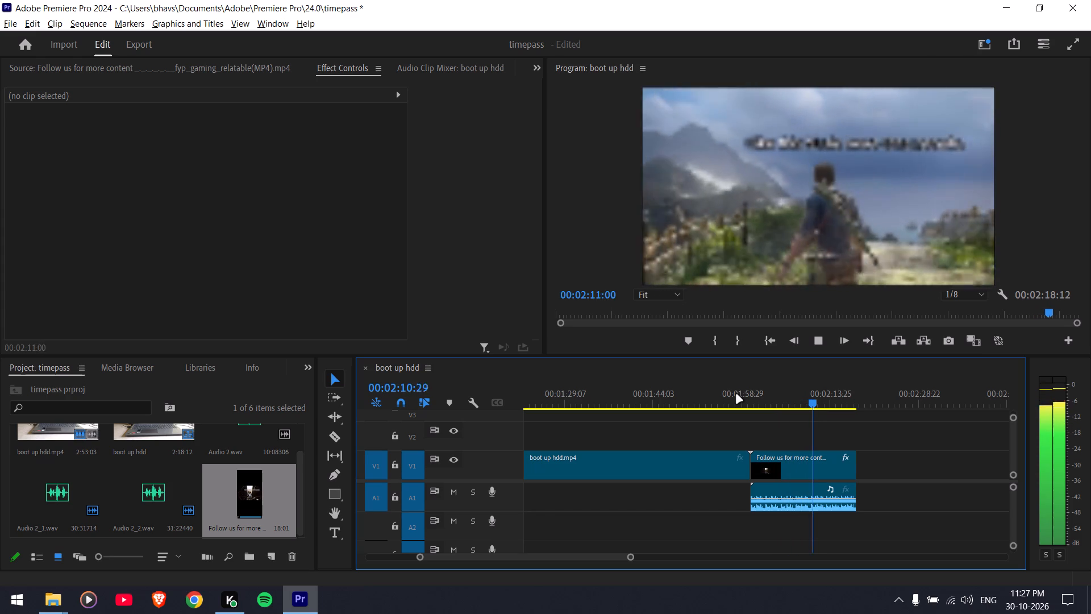
key(space)
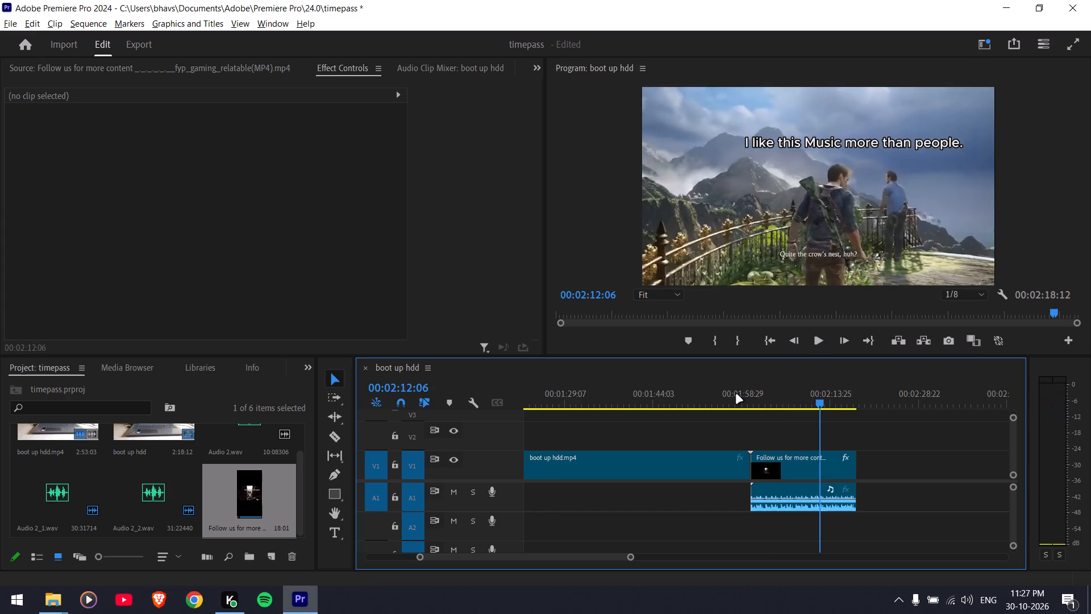
key(space)
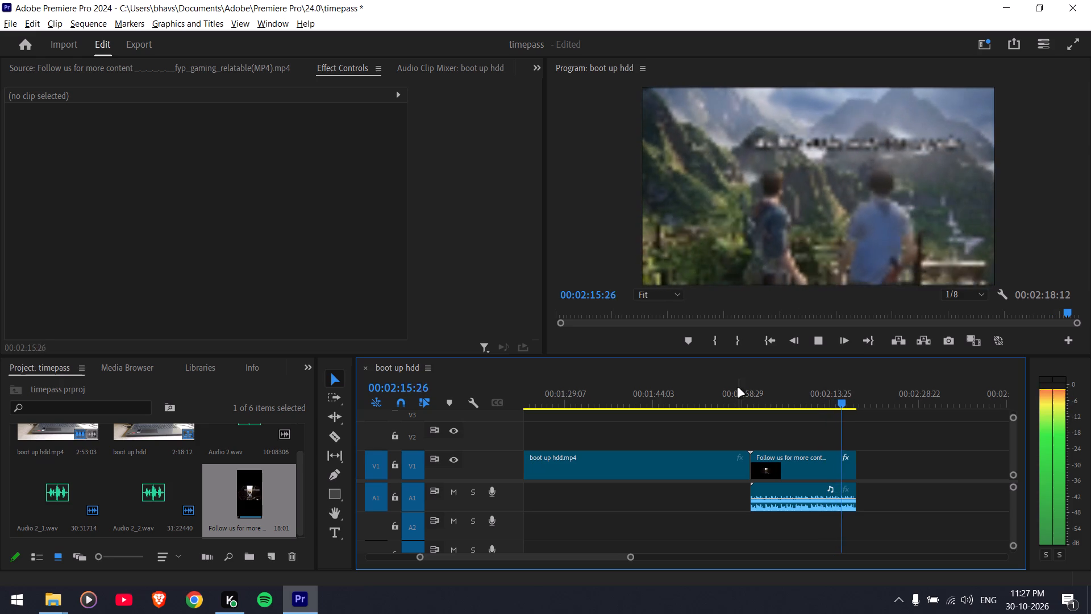
key(space)
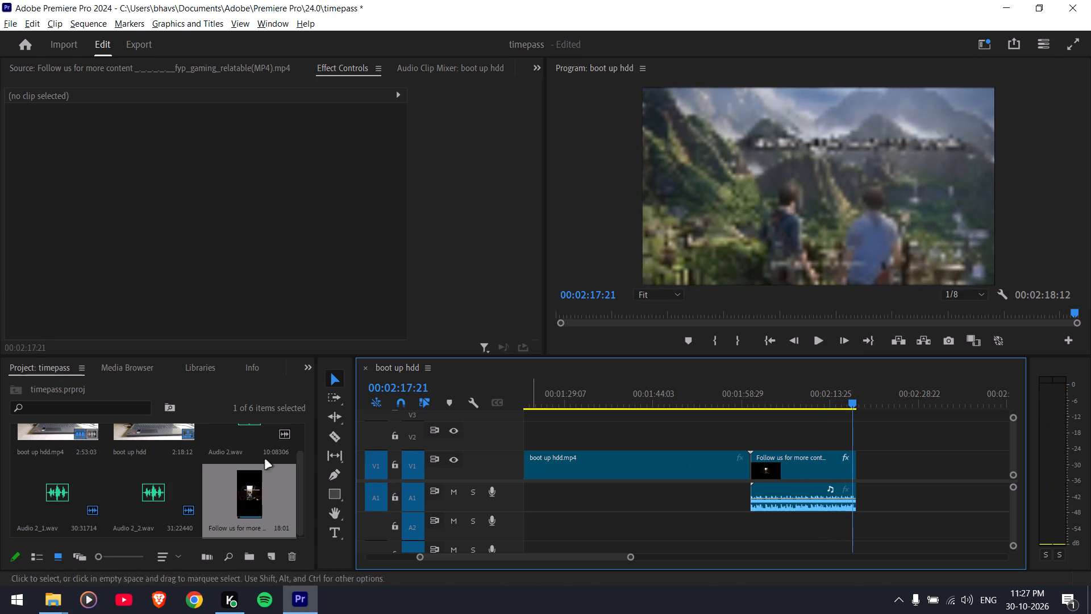
Import the song "Closer - The Chainsmokers" into the project from the Music folder on New Volume (D:).
scroll(163, 458, down, 8)
double_click(195, 540)
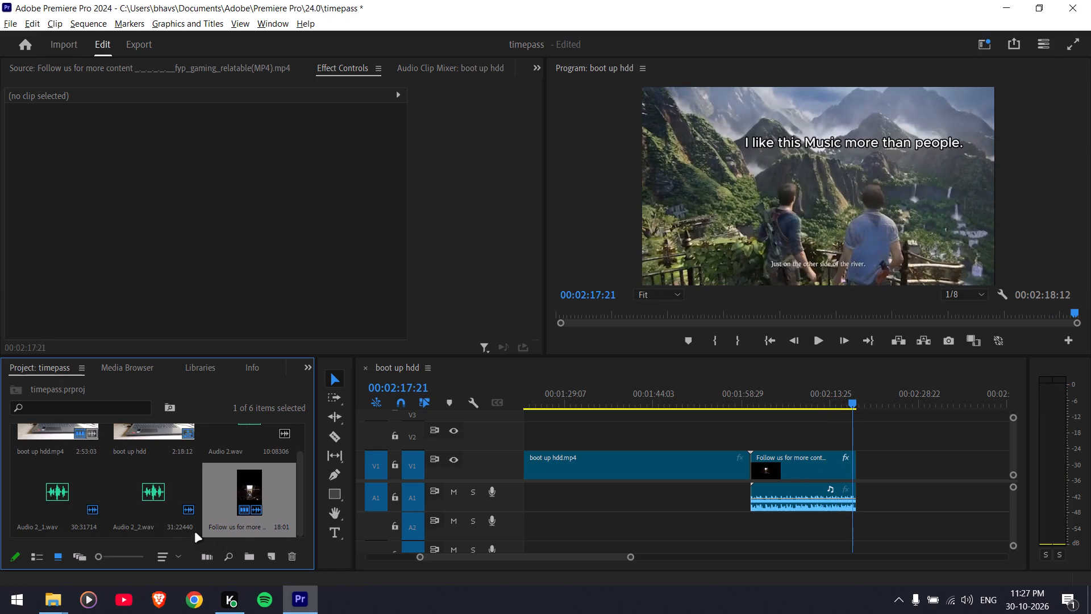
double_click(193, 528)
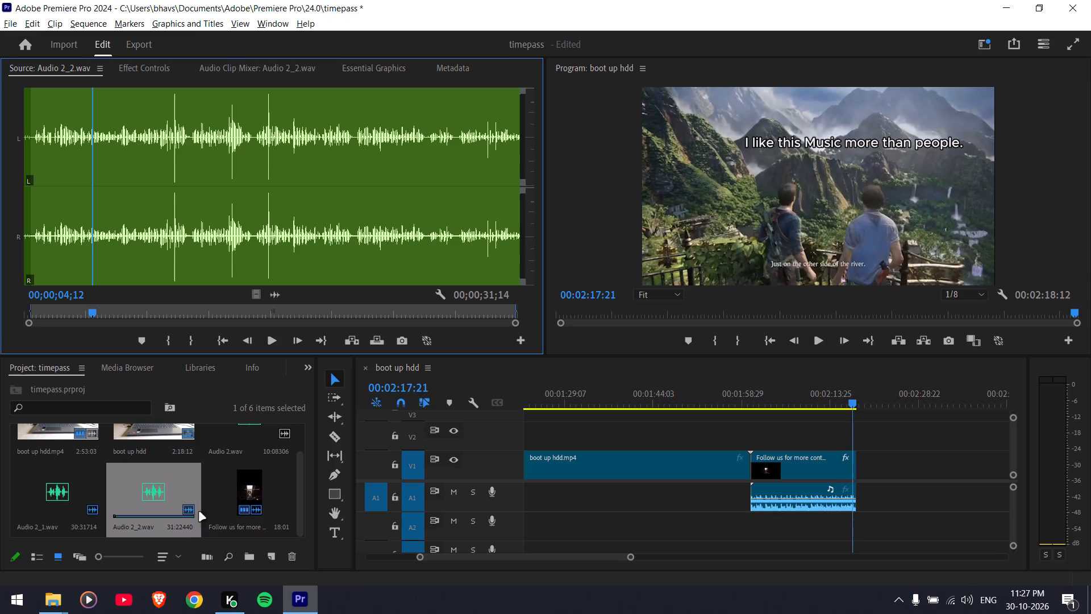
scroll(229, 513, down, 5)
double_click(209, 532)
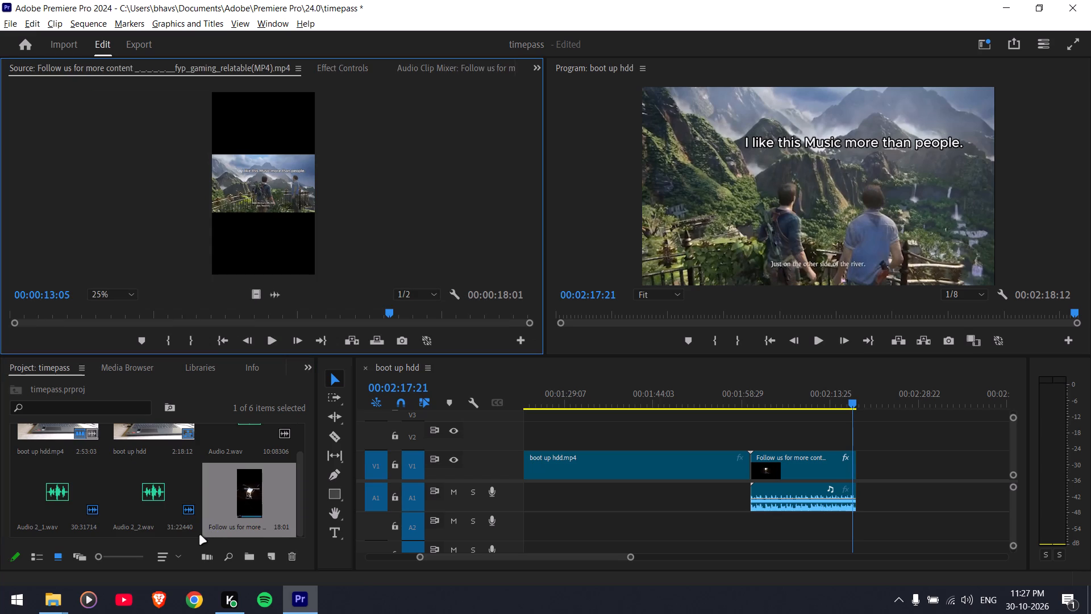
double_click(199, 535)
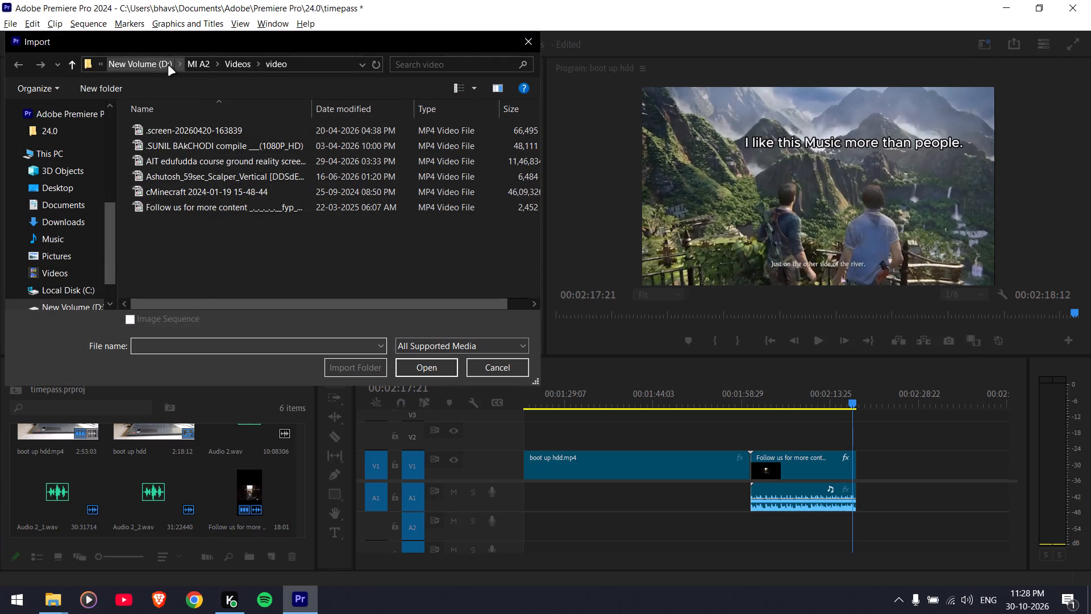
click(154, 65)
scroll(199, 264, down, 4)
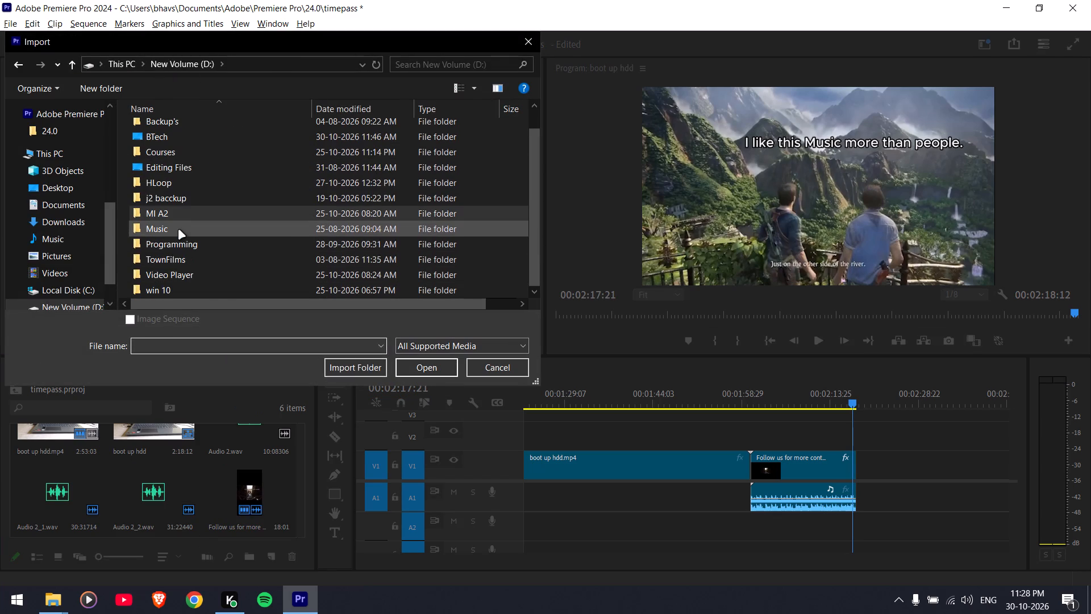
double_click(173, 227)
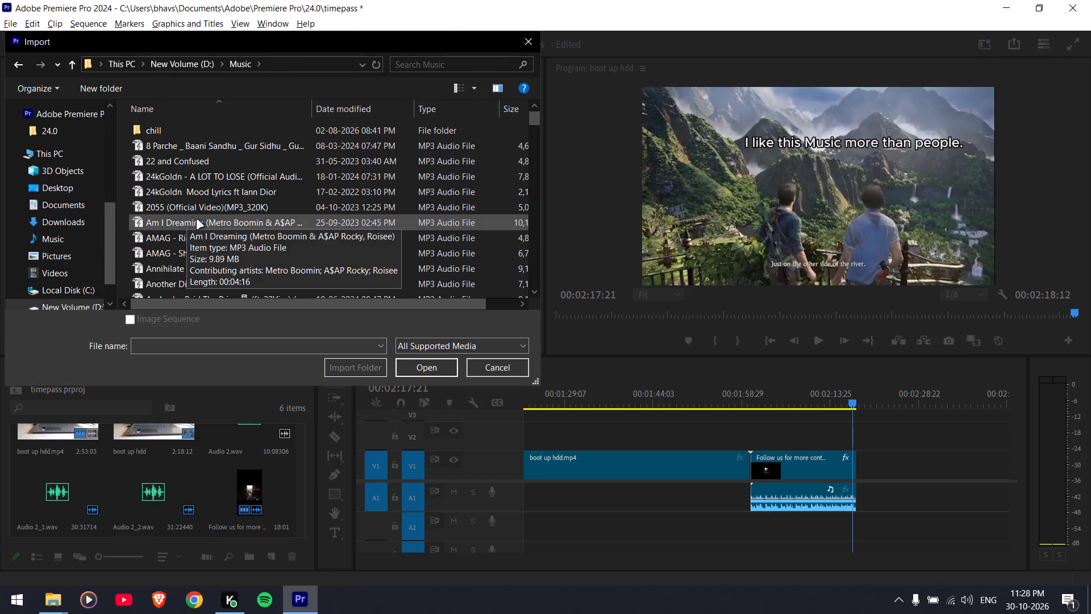
scroll(216, 227, down, 6)
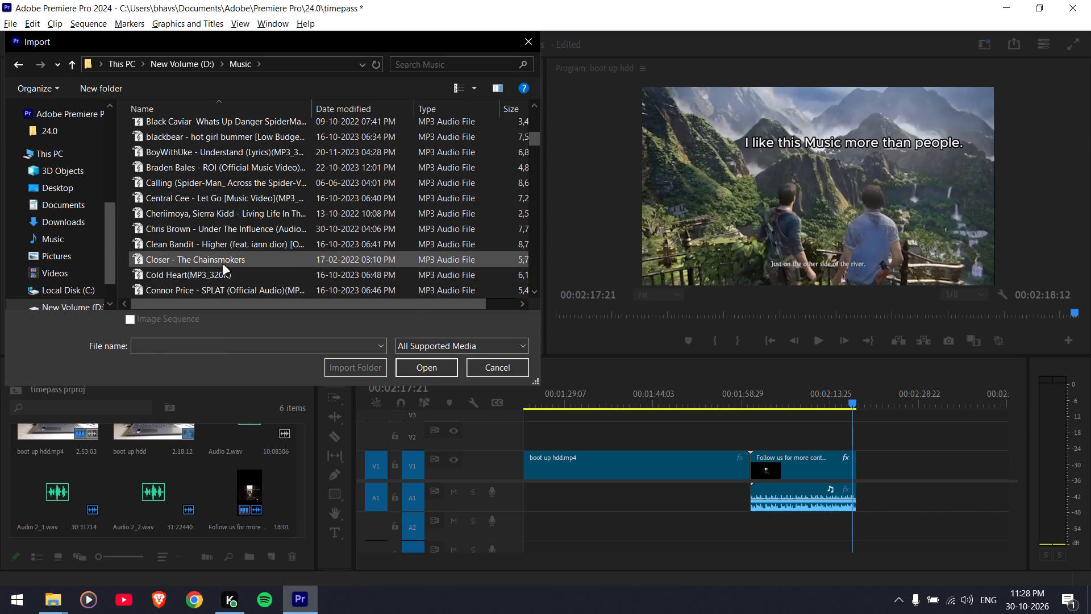
double_click(223, 264)
Open the imported Closer - The Chainsmokers.mp3 as the source and listen to its first seconds.
double_click(78, 487)
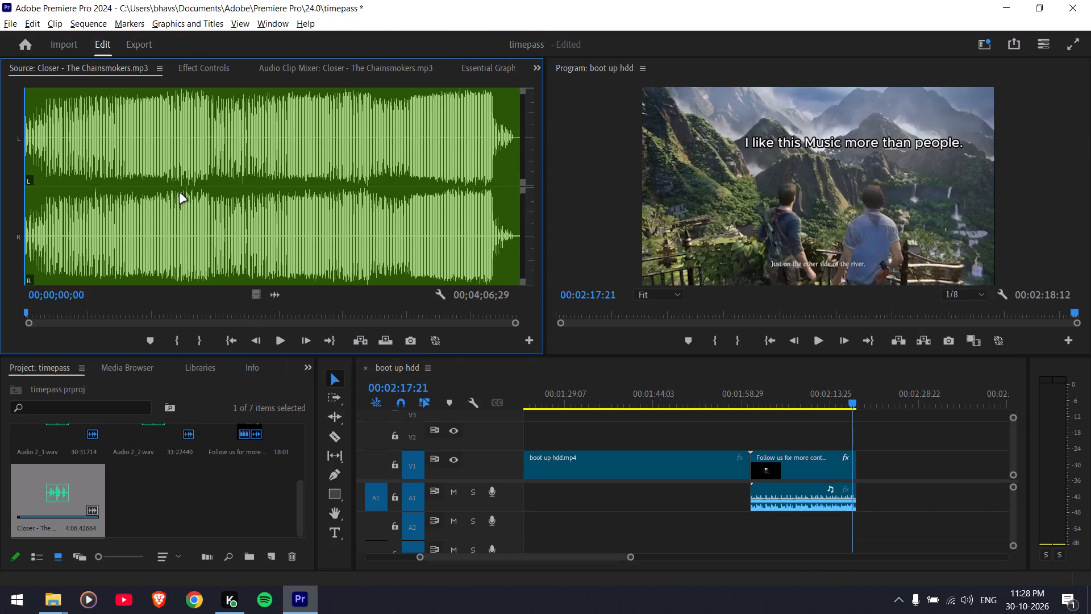
key(space)
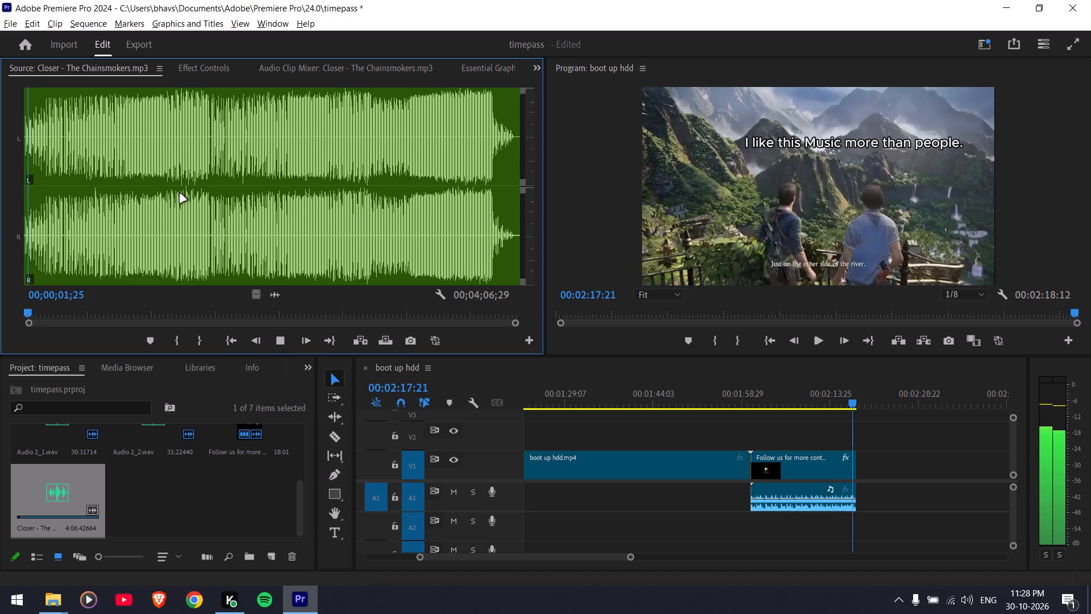
key(space)
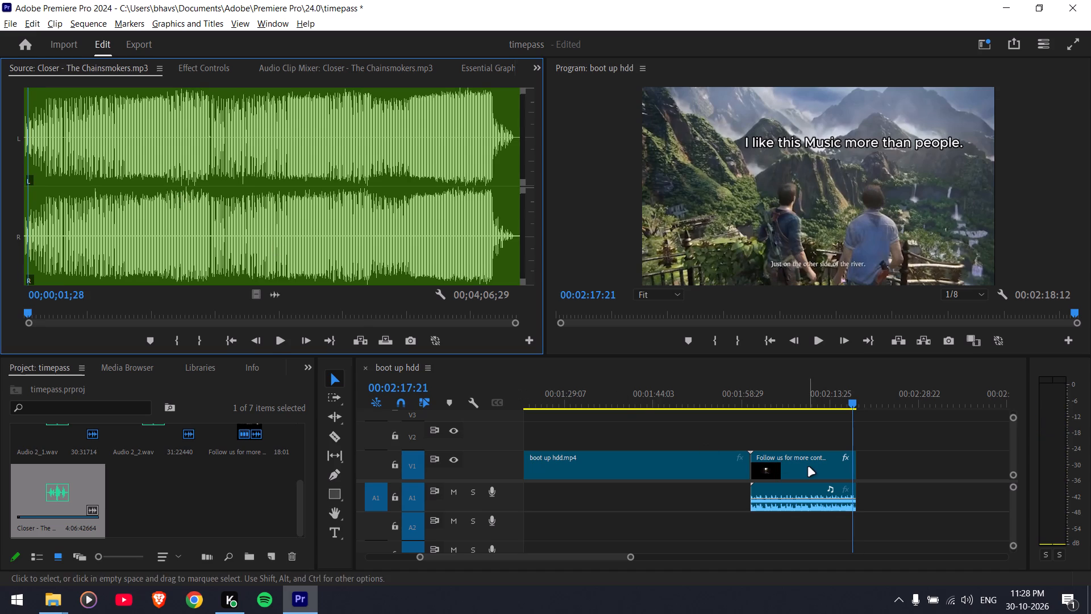
Unlink the "Follow us for more content" clip's audio from its video and move that audio from A1 down to A2.
click(808, 467)
right_click(808, 467)
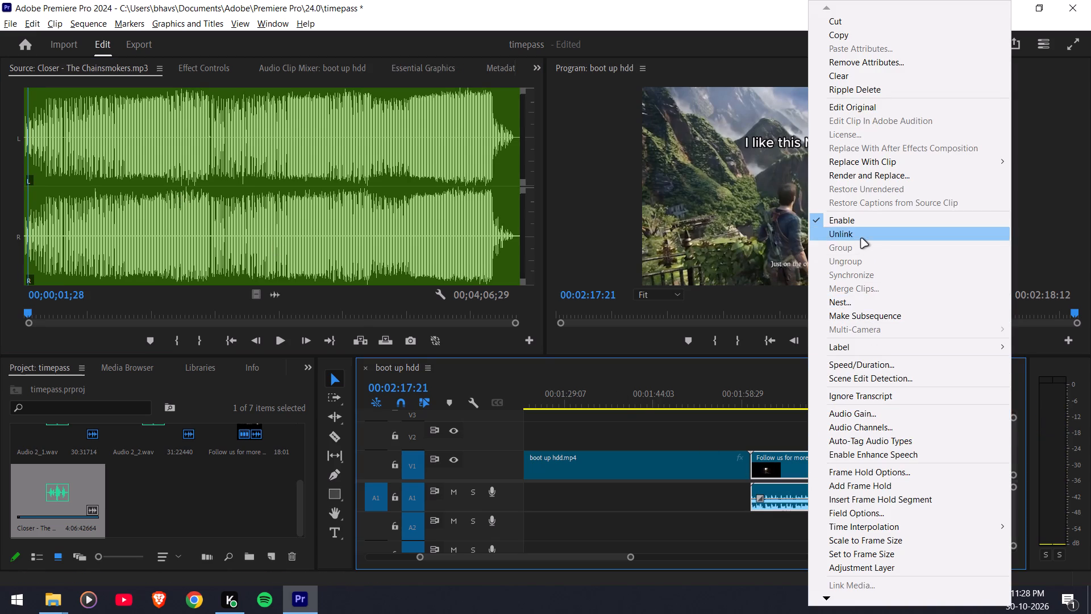
click(861, 238)
click(652, 536)
drag(791, 490, 793, 501)
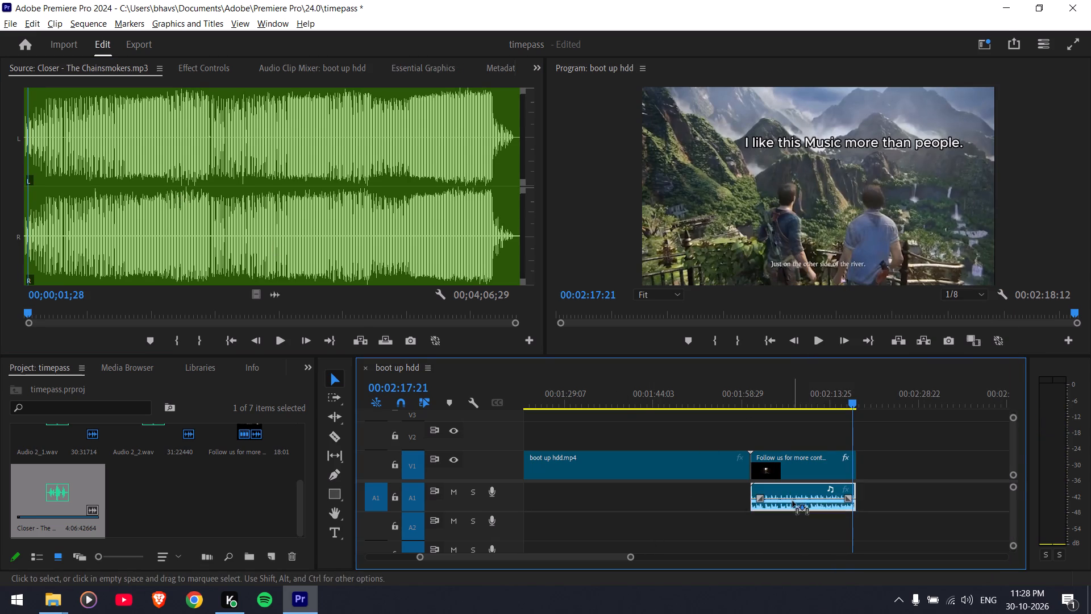
drag(793, 501, 794, 521)
click(621, 499)
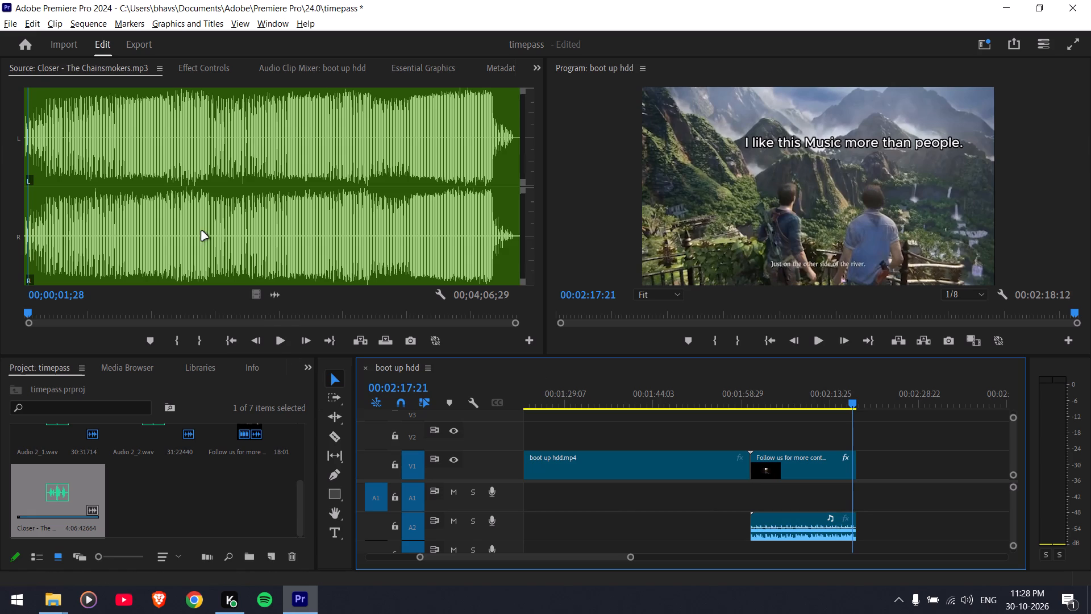
Audition the Closer song at several points and mark an Out point at about 00;00;17;21, keeping only its opening.
click(201, 231)
key(space)
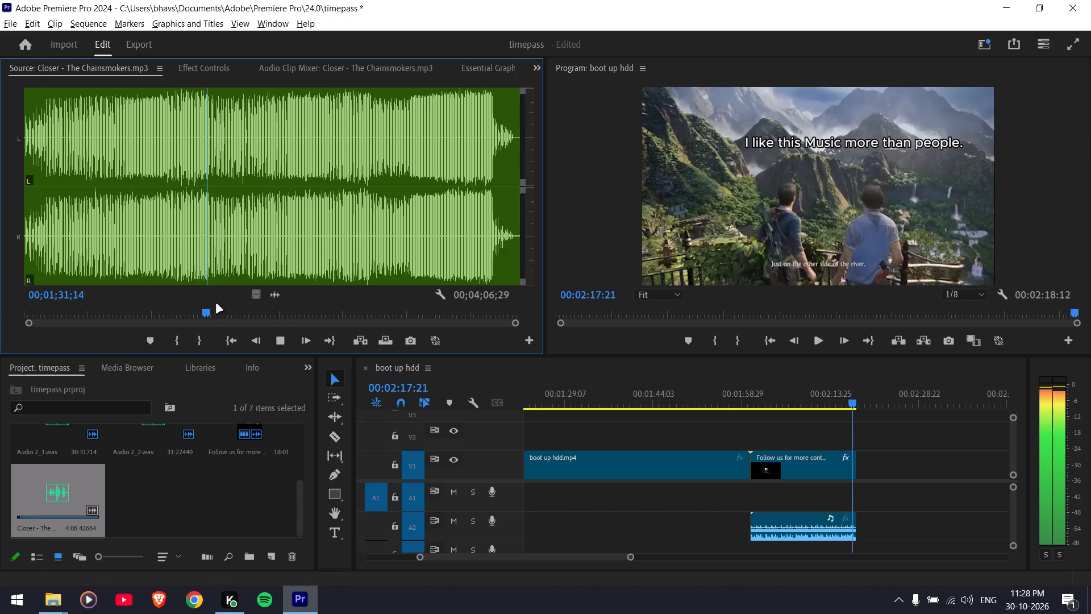
drag(209, 311, 179, 309)
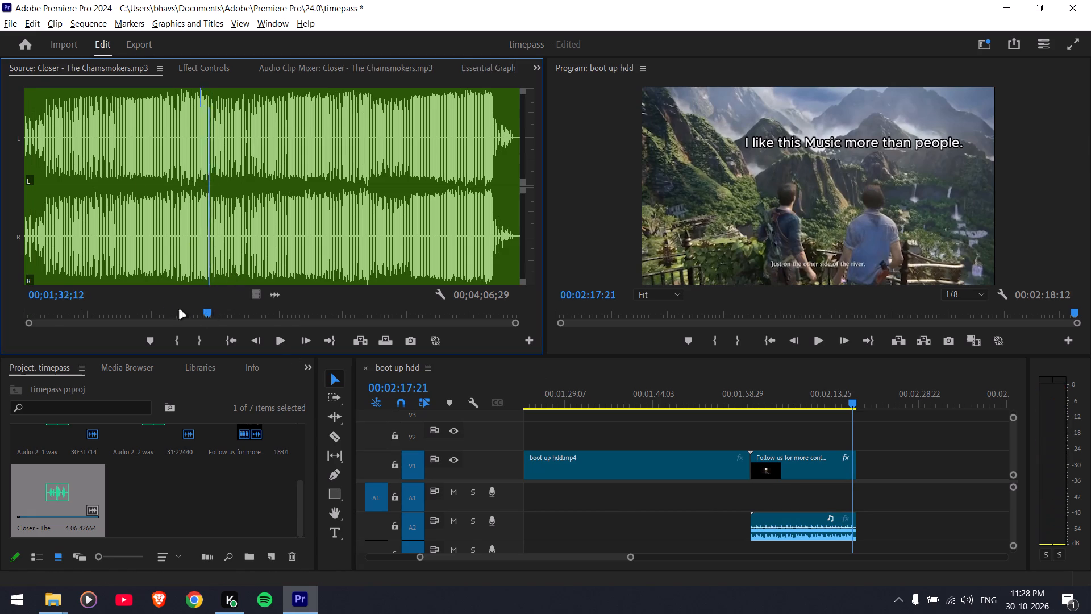
drag(179, 309, 48, 316)
key(space)
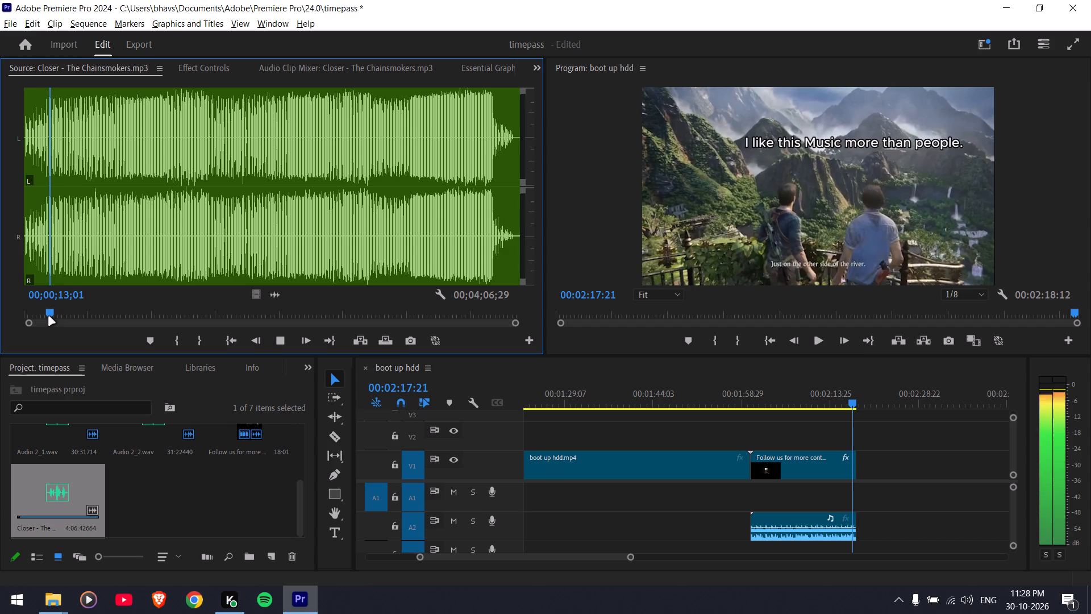
drag(52, 312, 0, 317)
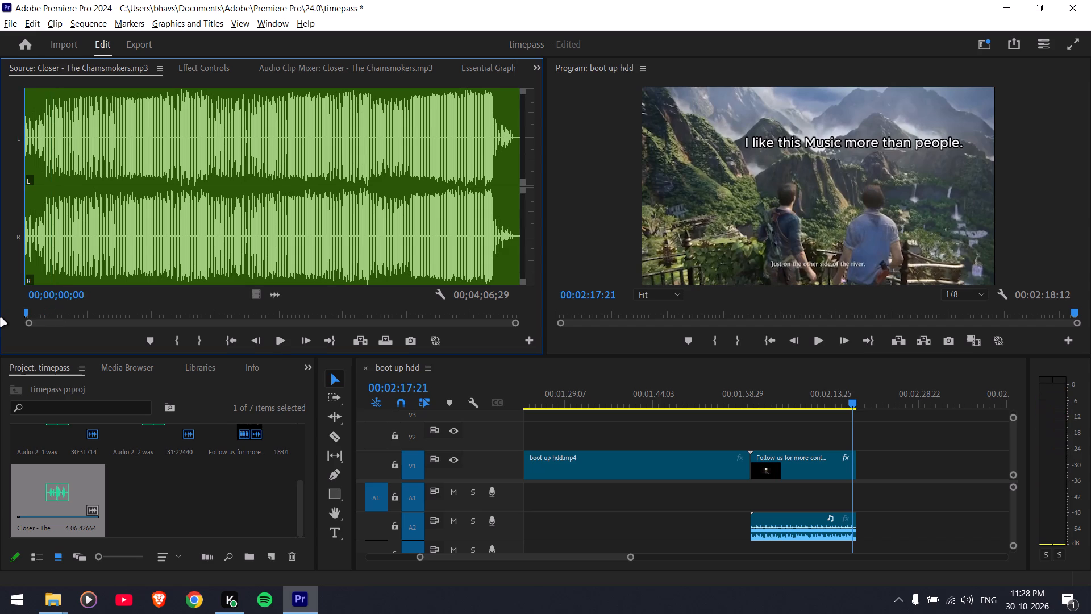
key(space)
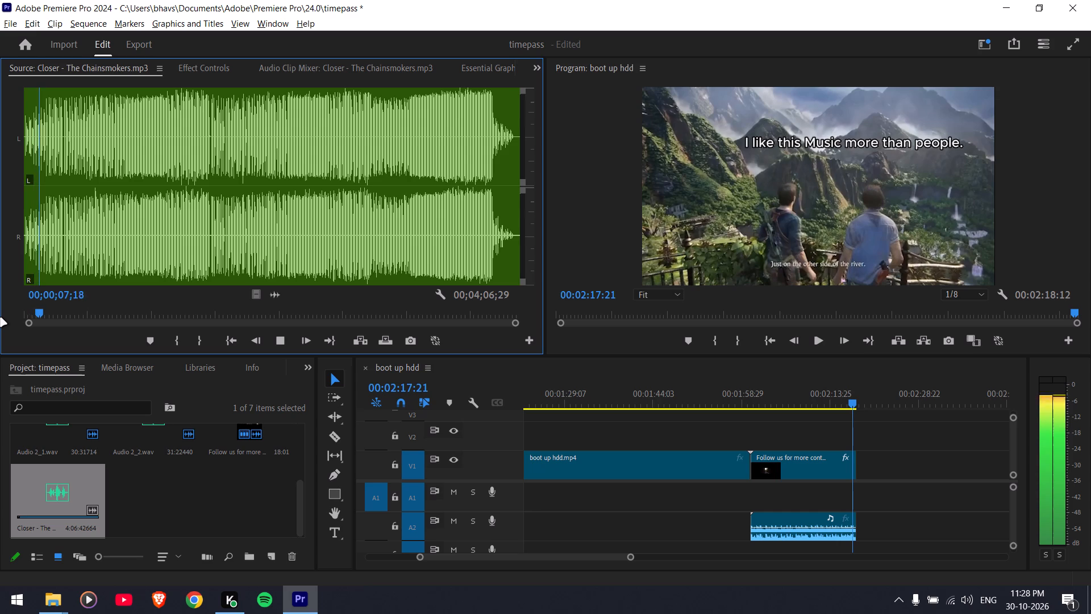
drag(47, 311, 52, 311)
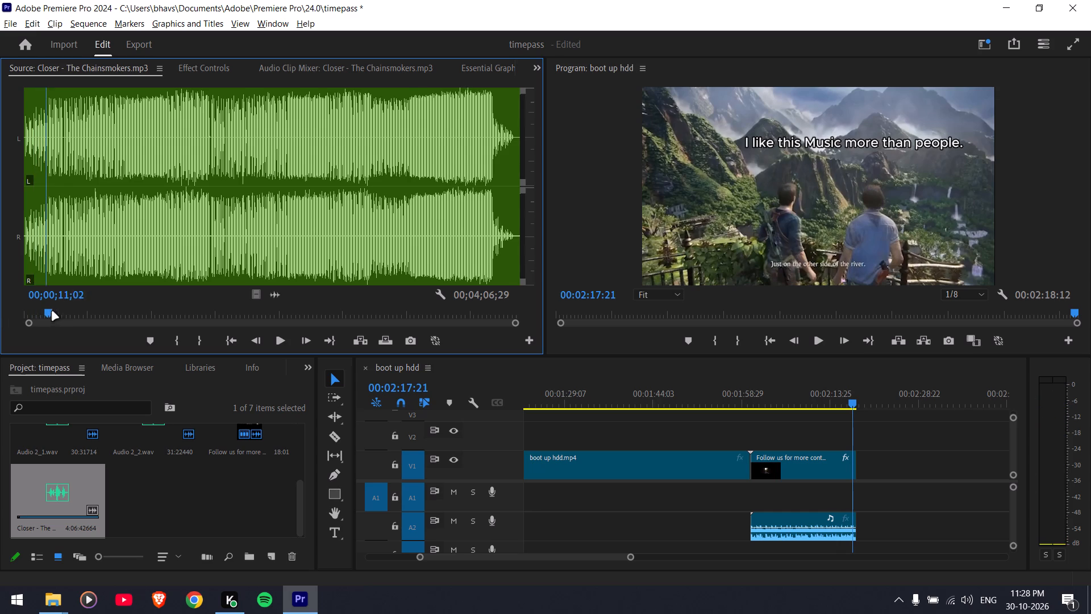
drag(52, 311, 59, 311)
key(space)
text(o)
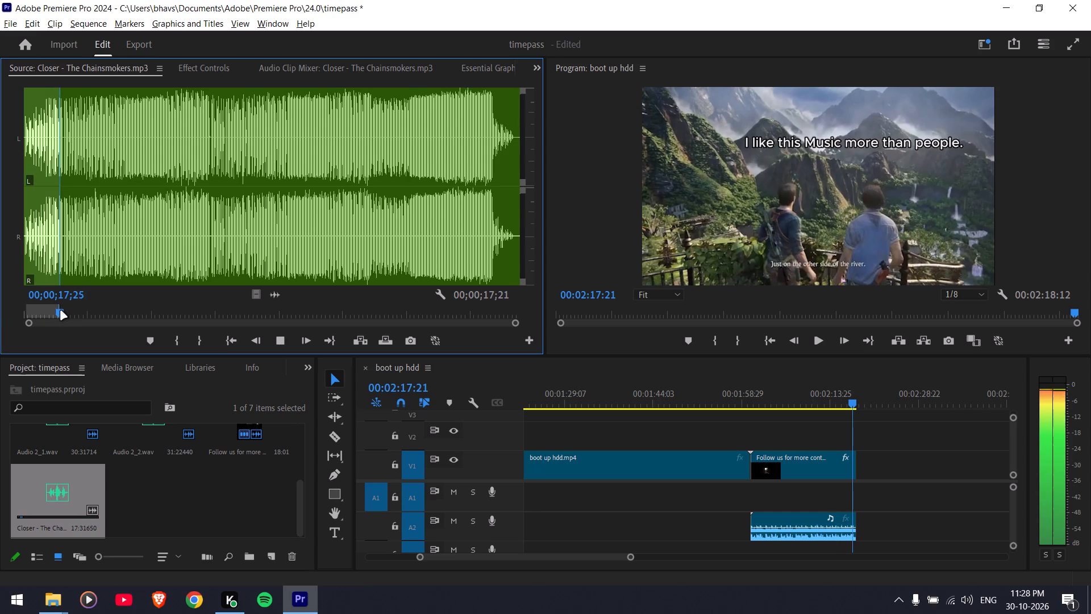
key(space)
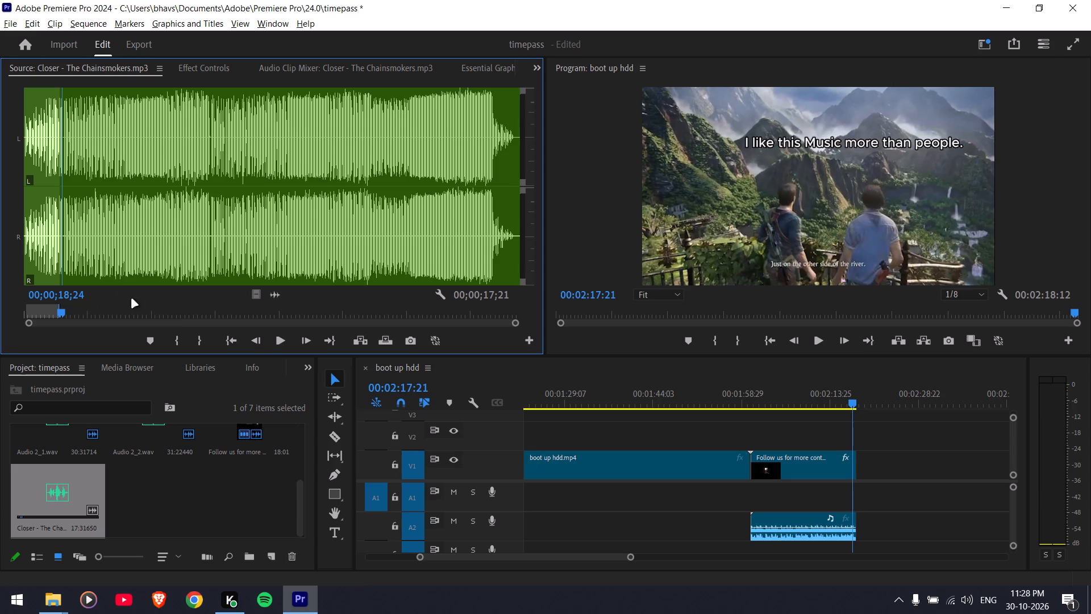
Place the marked opening of the Closer song on A1 beneath the "Follow us for more content" video.
drag(274, 299, 729, 486)
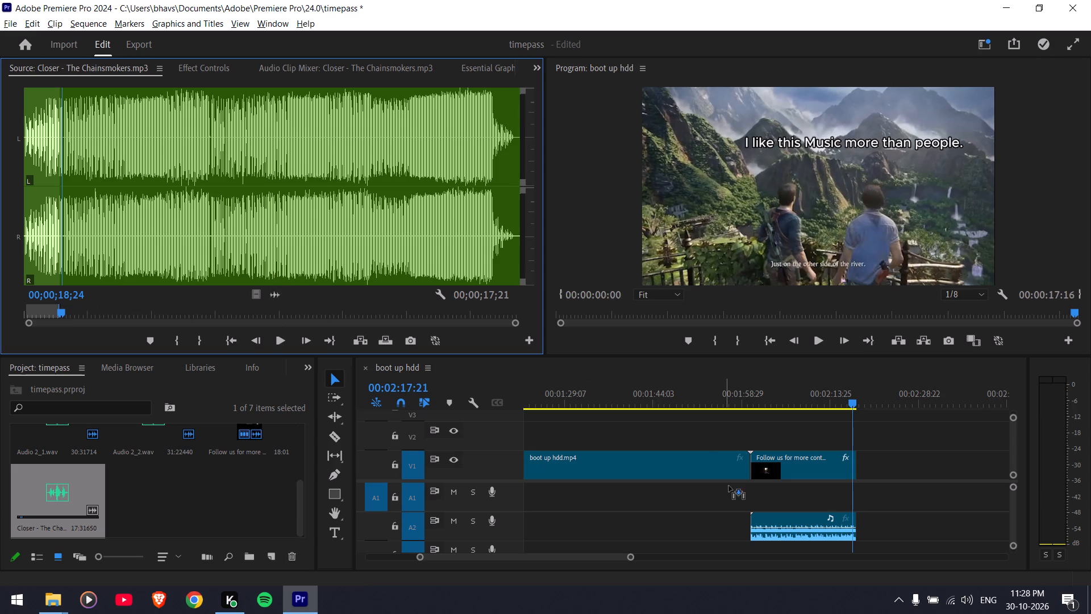
drag(729, 486, 756, 494)
click(914, 497)
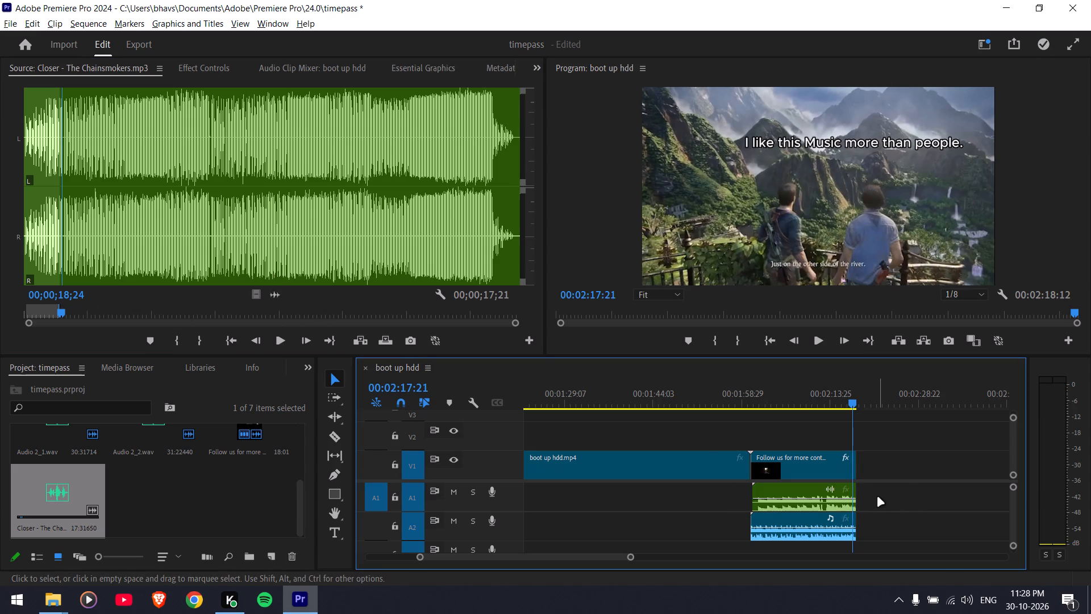
click(861, 495)
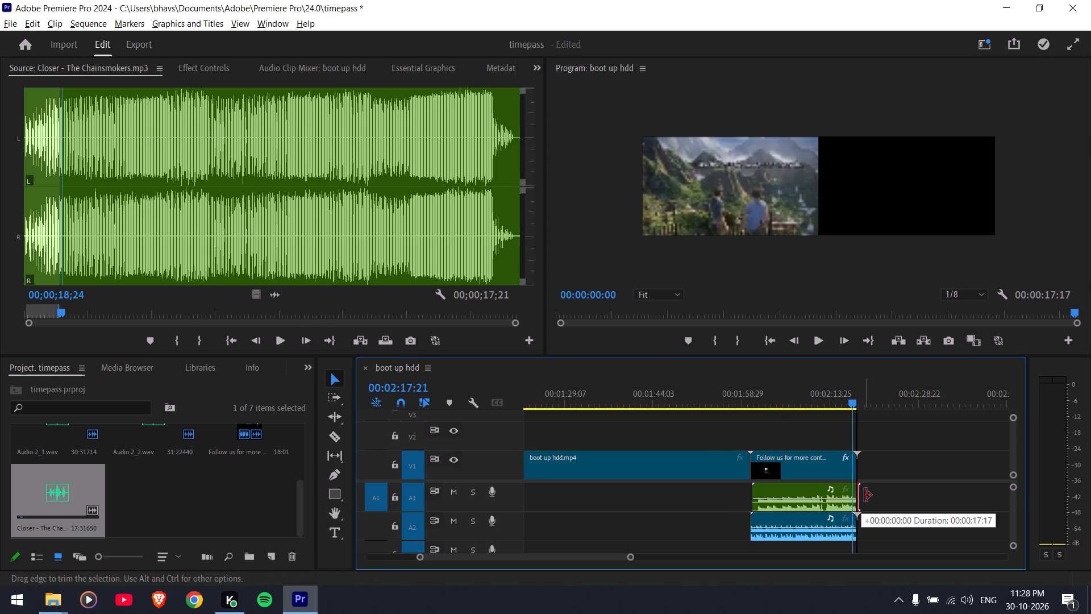
click(895, 483)
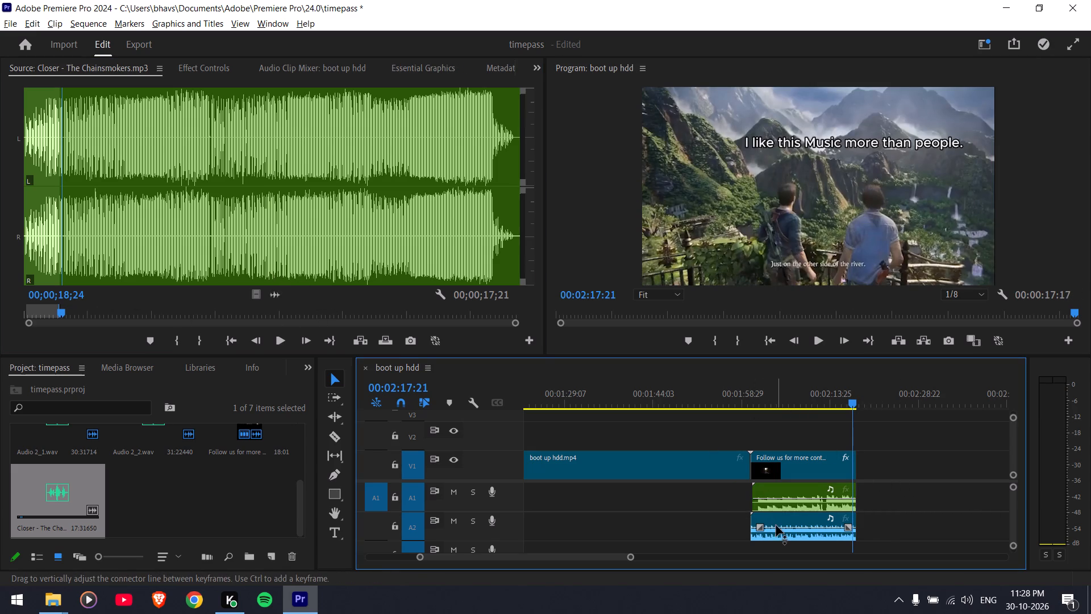
Lower the volume of the "Follow us for more content" clip's original audio on A2 to about -10.5 dB.
drag(776, 525, 731, 530)
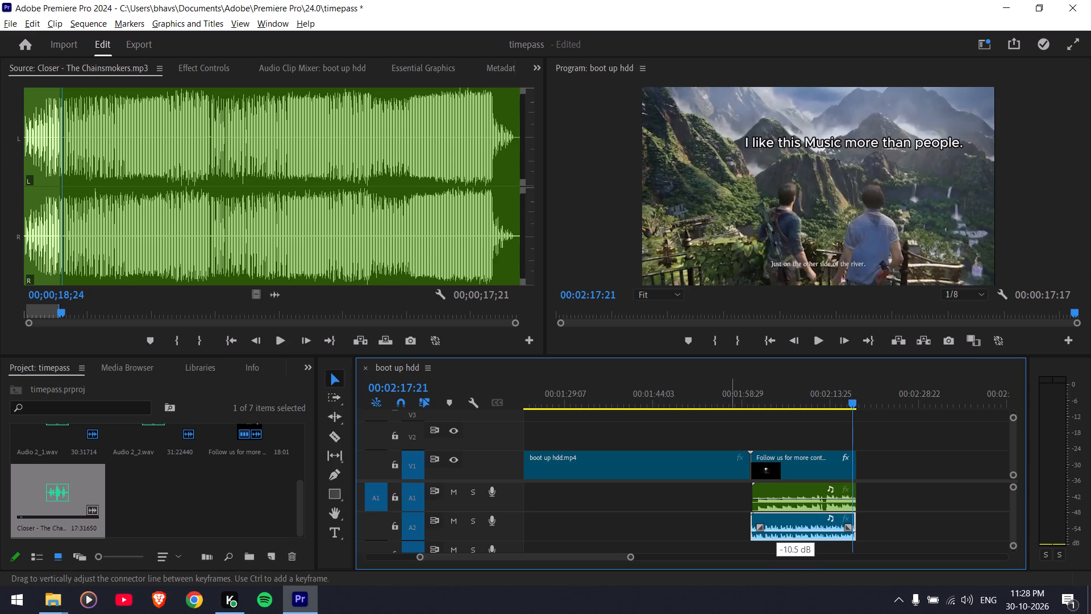
drag(731, 530, 734, 530)
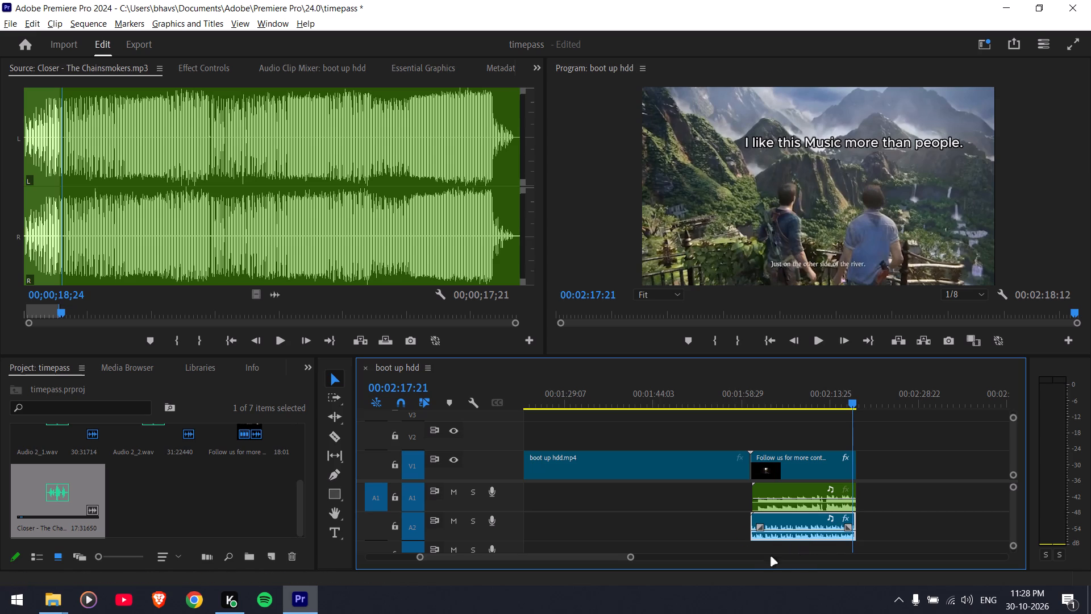
Move the clip's original audio along A2 past the end of the video, so it starts at about 00:02:22.
drag(781, 521, 911, 514)
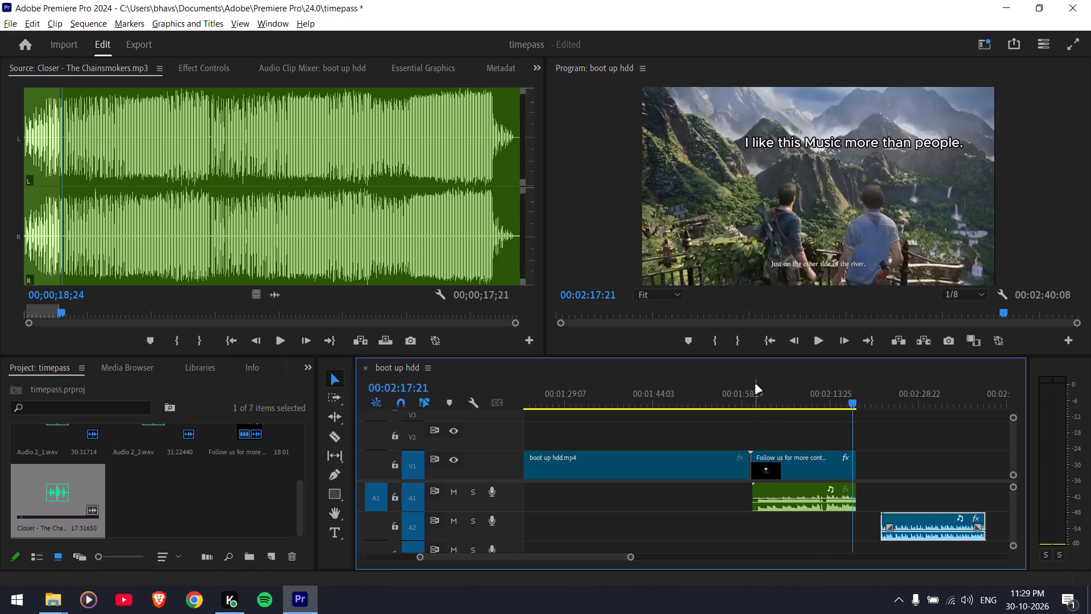
Play back the sequence from just before the "Follow us for more content" clip to its end, checking it with the Closer song.
click(732, 396)
key(space)
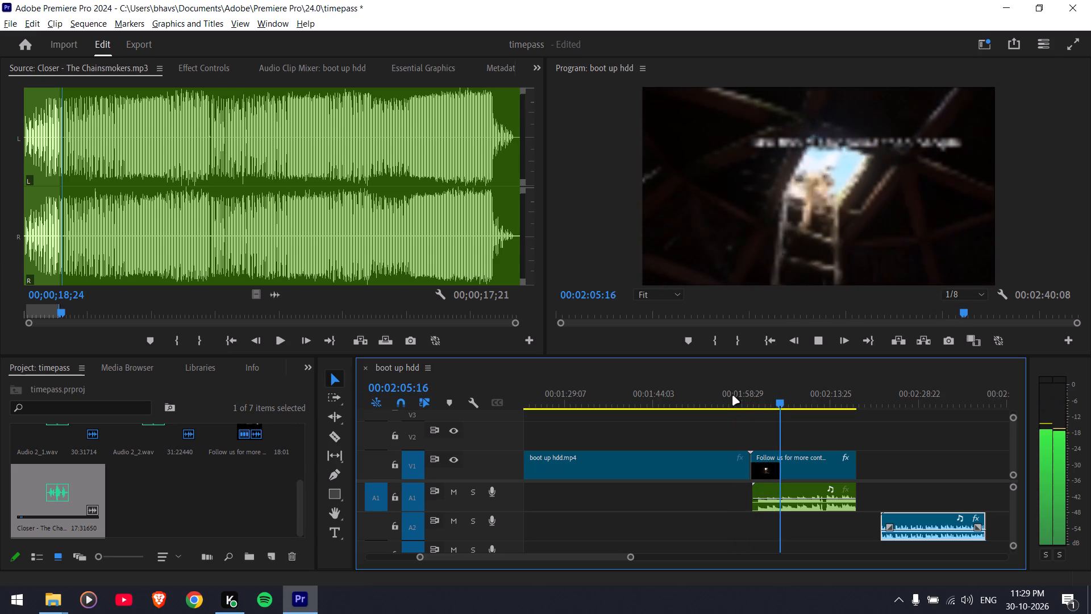
key(space)
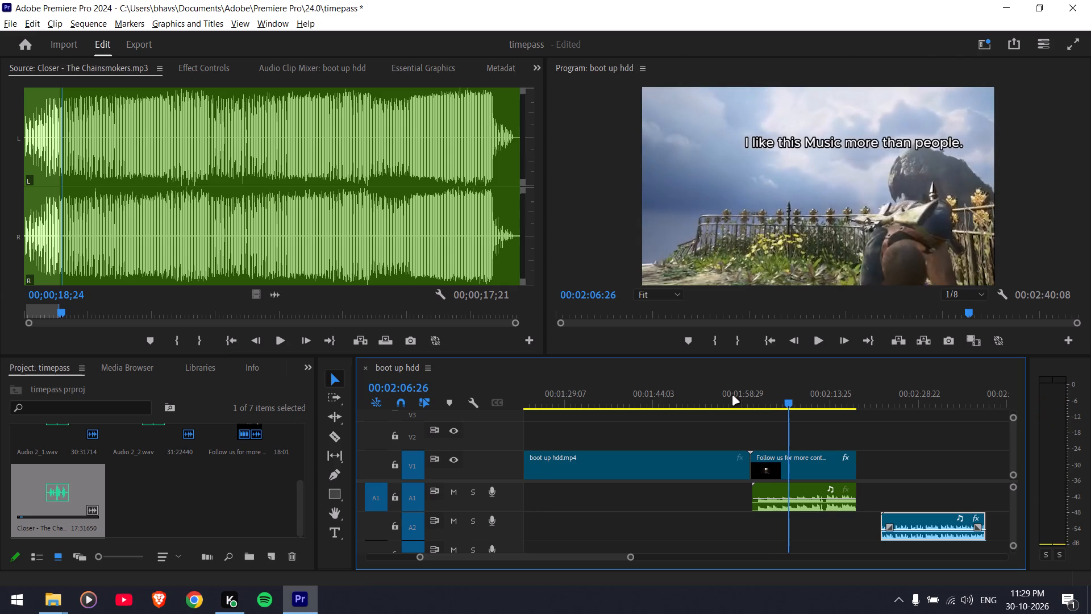
key(space)
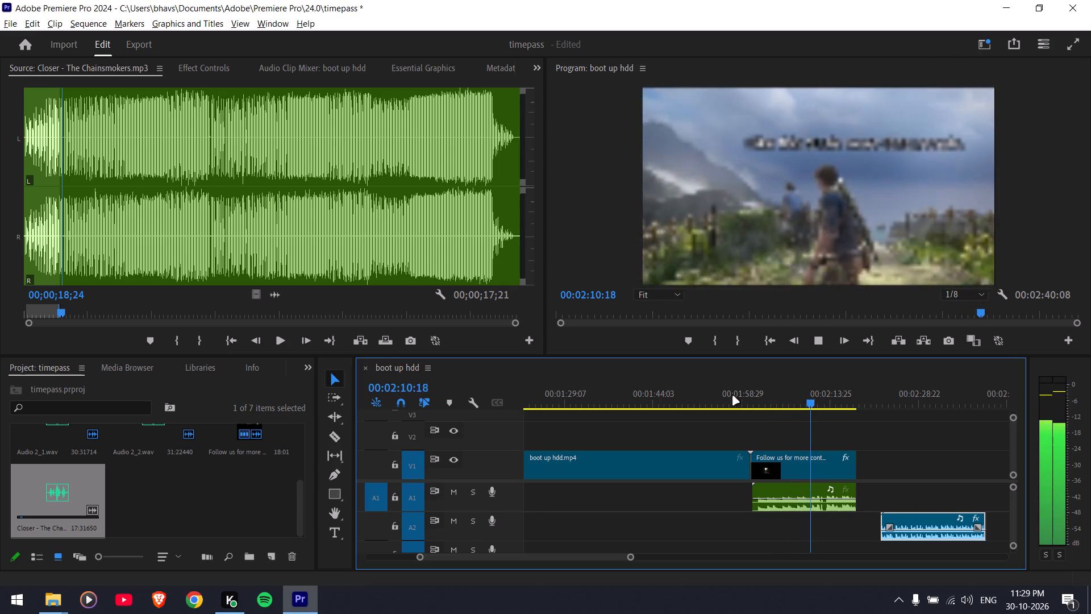
key(space)
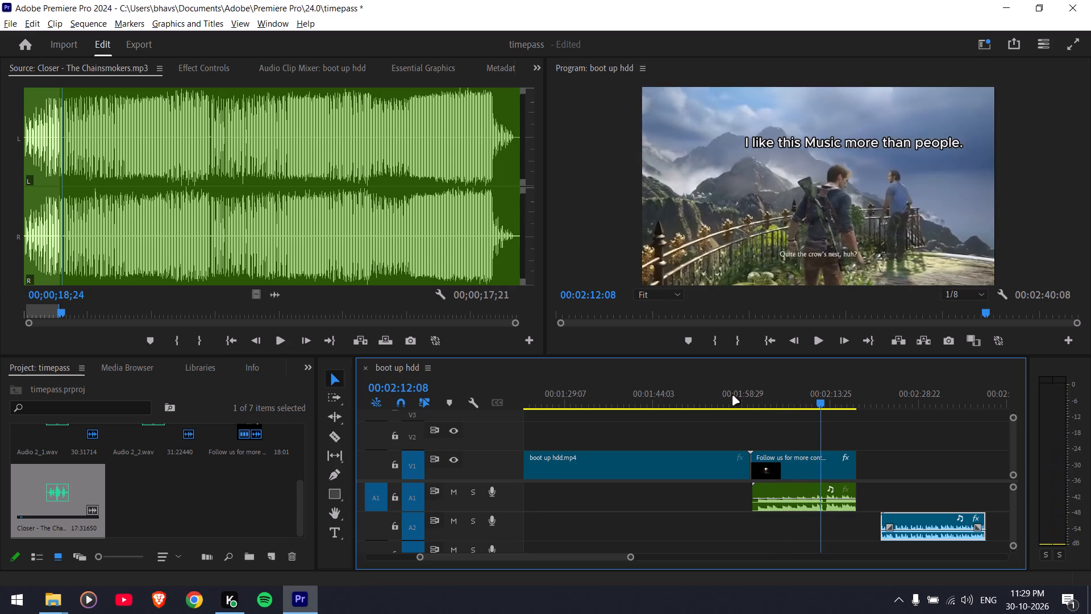
key(space)
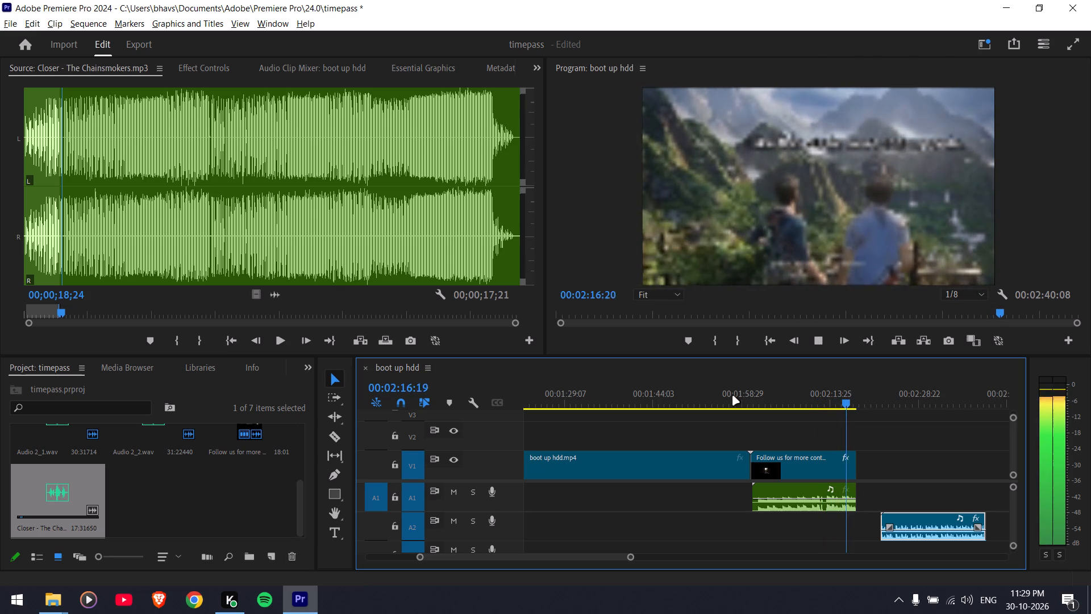
key(space)
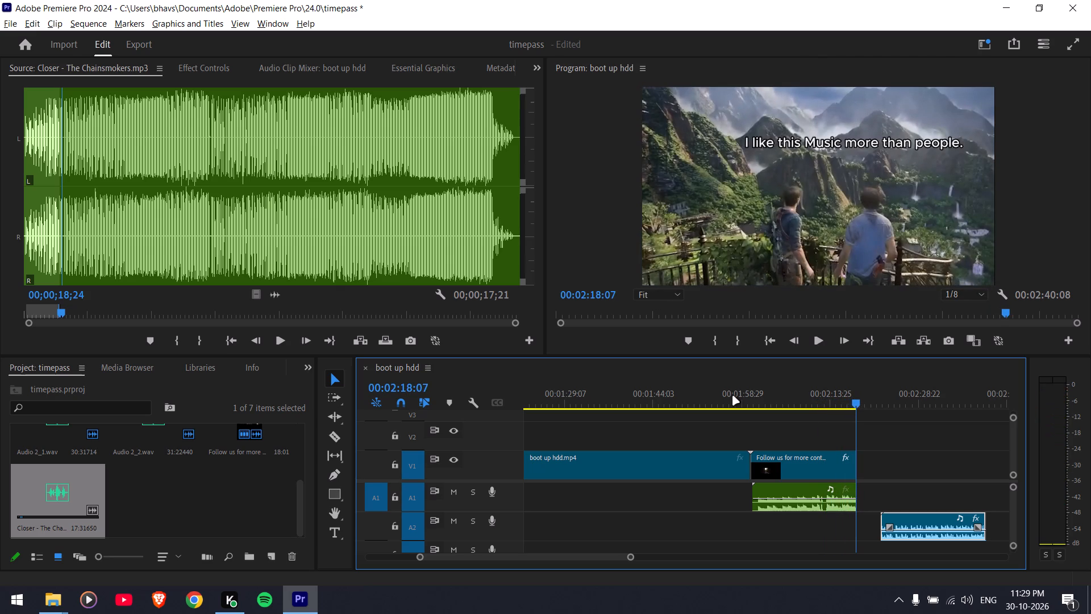
scroll(778, 313, down, 6)
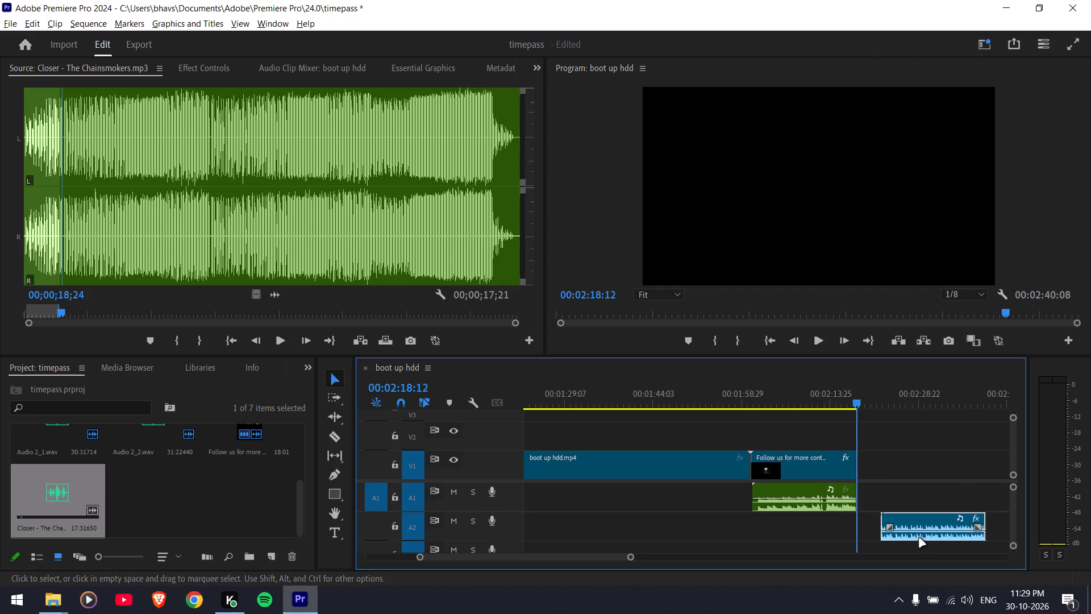
Delete the "Follow us for more content" video, the Closer song beneath it, and the clip's original audio from the sequence.
scroll(919, 538, up, 5)
scroll(914, 538, down, 6)
drag(945, 550, 813, 488)
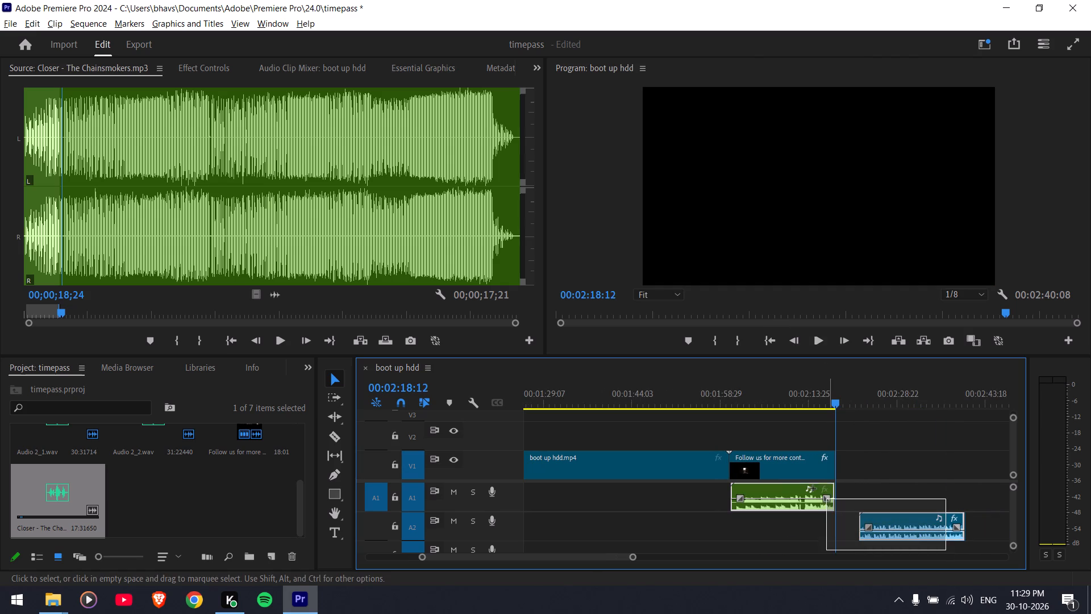
drag(813, 488, 739, 446)
key(Delete)
Play back the sequence from its beginning through about the first ten seconds.
key(Return)
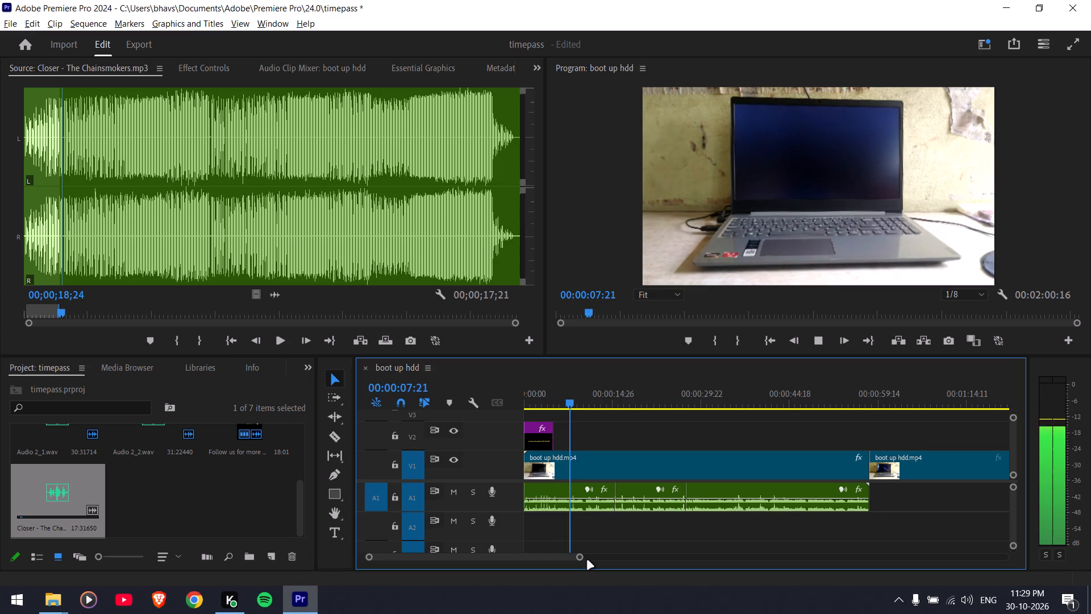
key(space)
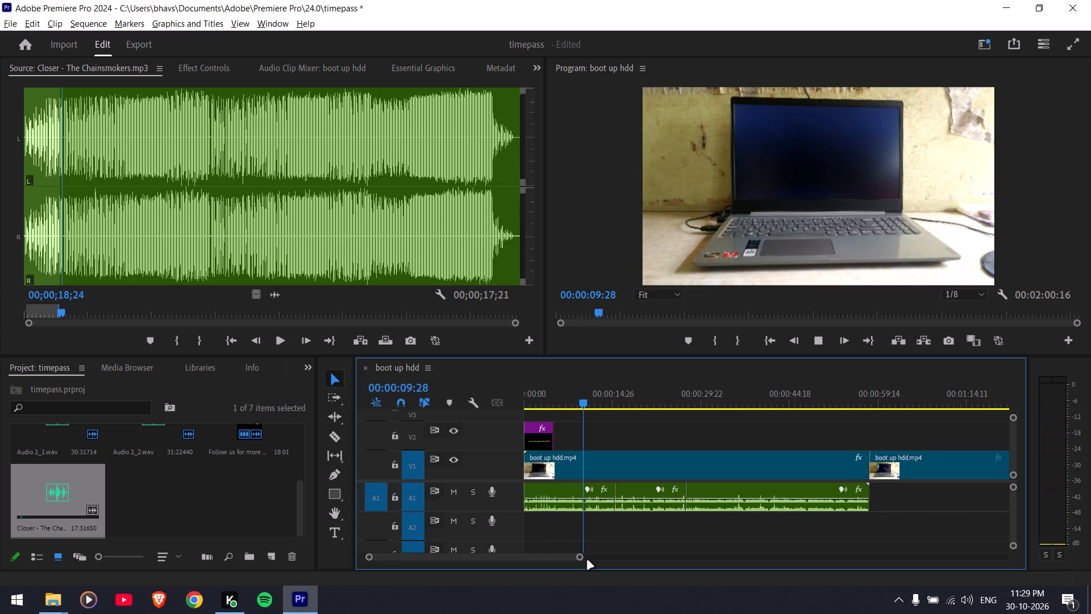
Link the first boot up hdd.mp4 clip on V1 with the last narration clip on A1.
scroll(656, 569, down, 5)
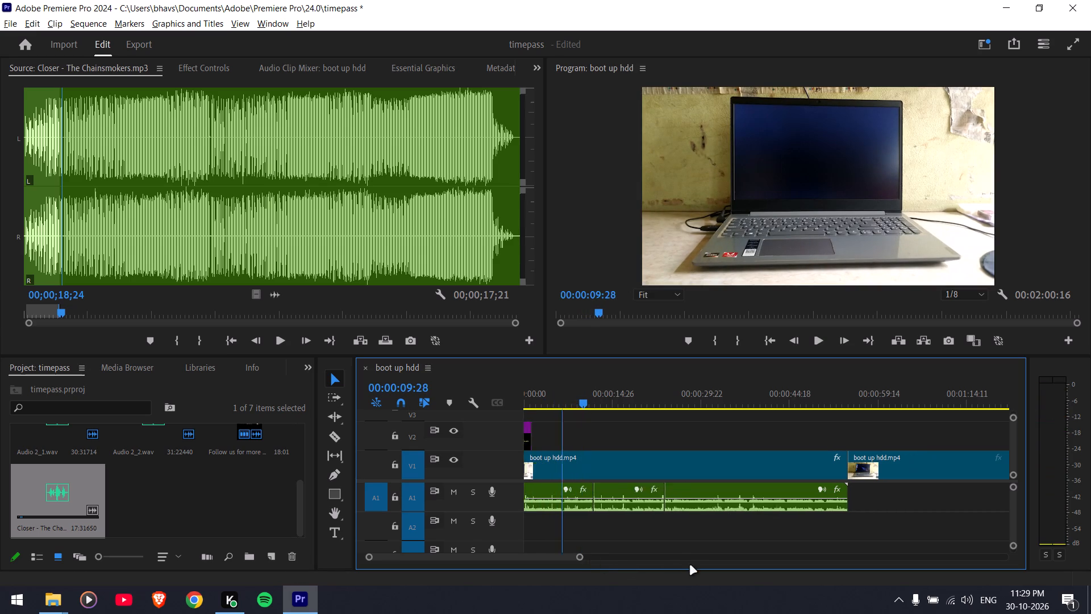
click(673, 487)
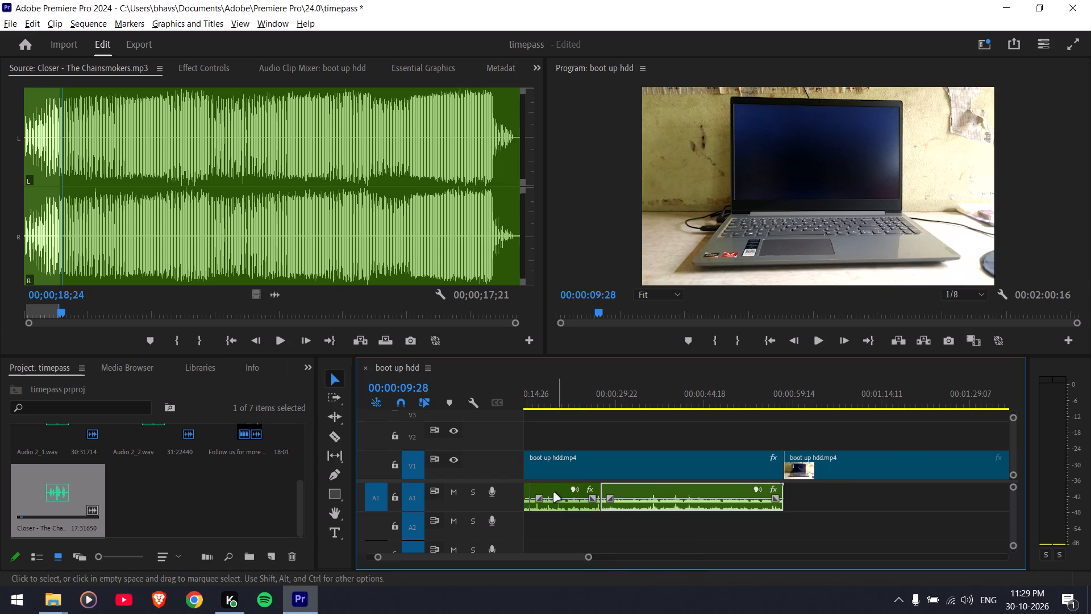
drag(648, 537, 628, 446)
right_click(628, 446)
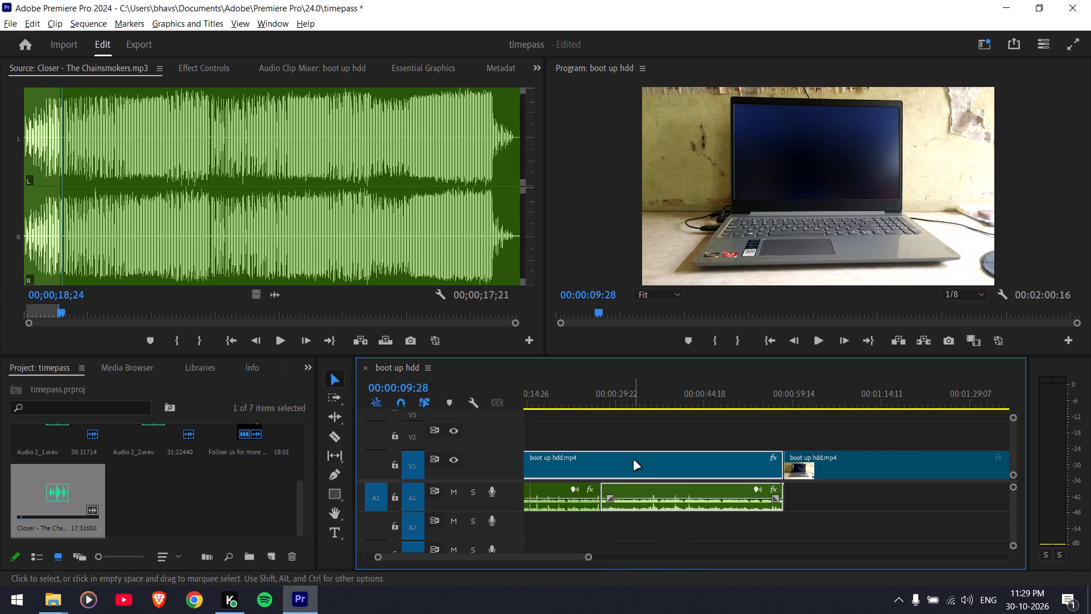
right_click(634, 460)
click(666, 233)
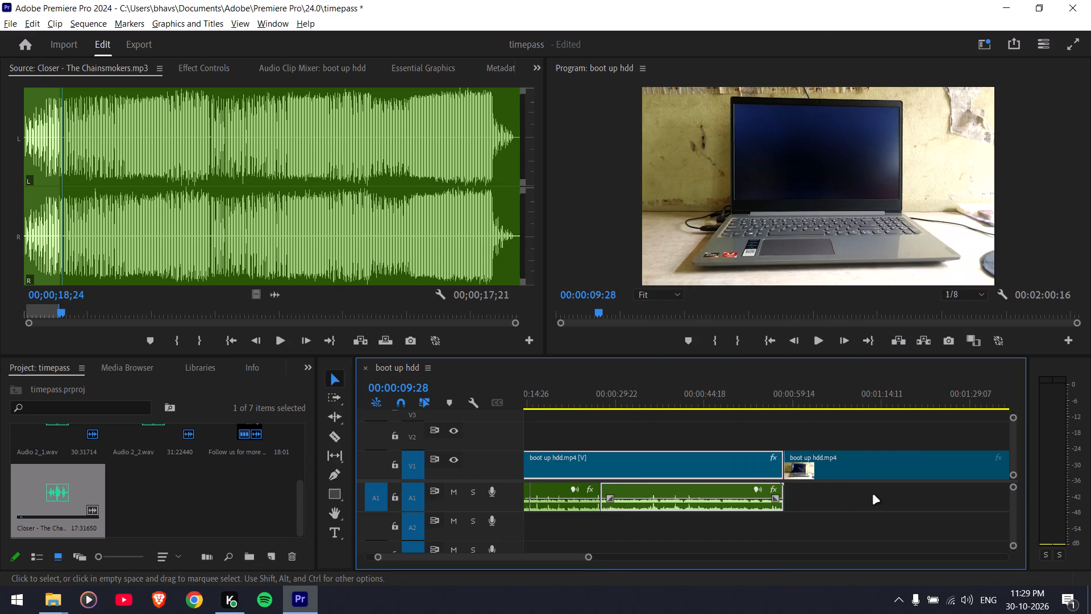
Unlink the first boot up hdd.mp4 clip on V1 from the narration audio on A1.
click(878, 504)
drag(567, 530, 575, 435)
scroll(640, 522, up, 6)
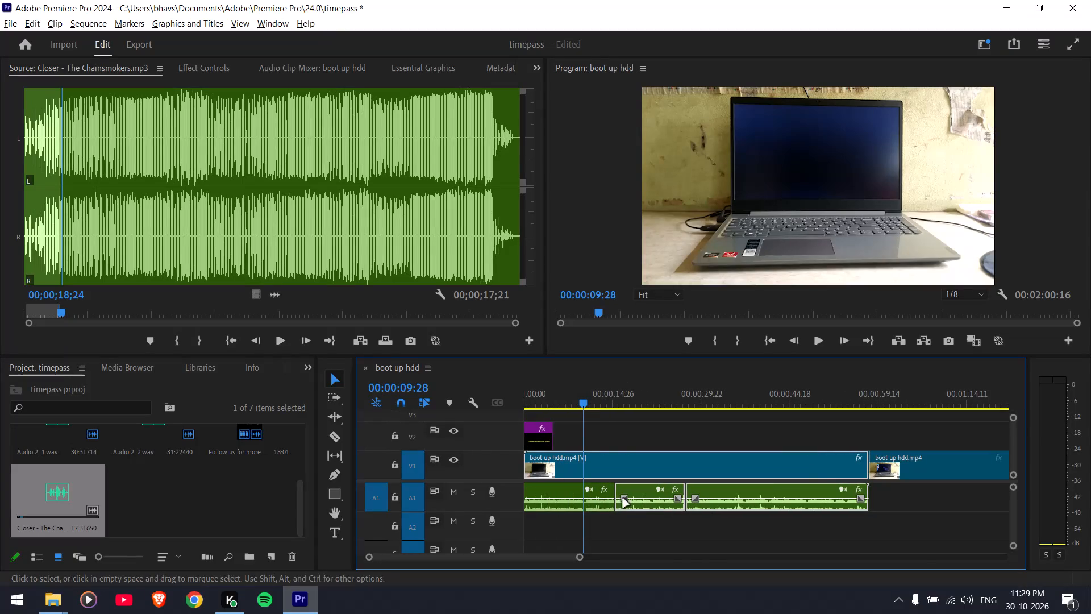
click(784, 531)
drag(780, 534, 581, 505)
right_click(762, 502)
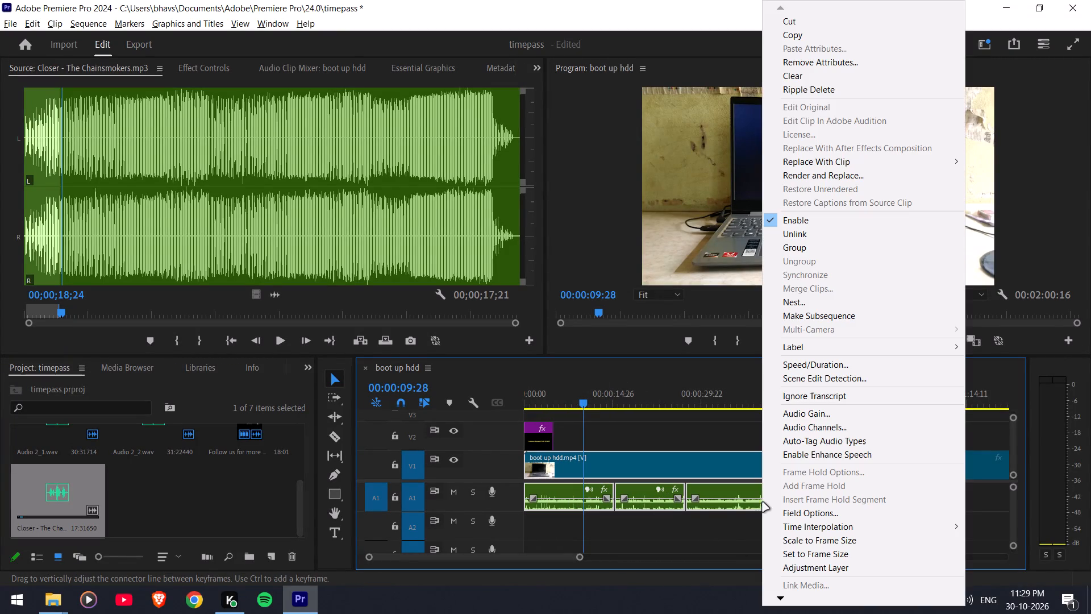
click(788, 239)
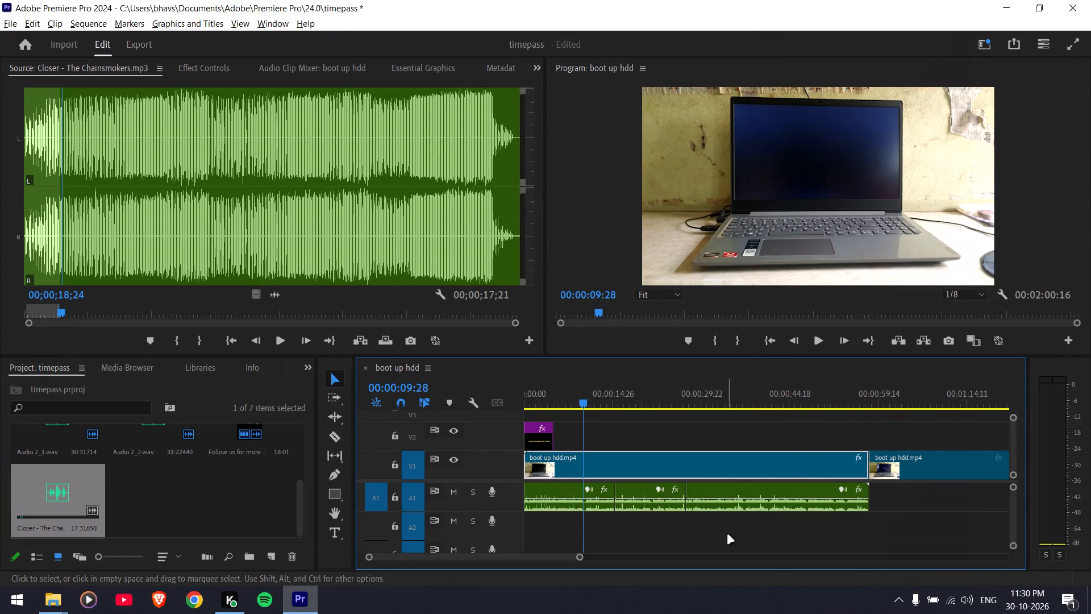
Group the three narration clips on A1.
click(734, 548)
click(731, 488)
click(785, 542)
drag(803, 534, 770, 527)
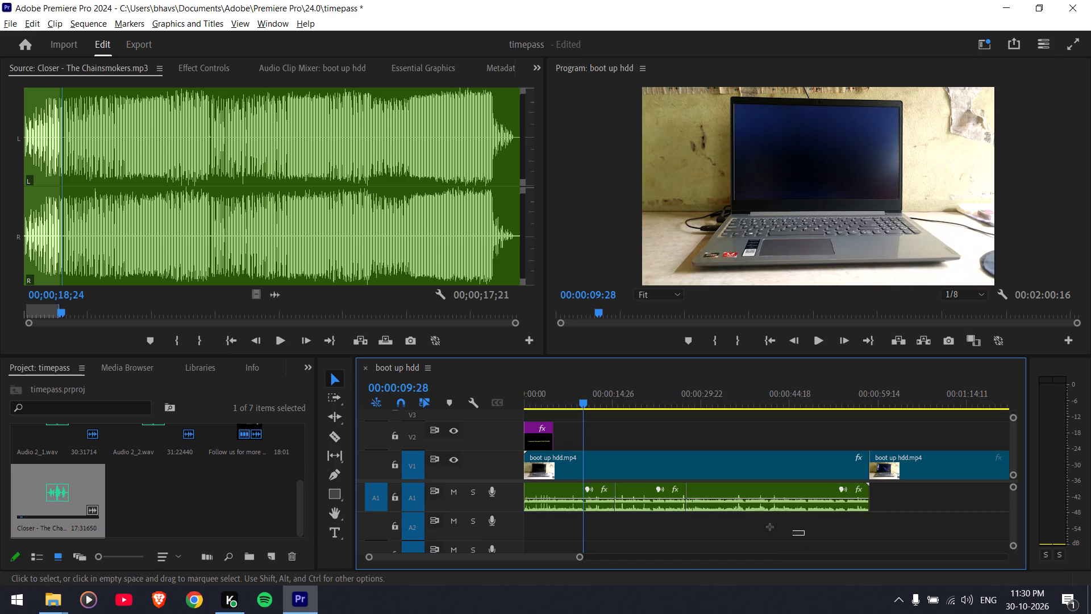
drag(770, 527, 572, 500)
right_click(750, 491)
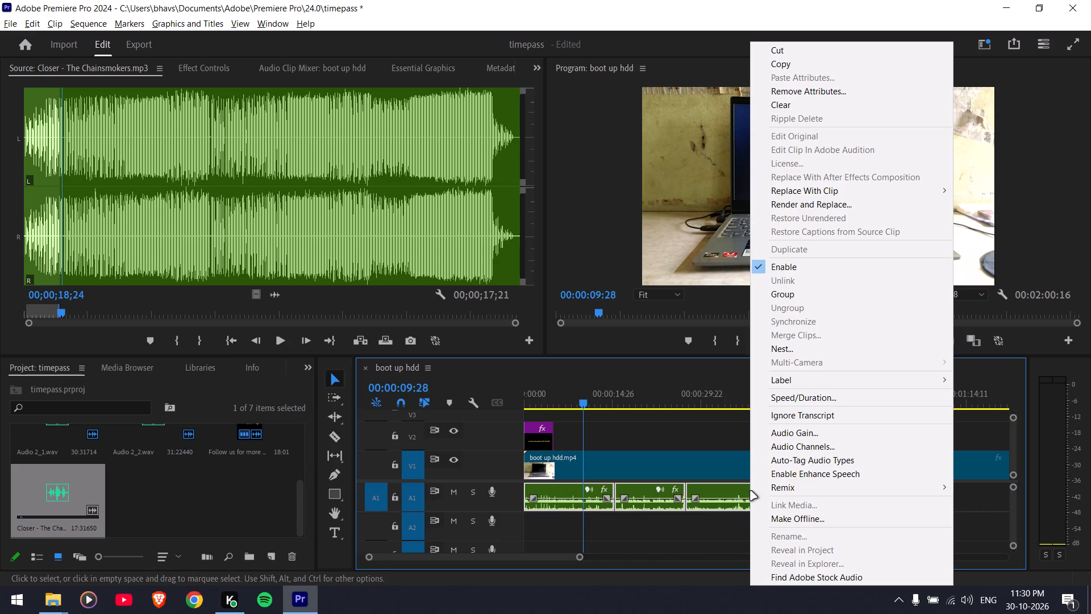
click(785, 297)
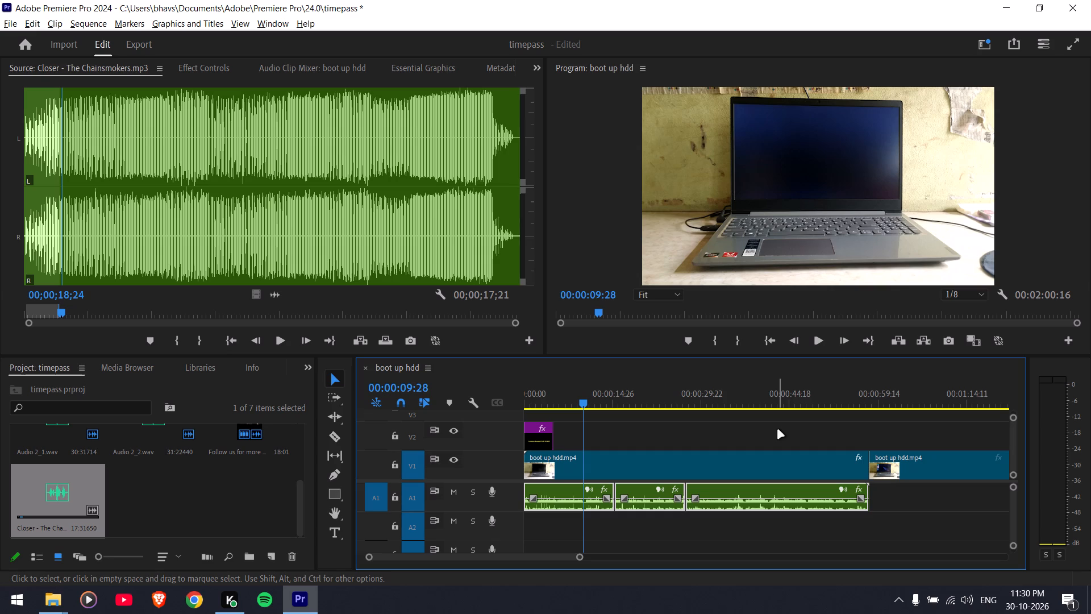
Save the timepass project.
key(ctrl+s)
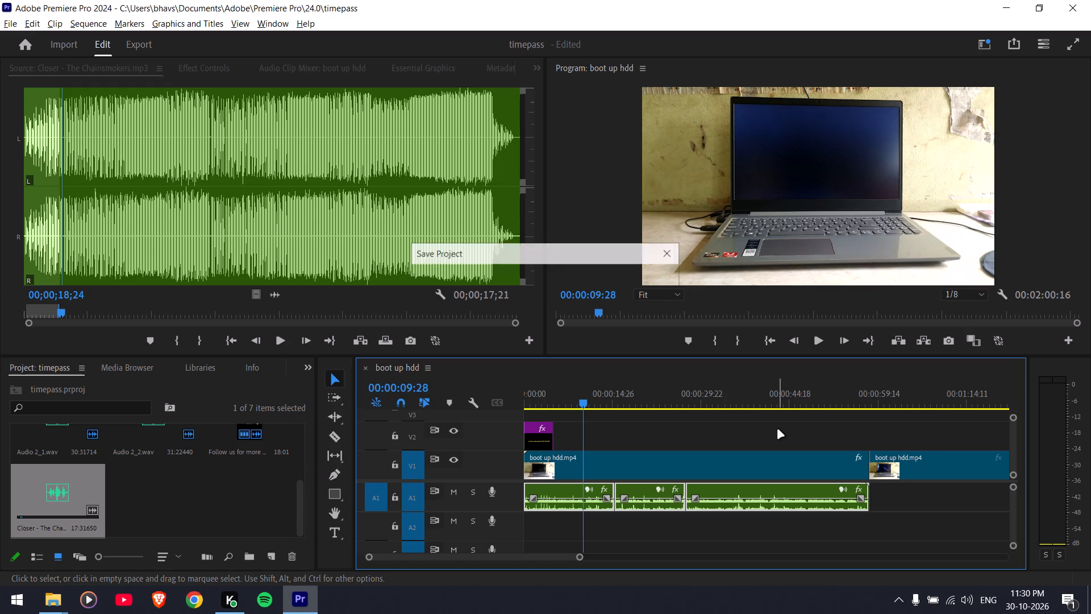
drag(1090, 0, 1090, 7)
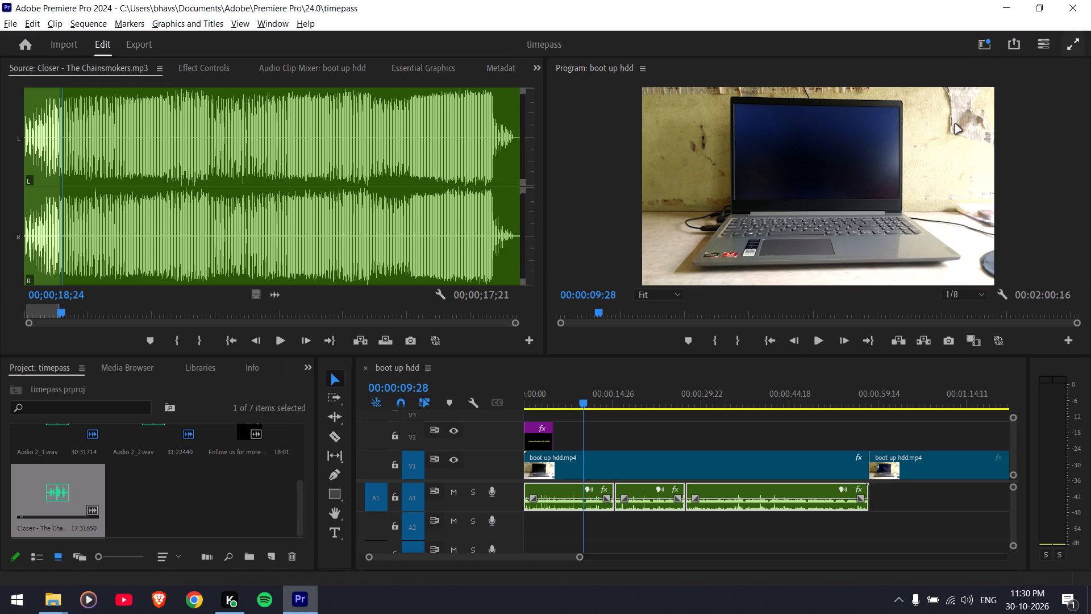